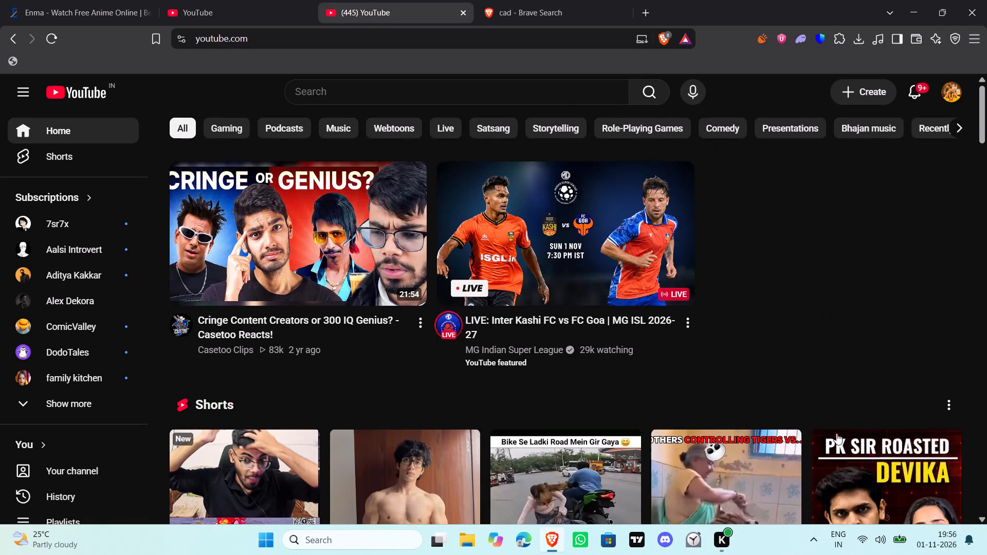
# Launch the TradingView desktop app.
pyautogui.click(633, 547)
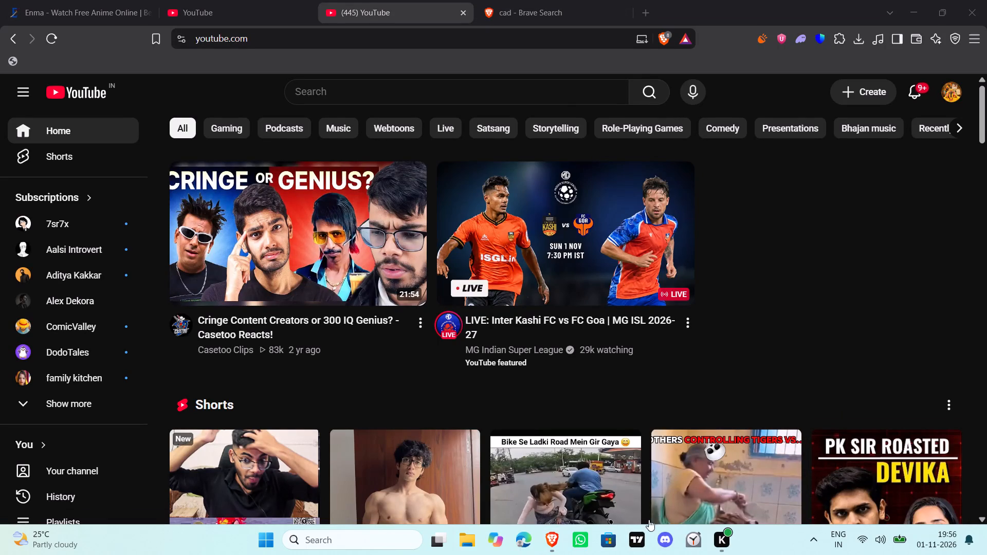
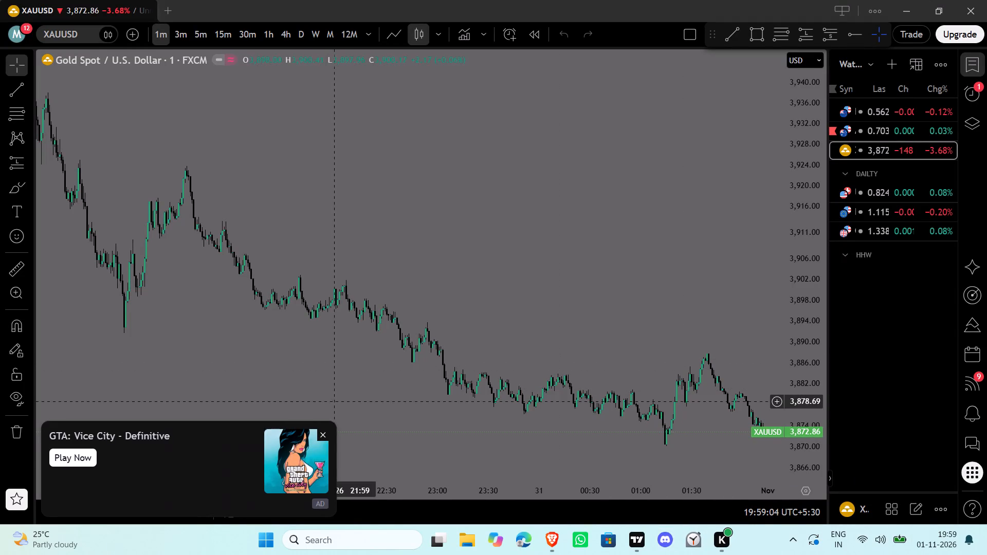
# Close the game advertisement covering the chart.
pyautogui.click(321, 434)
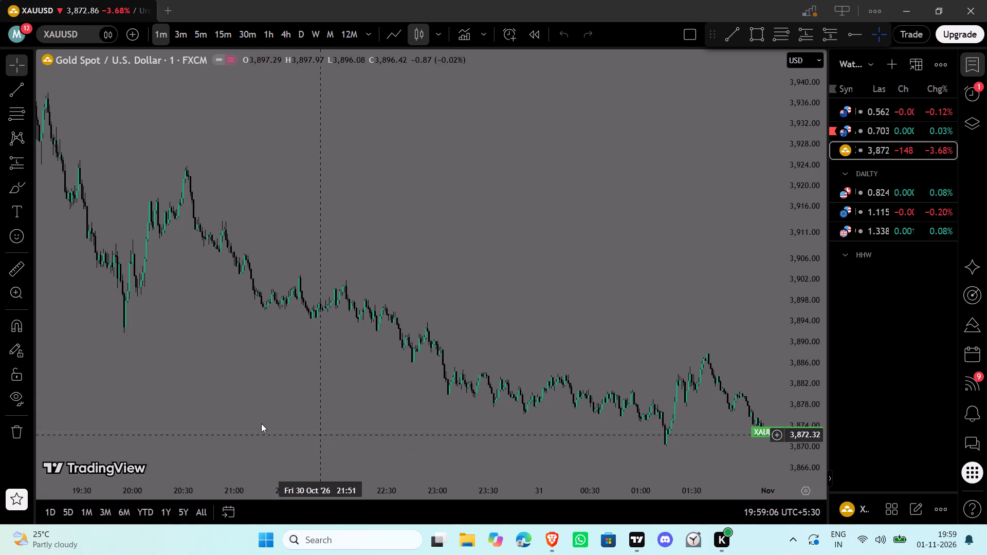
# Switch the XAUUSD chart to the 15-minute timeframe.
pyautogui.click(208, 482)
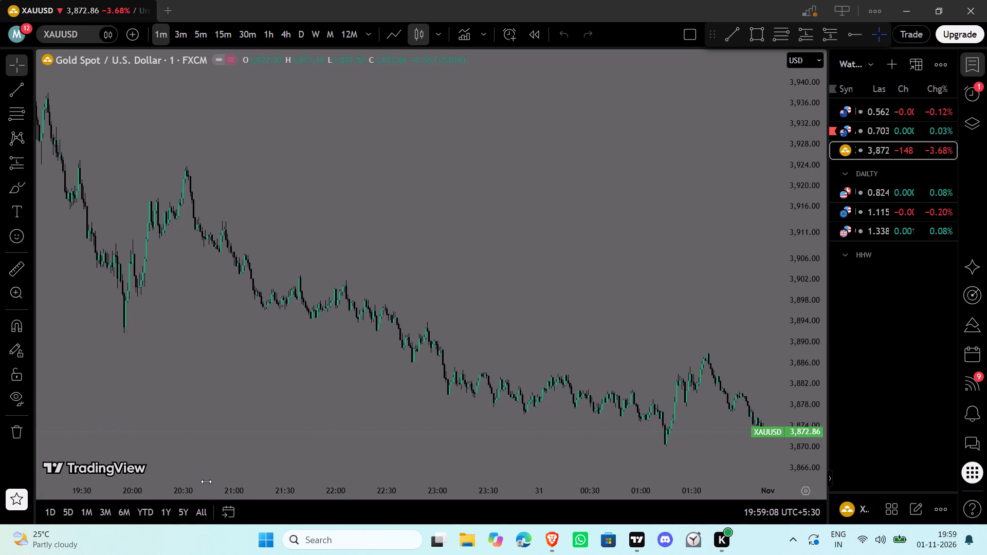
pyautogui.click(198, 487)
pyautogui.moveTo(173, 491); pyautogui.dragTo(205, 496)
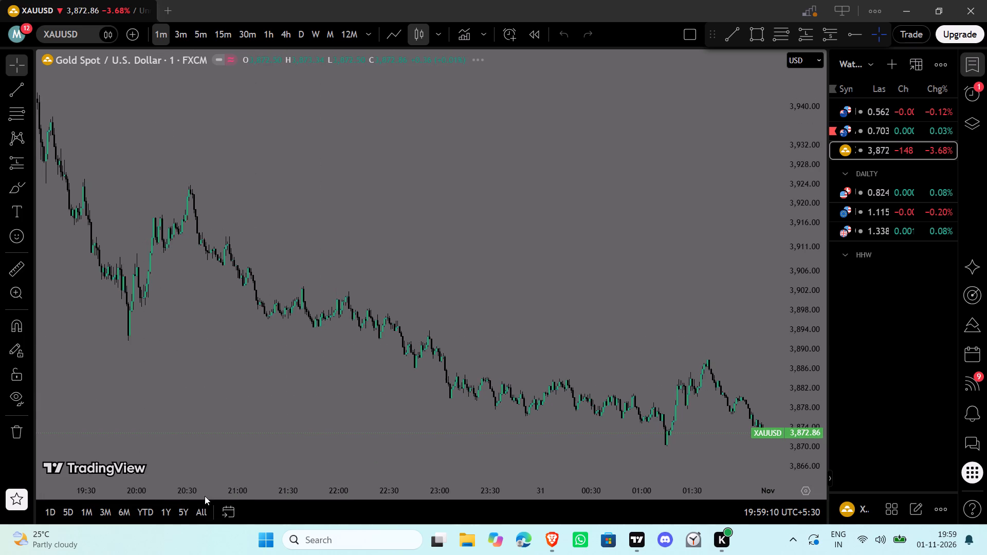
pyautogui.moveTo(205, 496); pyautogui.dragTo(710, 482)
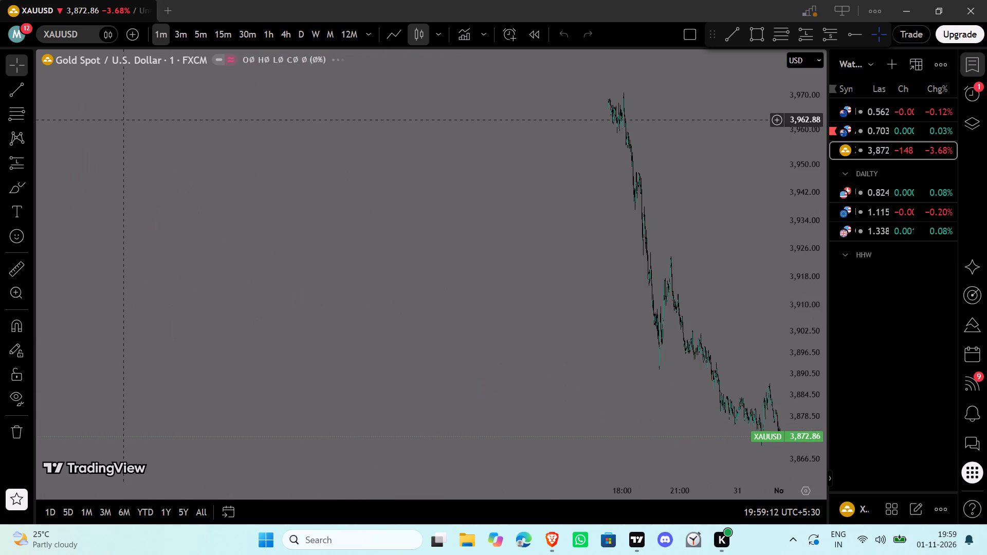
pyautogui.click(217, 40)
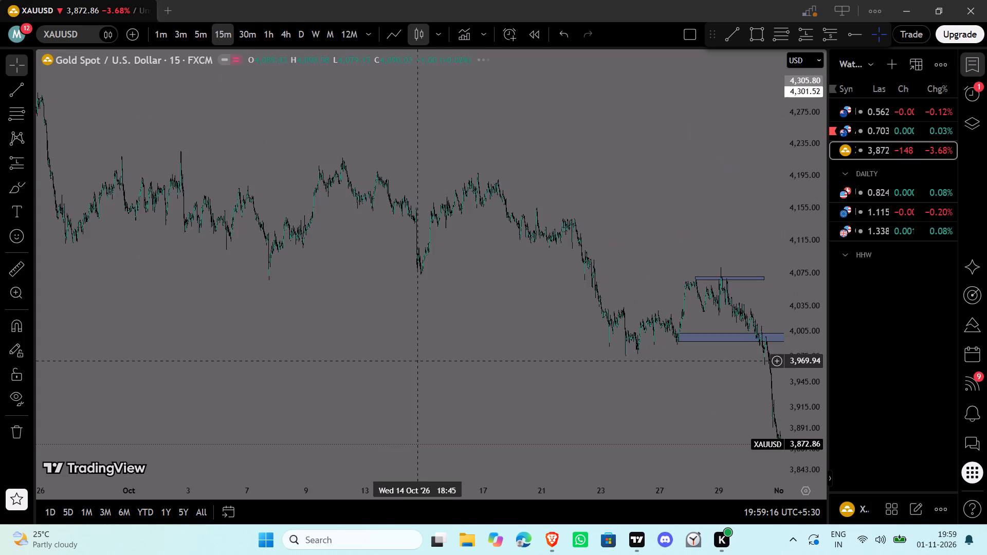
# Remove all existing drawings from the XAUUSD chart.
pyautogui.rightClick(457, 367)
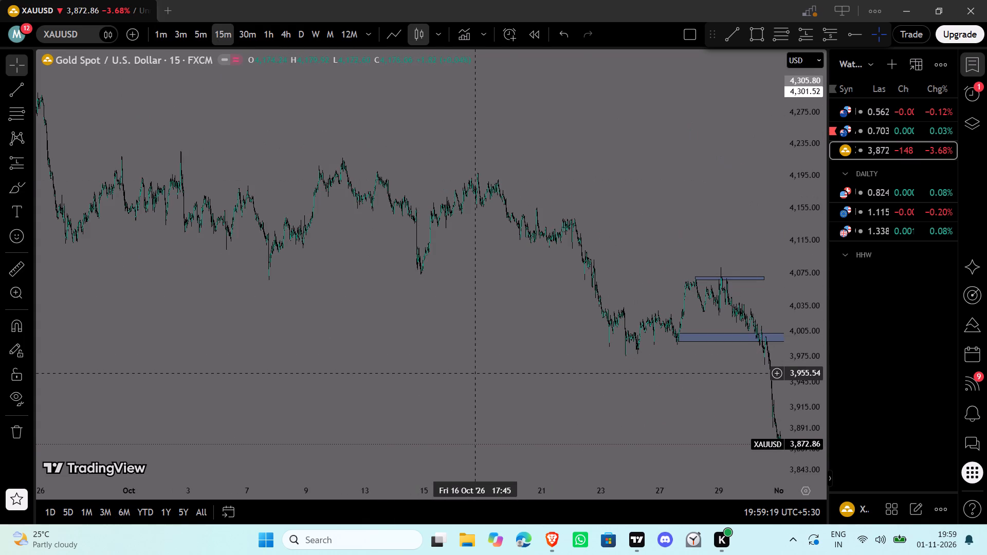
pyautogui.rightClick(436, 331)
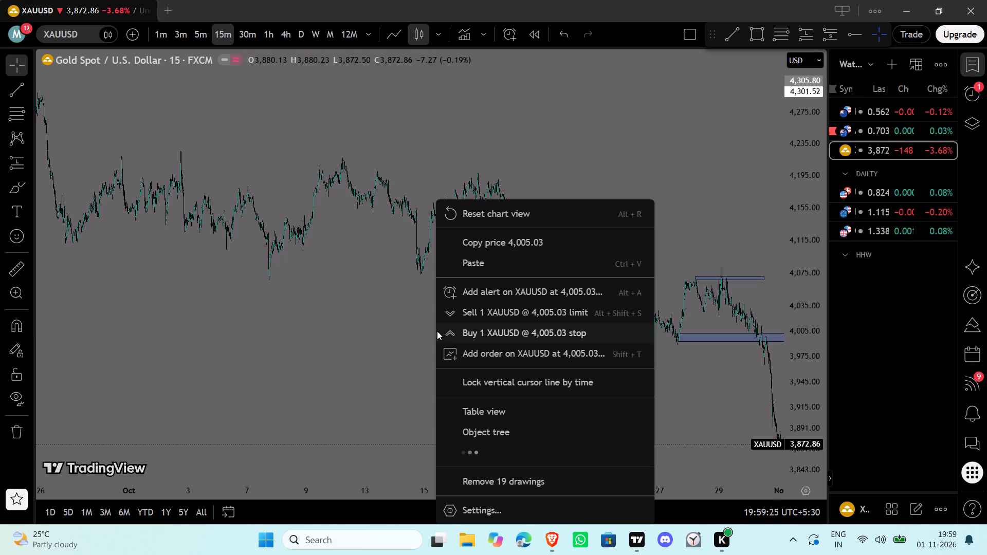
pyautogui.click(528, 475)
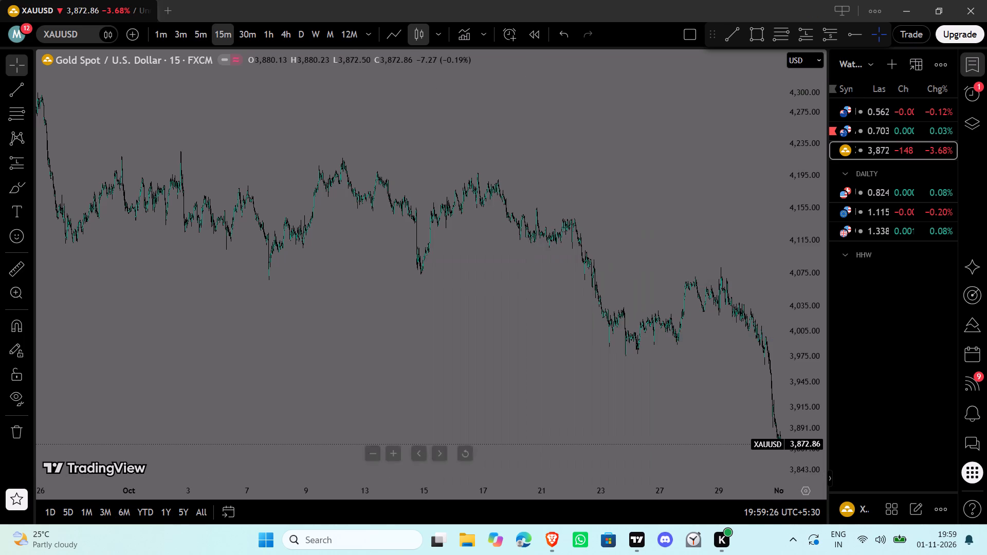
# Jump the chart to the date 1 October 2026.
pyautogui.click(220, 509)
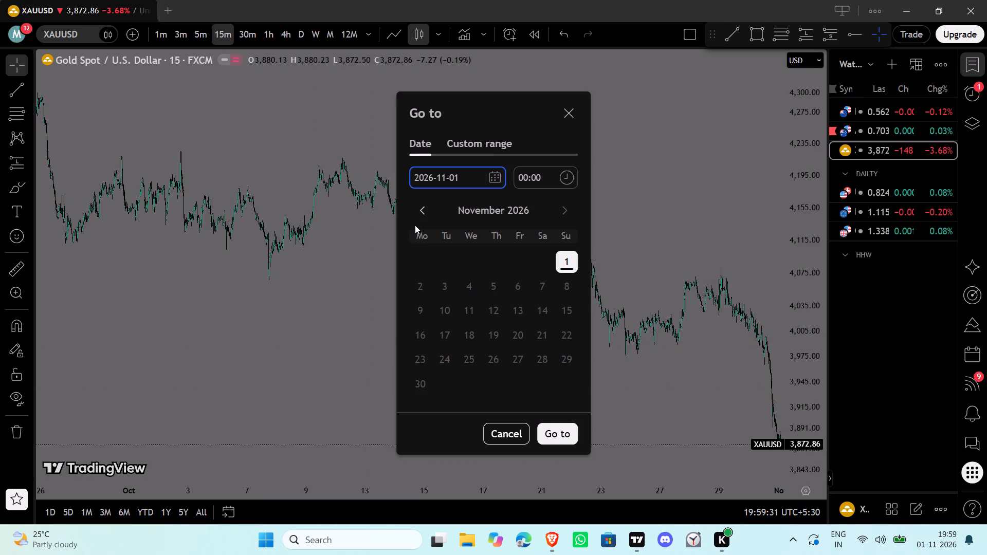
pyautogui.click(417, 211)
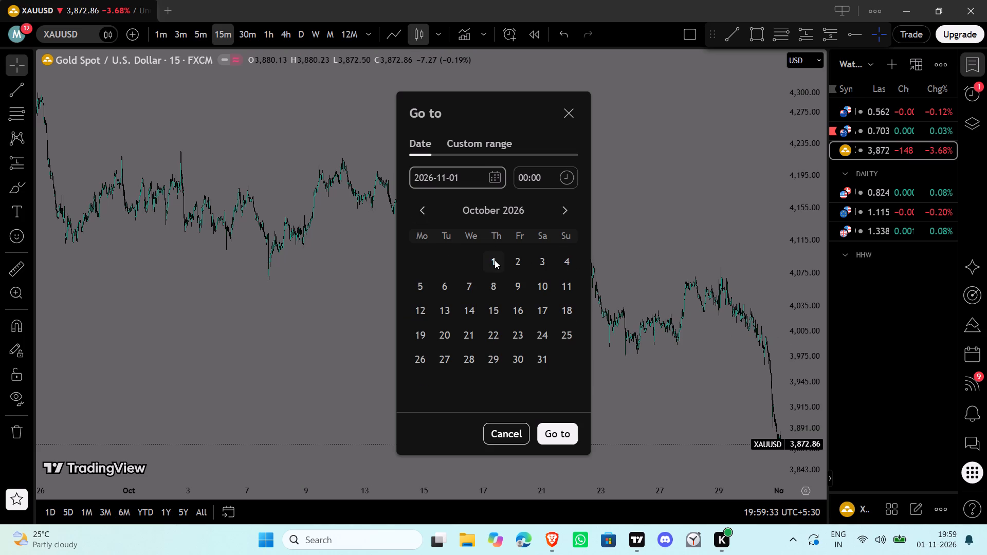
pyautogui.click(497, 262)
pyautogui.click(575, 436)
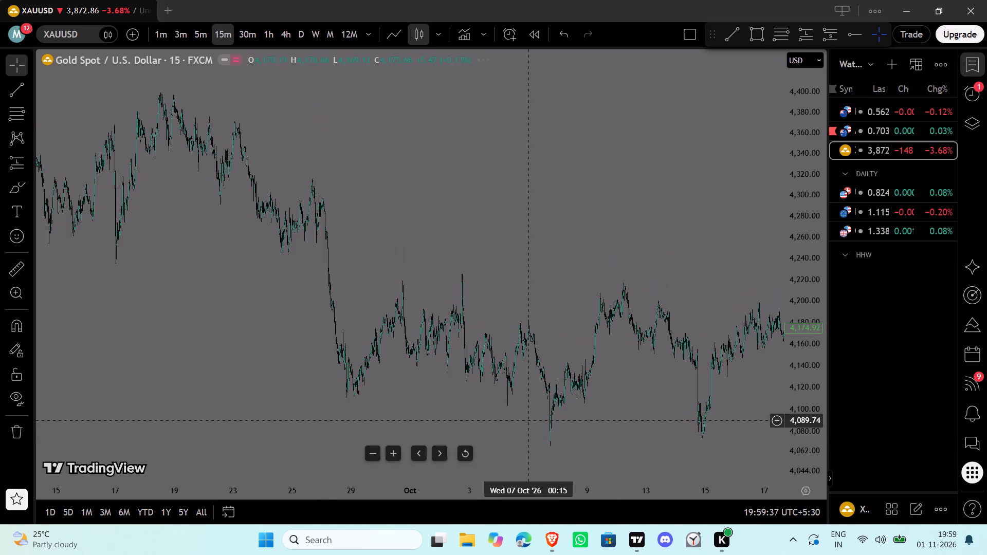
# Look back through the 15-minute gold price history to early August 2026 and examine the candles there more closely.
pyautogui.moveTo(245, 354); pyautogui.dragTo(986, 310)
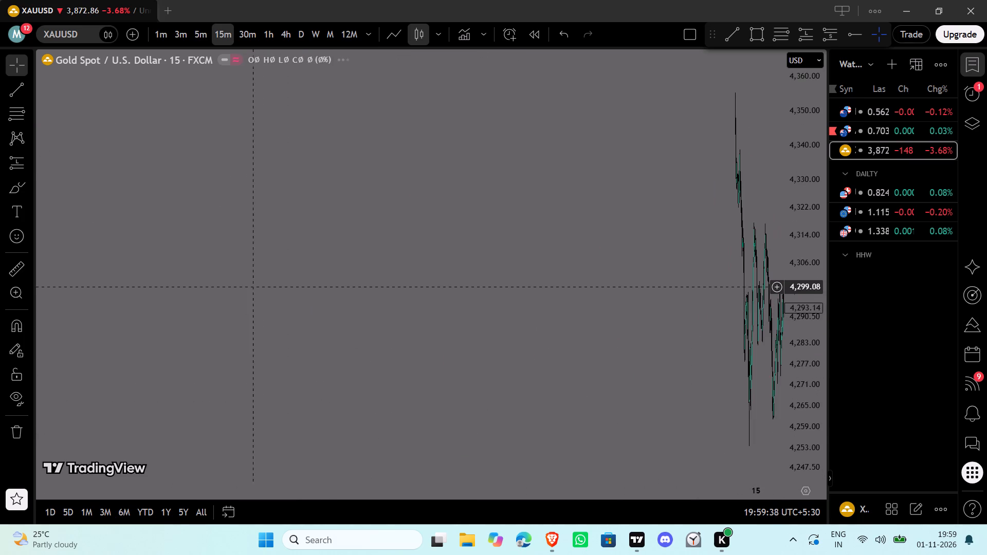
pyautogui.moveTo(254, 289); pyautogui.dragTo(261, 290)
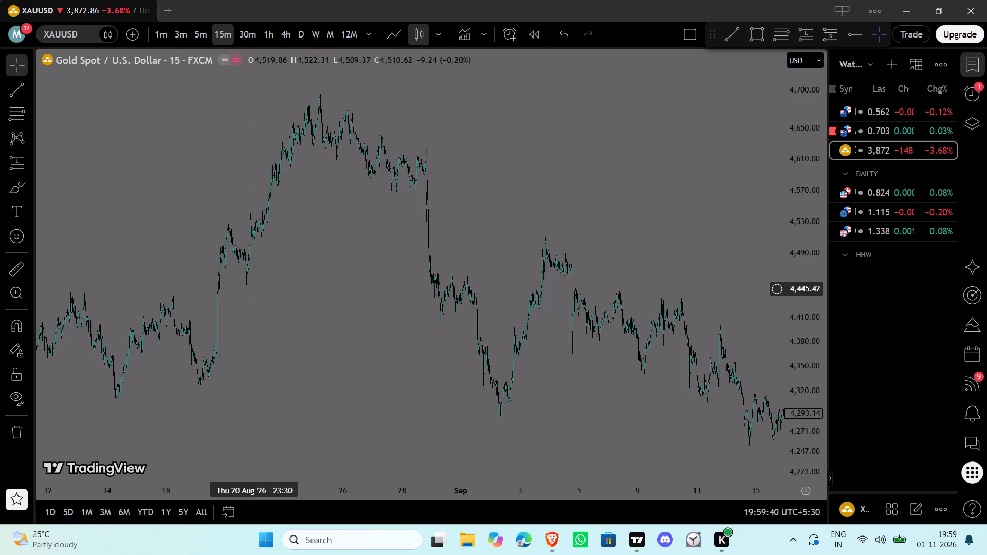
pyautogui.moveTo(261, 290); pyautogui.dragTo(768, 292)
pyautogui.moveTo(285, 268); pyautogui.dragTo(871, 249)
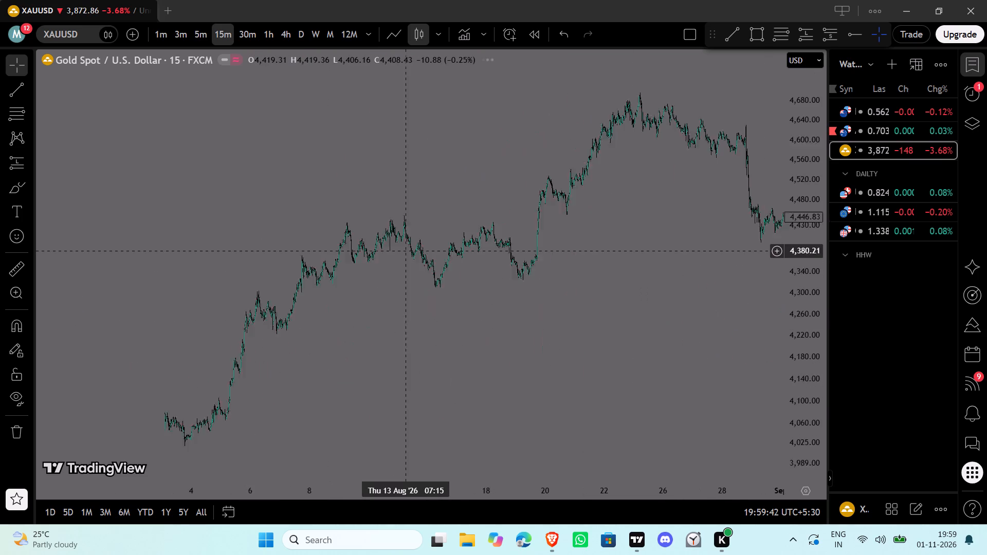
pyautogui.moveTo(679, 288); pyautogui.dragTo(604, 282)
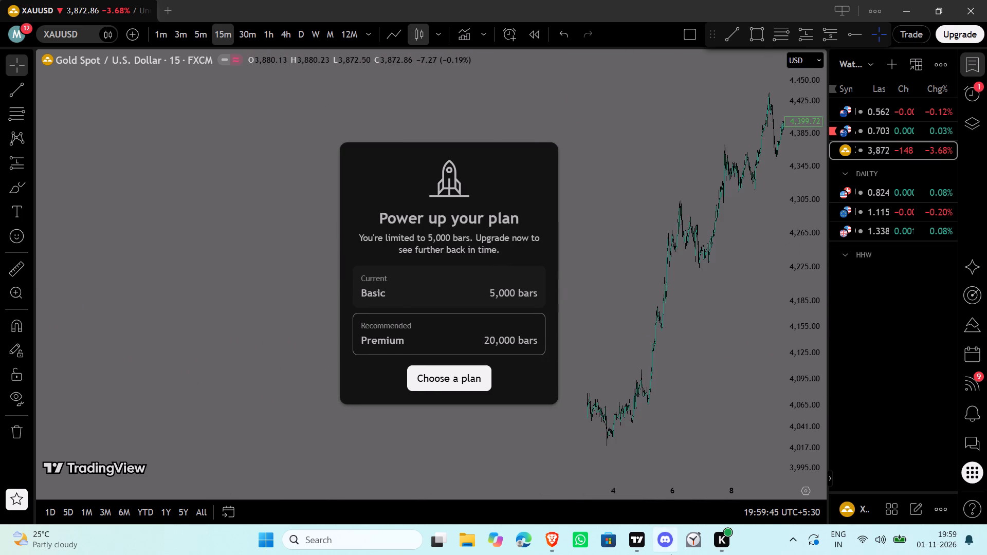
pyautogui.moveTo(664, 496); pyautogui.dragTo(186, 471)
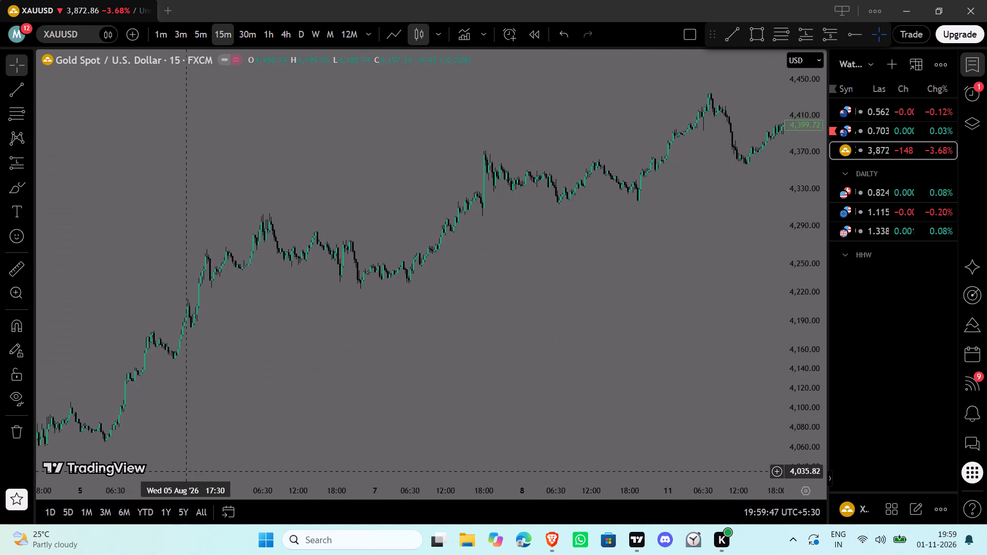
pyautogui.moveTo(284, 382); pyautogui.dragTo(573, 381)
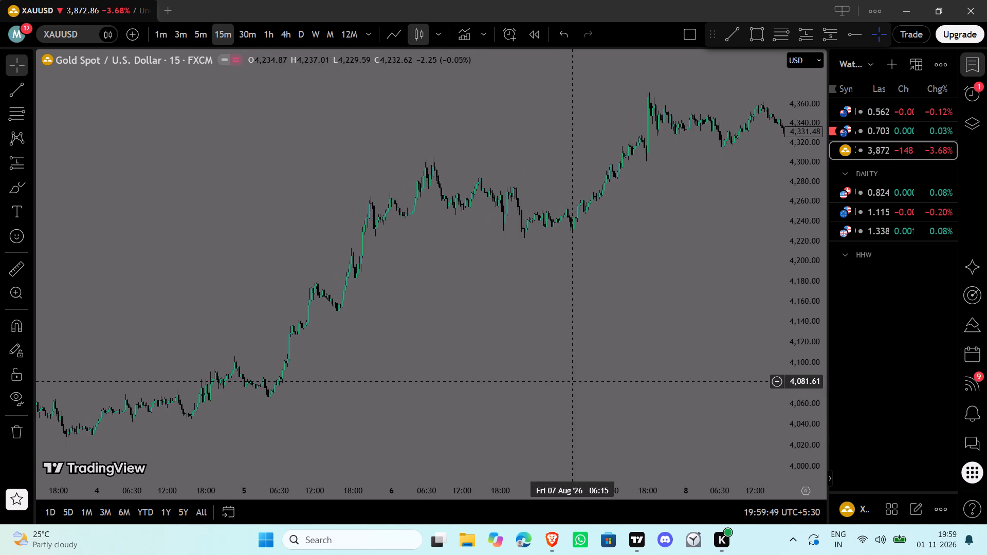
pyautogui.moveTo(425, 383); pyautogui.dragTo(627, 377)
pyautogui.moveTo(815, 417); pyautogui.dragTo(797, 365)
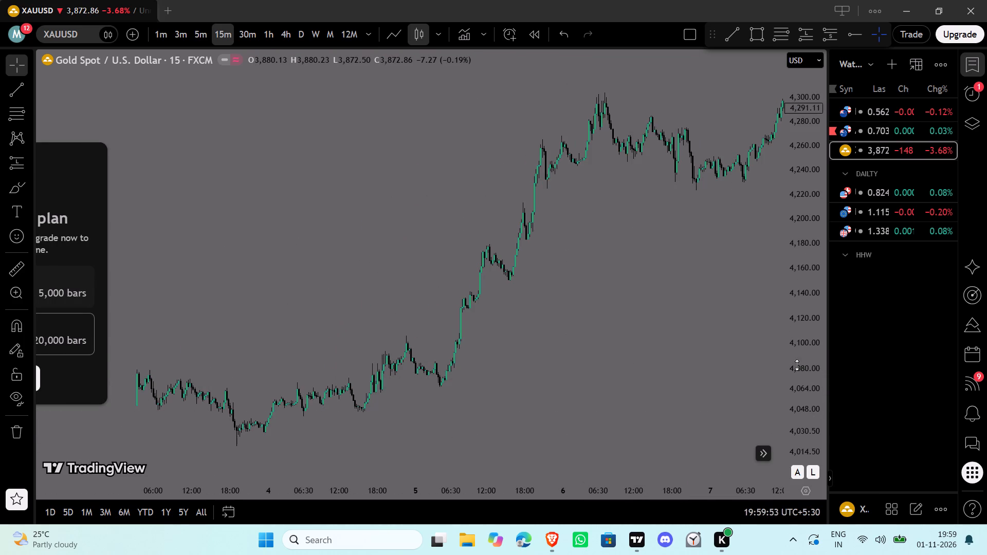
pyautogui.moveTo(797, 365); pyautogui.dragTo(790, 310)
# Hide the watchlist to widen the chart area.
pyautogui.click(976, 80)
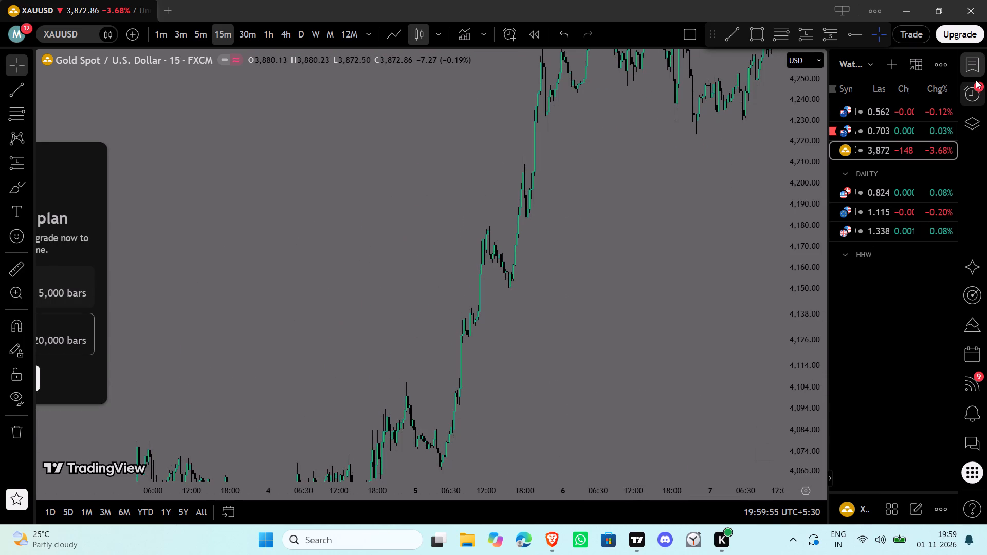
pyautogui.click(973, 68)
pyautogui.click(973, 68)
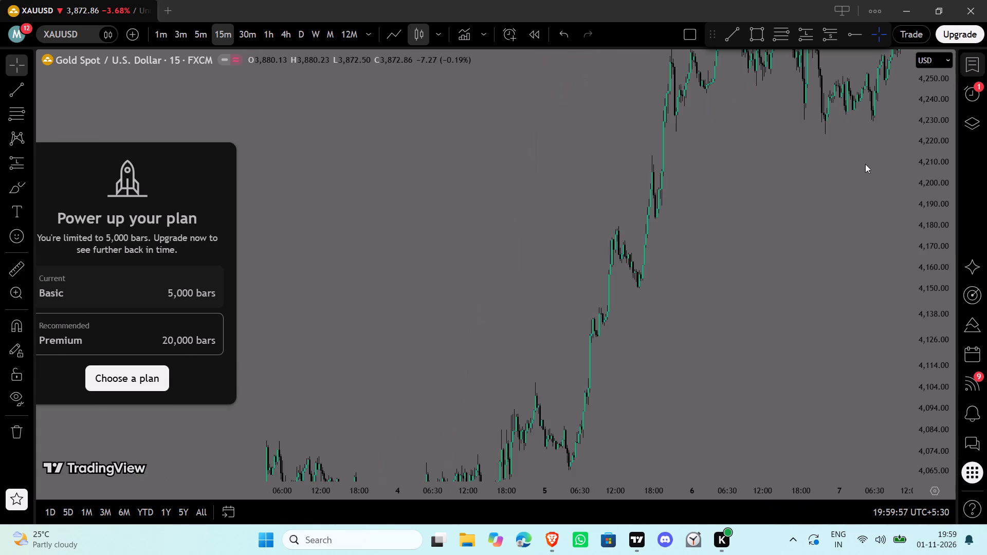
# Draw a rectangle zone over the 4 August lows, from about 4,042 to 4,052, spanning 4 August 04:30 to 5 August 00:30.
pyautogui.moveTo(772, 373); pyautogui.dragTo(811, 160)
pyautogui.moveTo(730, 344); pyautogui.dragTo(743, 258)
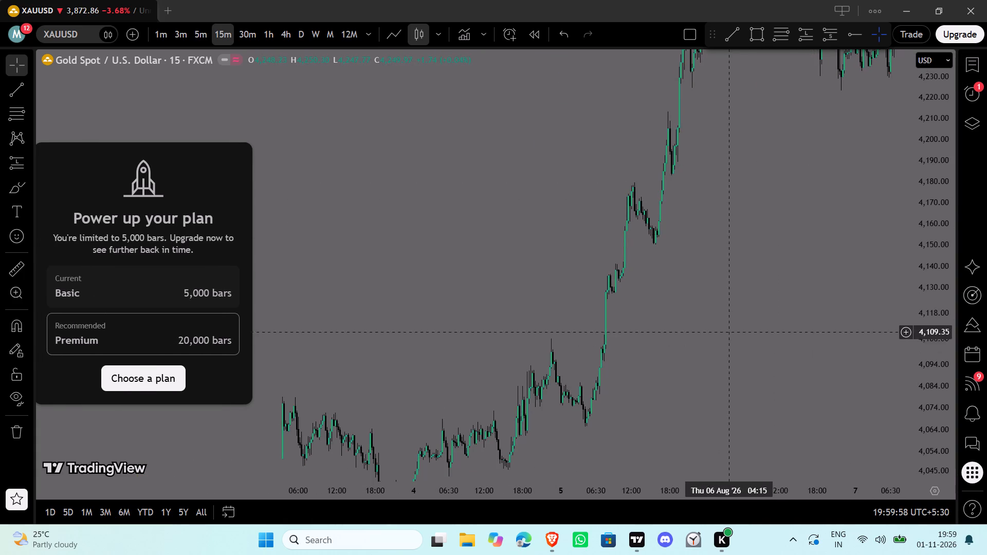
pyautogui.moveTo(743, 258); pyautogui.dragTo(764, 153)
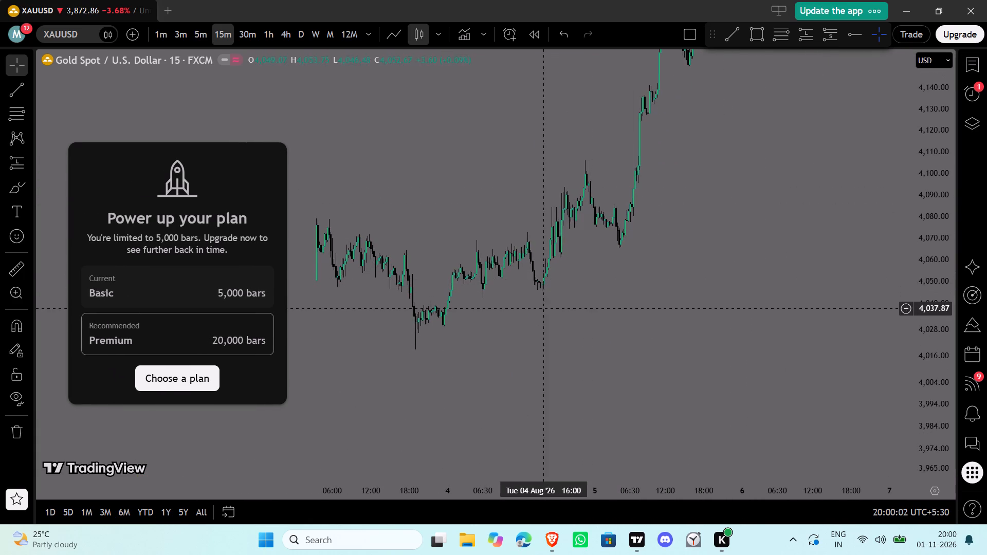
pyautogui.click(751, 35)
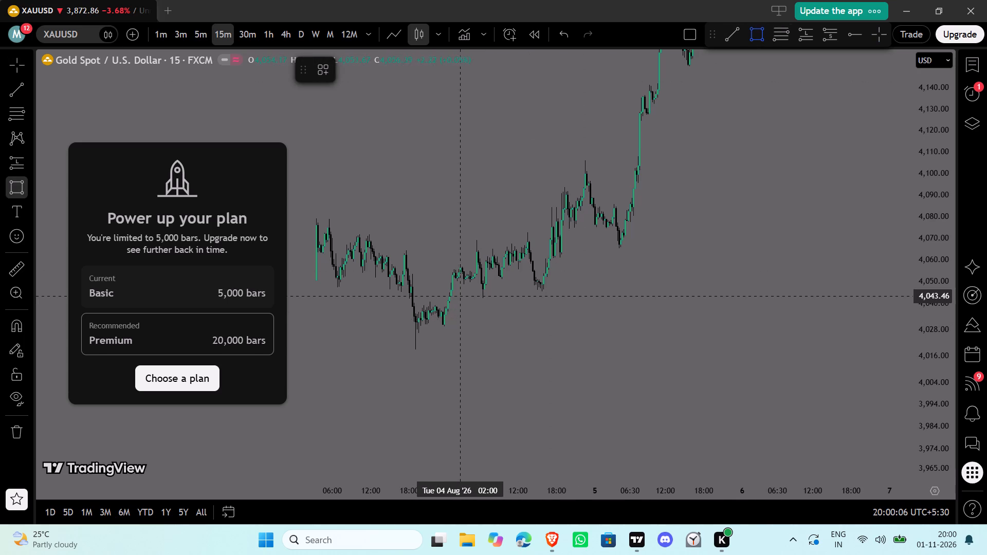
pyautogui.click(470, 299)
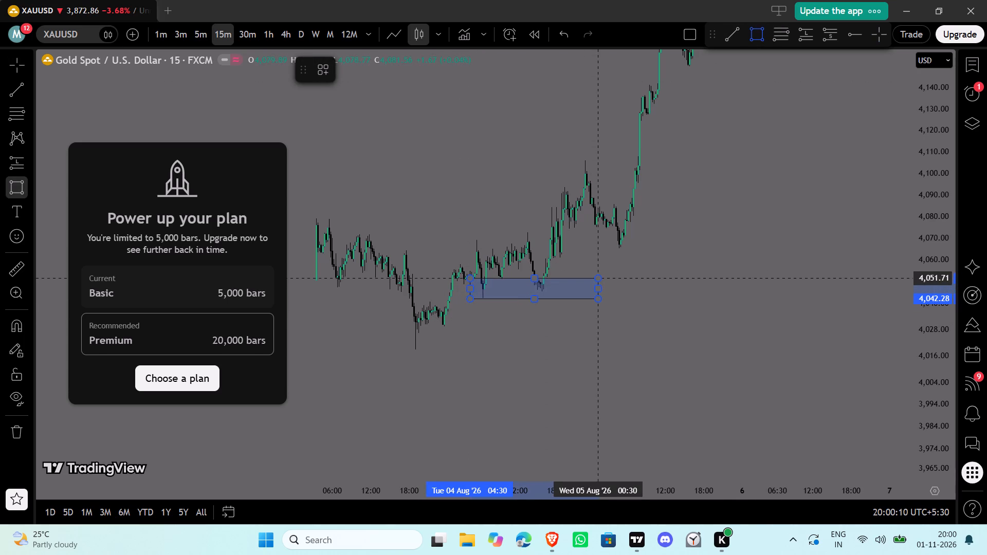
pyautogui.click(598, 278)
pyautogui.click(615, 353)
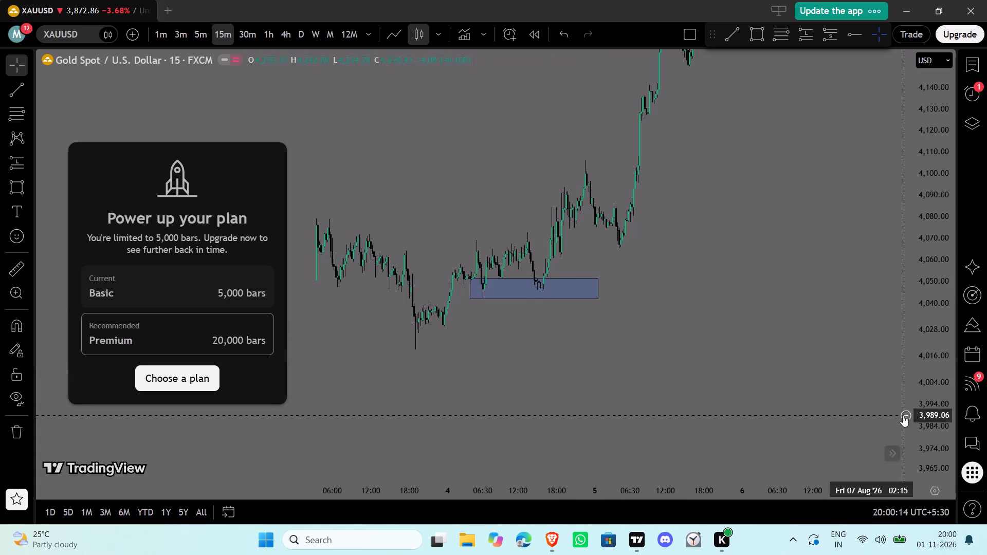
# Draw a horizontal trend line at about 4,072.8 from the 4 August 12:30 swing high to 17:15, using the bos template.
pyautogui.moveTo(944, 428); pyautogui.dragTo(925, 385)
pyautogui.moveTo(665, 428); pyautogui.dragTo(819, 399)
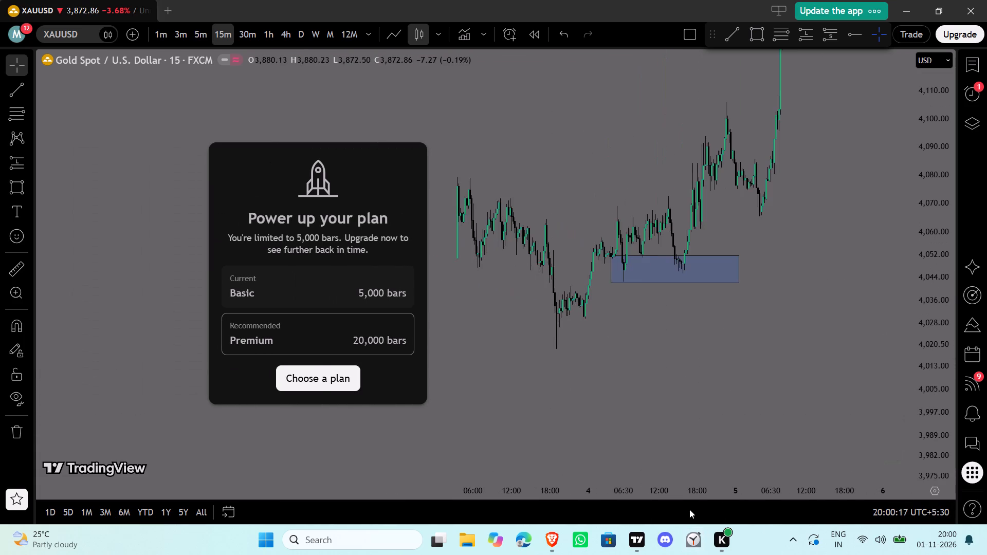
pyautogui.moveTo(673, 495); pyautogui.dragTo(583, 483)
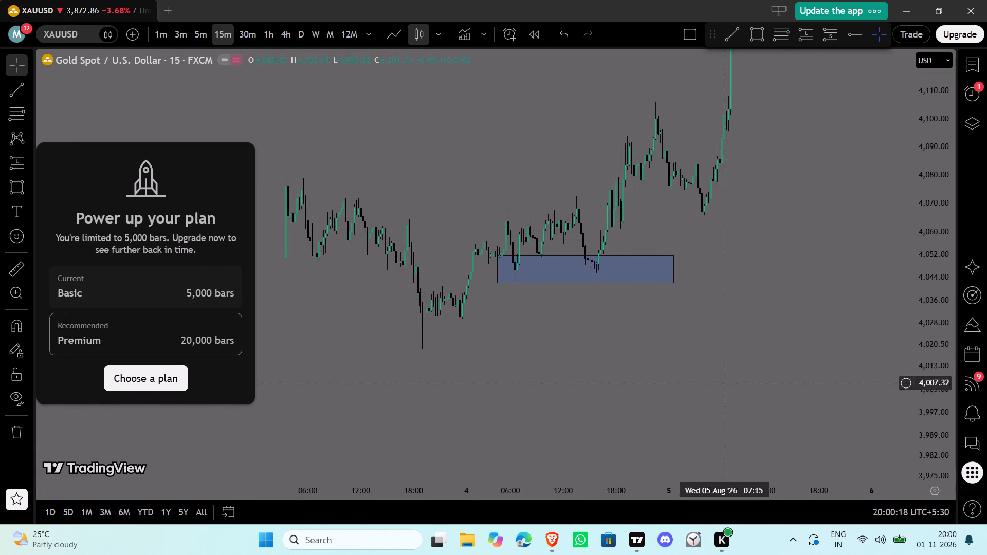
pyautogui.moveTo(945, 401); pyautogui.dragTo(927, 343)
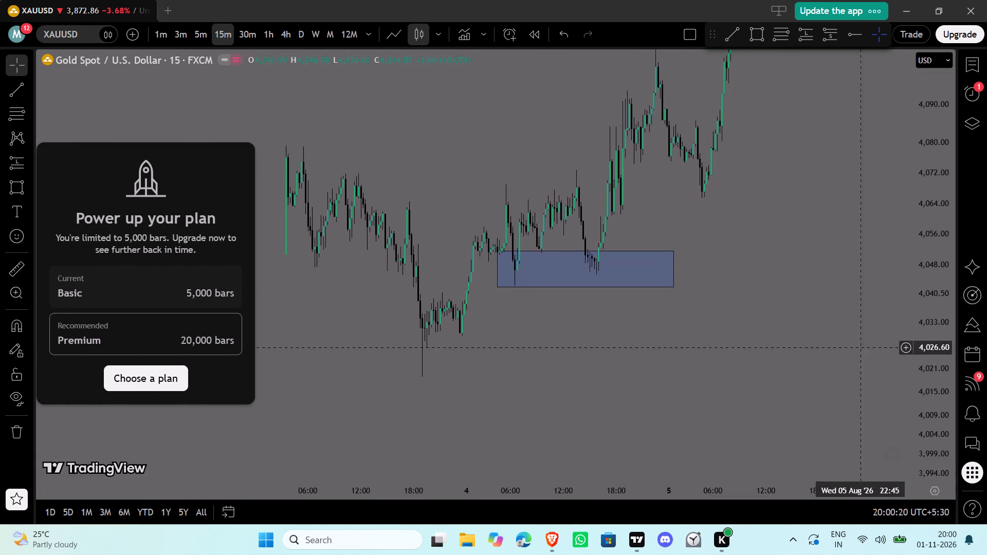
pyautogui.click(613, 317)
pyautogui.moveTo(596, 327); pyautogui.dragTo(555, 441)
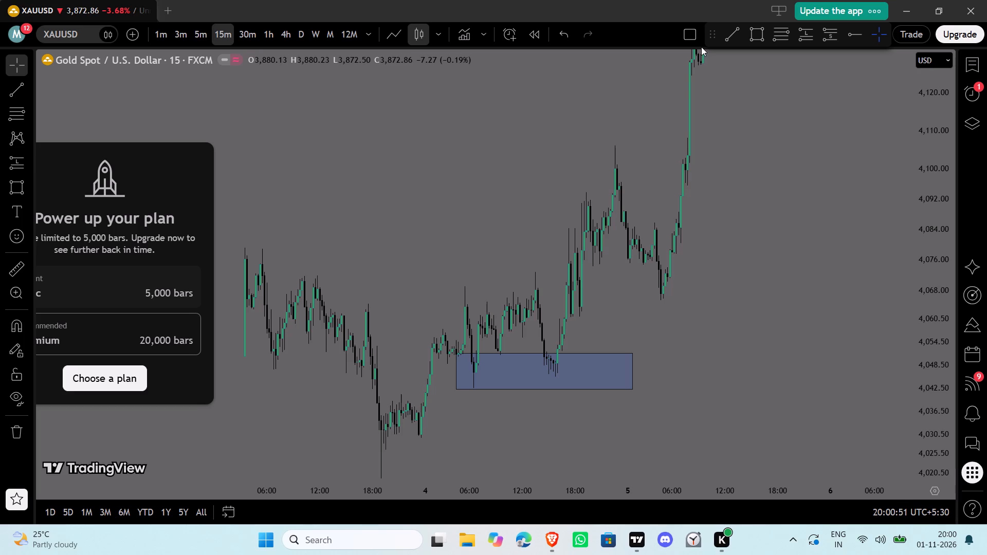
pyautogui.click(730, 35)
pyautogui.click(527, 272)
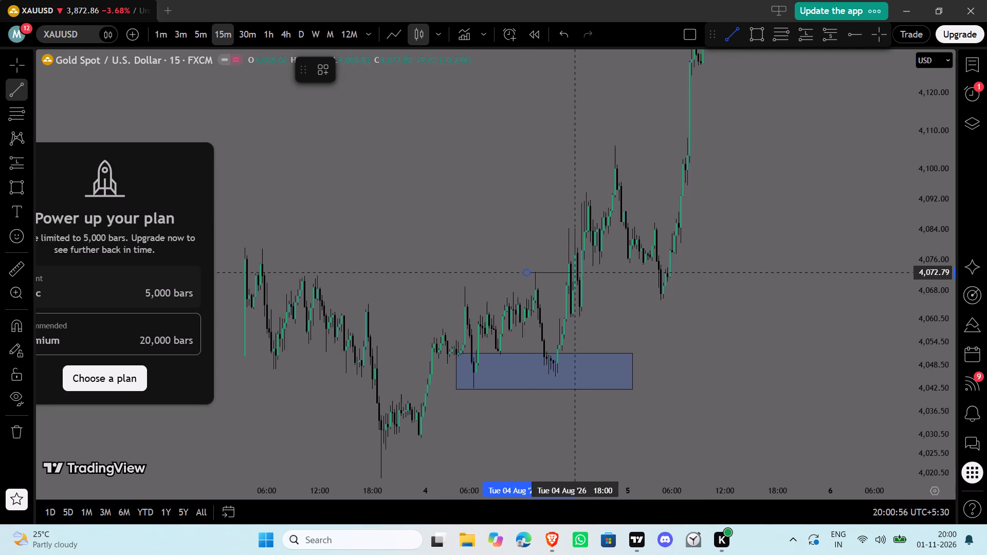
pyautogui.keyDown('shift'); pyautogui.click(570, 269); pyautogui.keyUp('shift')
pyautogui.click(323, 71)
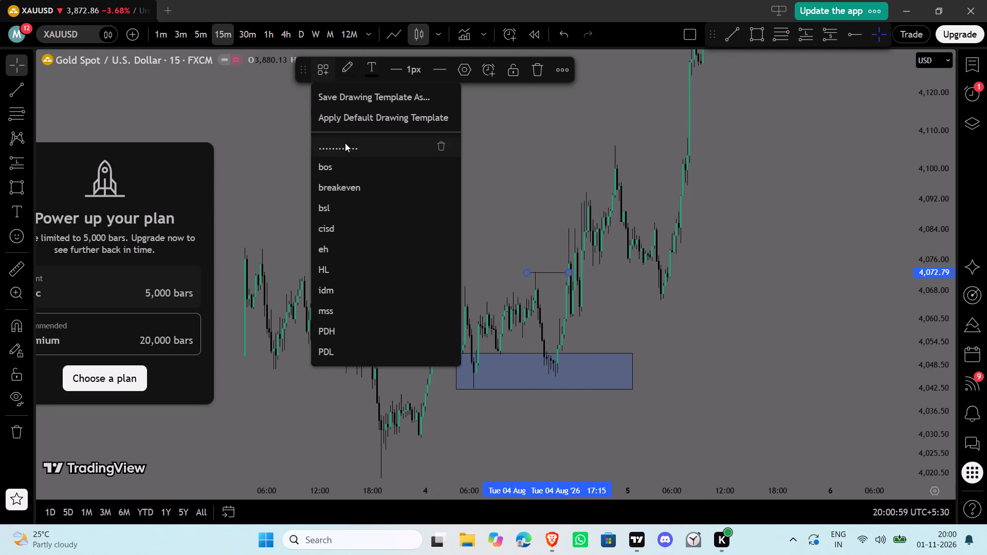
pyautogui.click(356, 173)
# Draw a rectangle zone from about 4,061.5 to 4,072, spanning 4 August 17:00 to 5 August 13:00.
pyautogui.moveTo(470, 178); pyautogui.dragTo(344, 260)
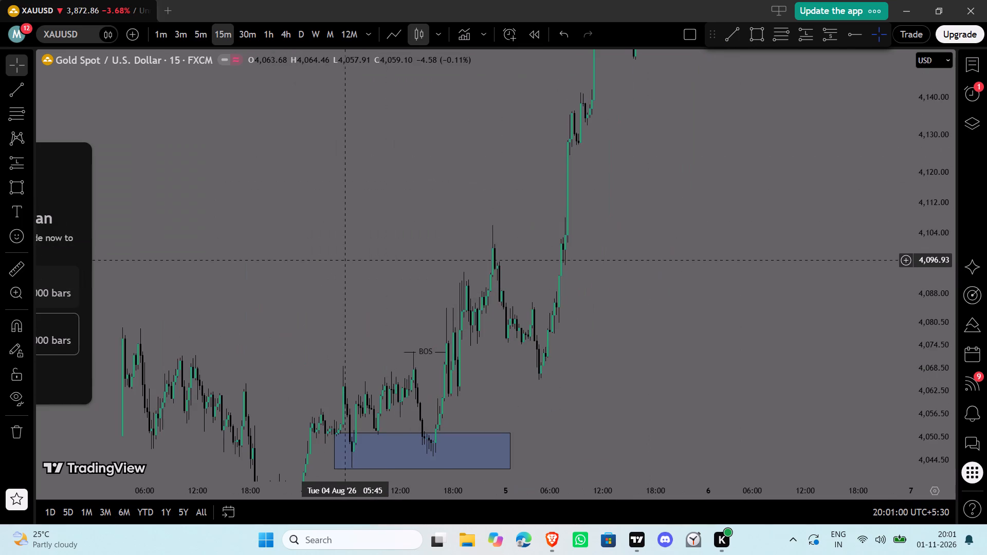
pyautogui.moveTo(722, 375); pyautogui.dragTo(722, 375)
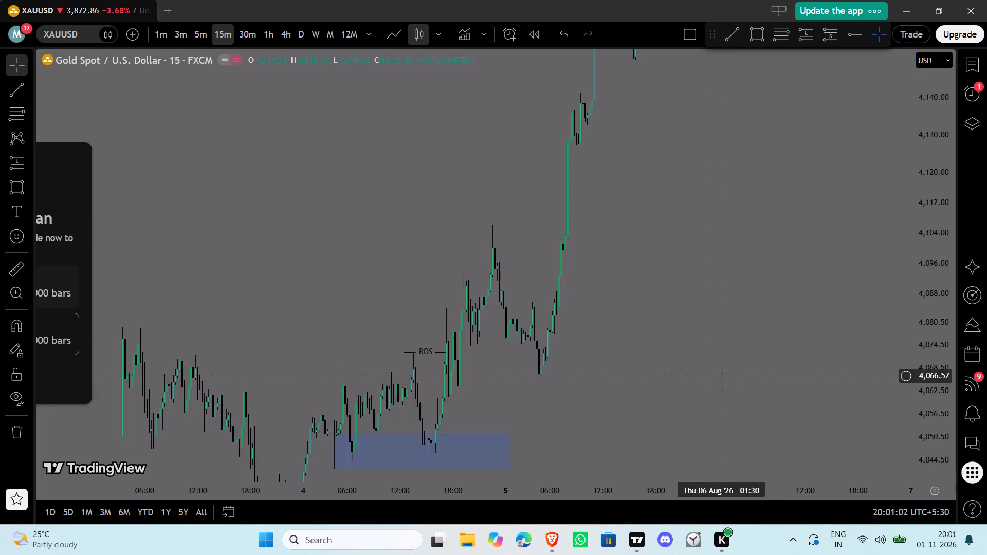
pyautogui.moveTo(722, 375); pyautogui.dragTo(639, 332)
pyautogui.click(763, 35)
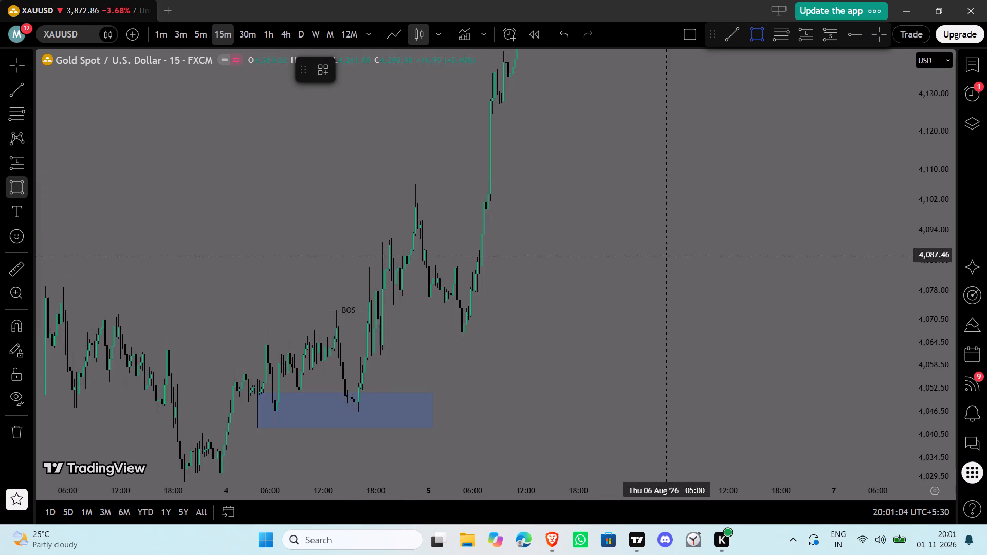
pyautogui.click(367, 354)
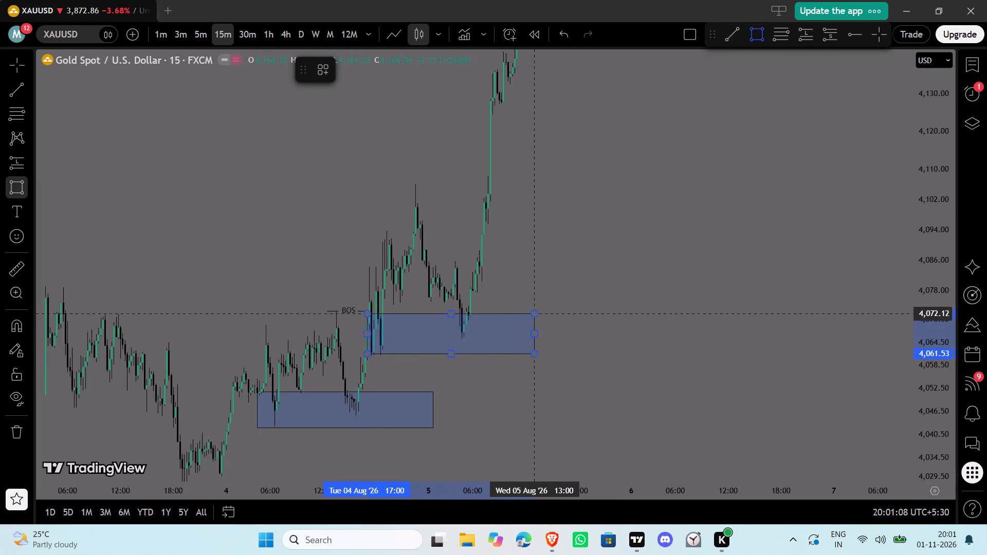
pyautogui.click(536, 314)
pyautogui.click(611, 326)
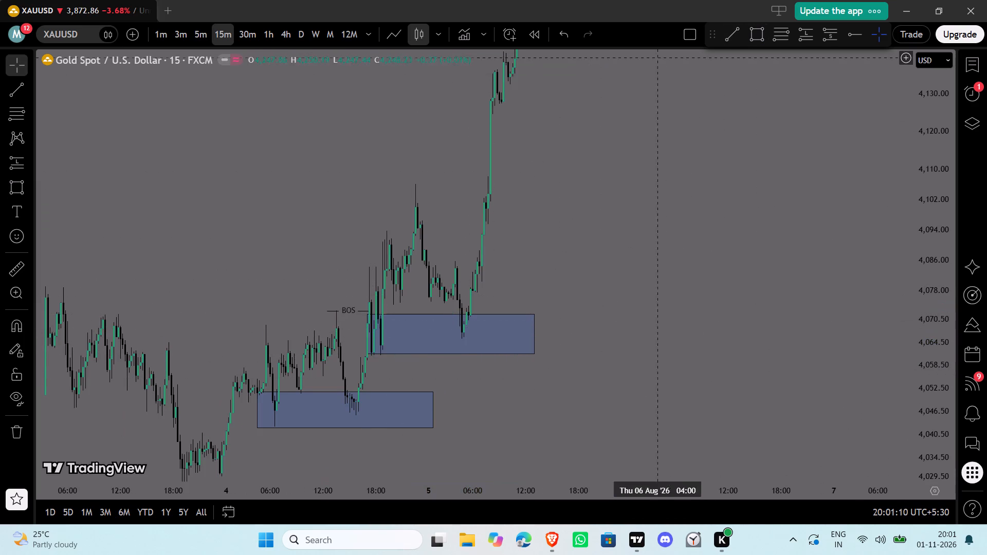
# Draw a horizontal trend line at about 4,105.7 from 4 August 20:45 to 5 August 09:15, using the bos template.
pyautogui.click(729, 31)
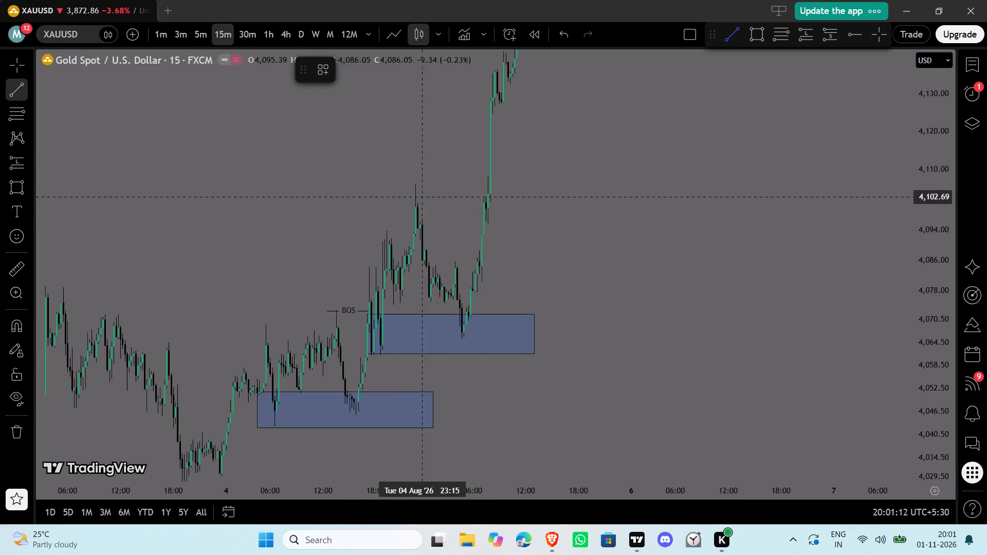
pyautogui.click(399, 185)
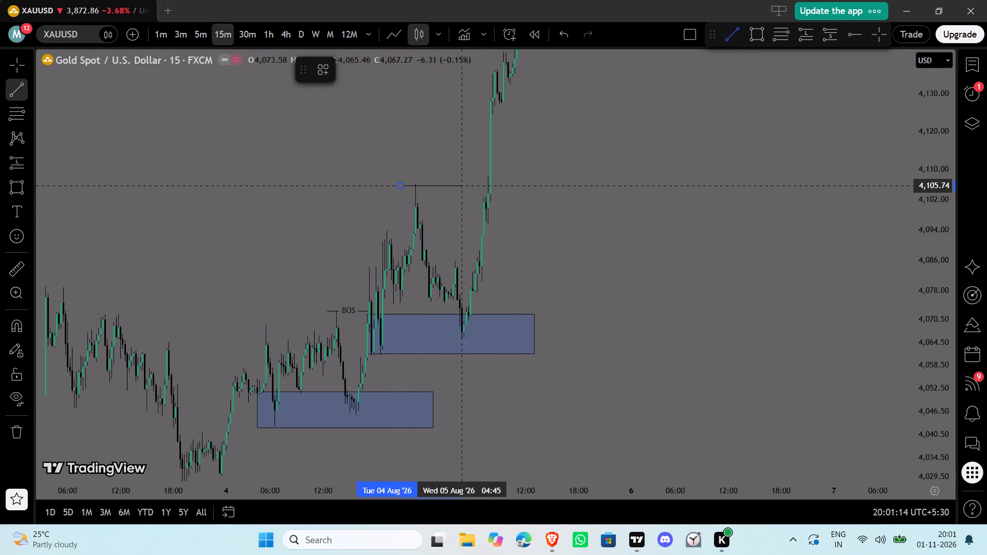
pyautogui.keyDown('shift'); pyautogui.click(502, 183); pyautogui.keyUp('shift')
pyautogui.click(584, 223)
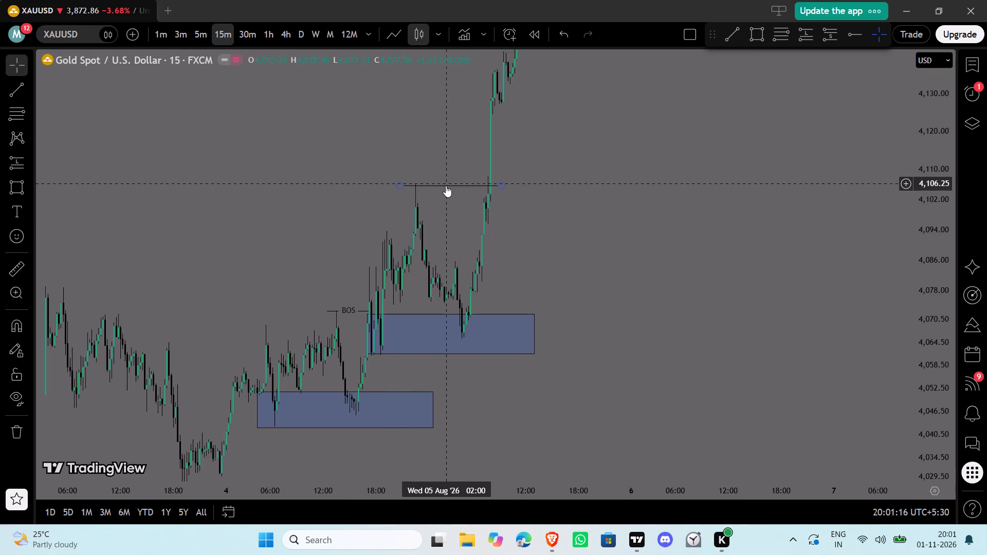
pyautogui.click(446, 186)
pyautogui.click(324, 75)
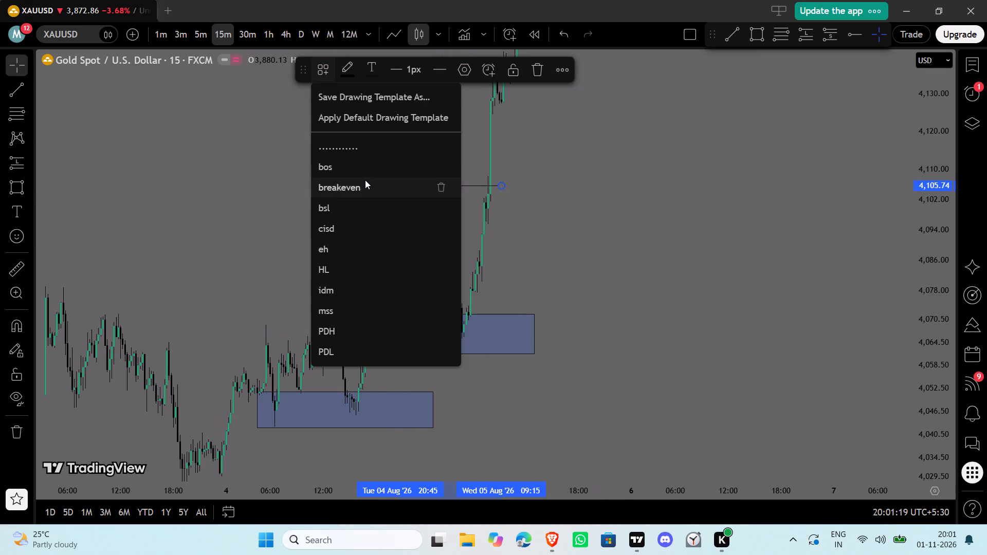
pyautogui.click(355, 168)
pyautogui.click(647, 202)
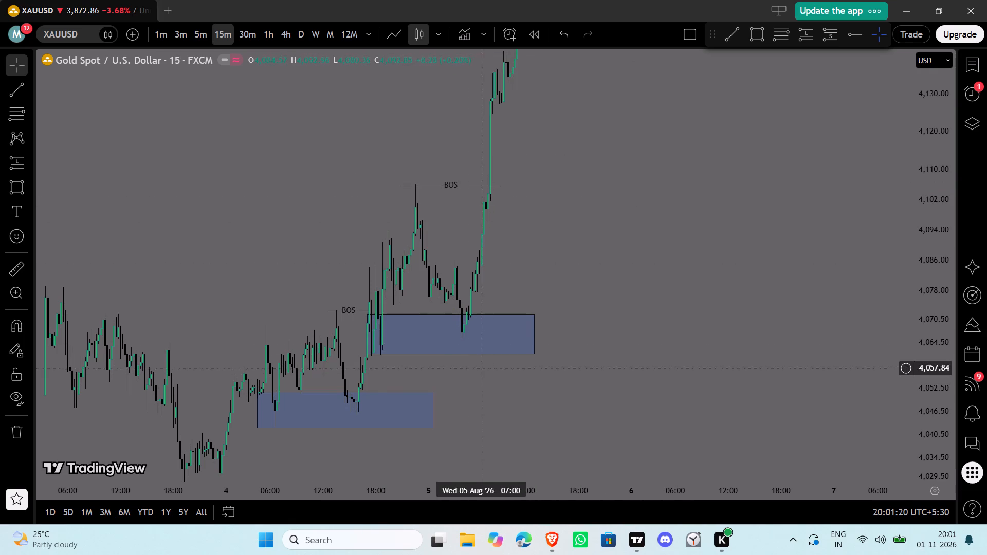
# Draw a horizontal trend line at about 4,225.4 from 5 August 20:30 to 6 August 22:15, using the dotted-name template.
pyautogui.moveTo(623, 139); pyautogui.dragTo(520, 210)
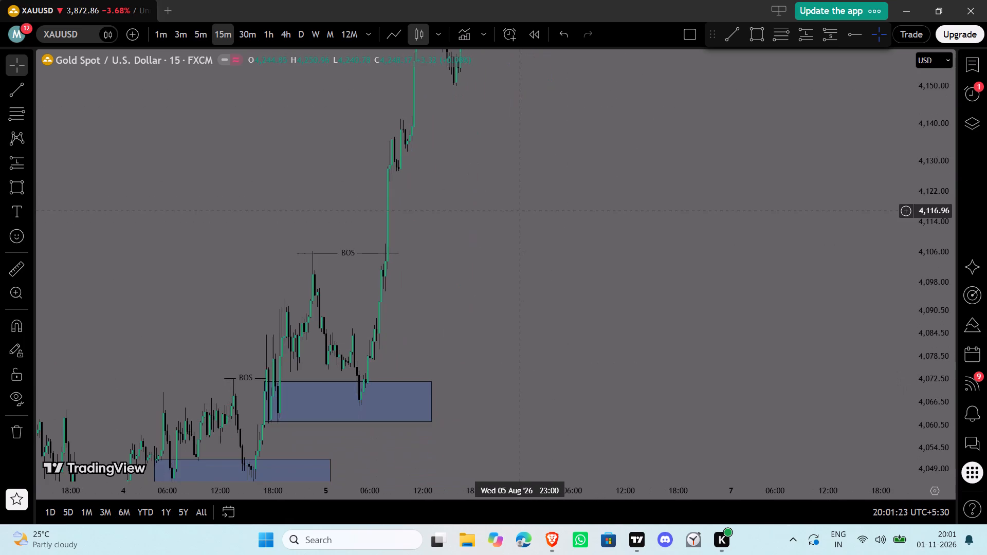
pyautogui.moveTo(520, 210); pyautogui.dragTo(473, 298)
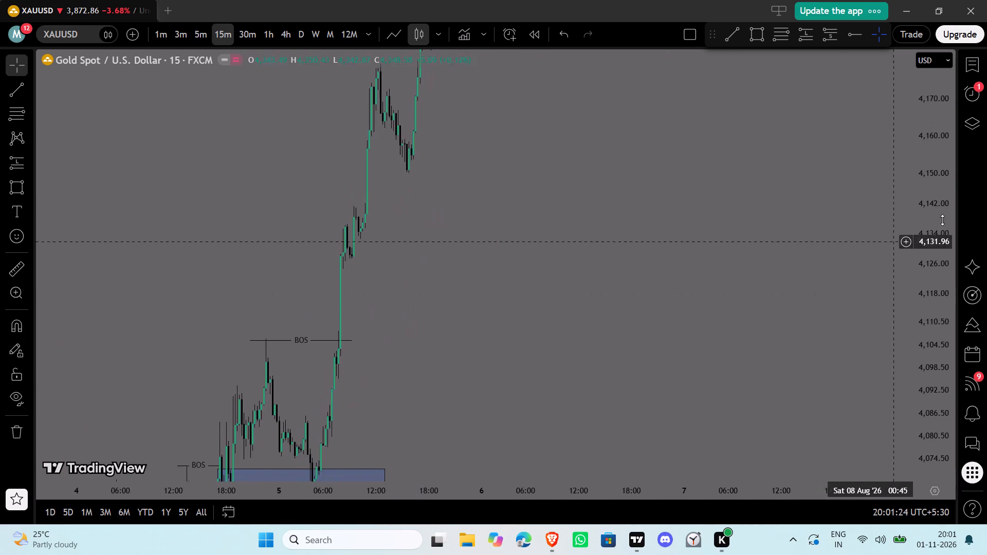
pyautogui.moveTo(938, 198); pyautogui.dragTo(951, 388)
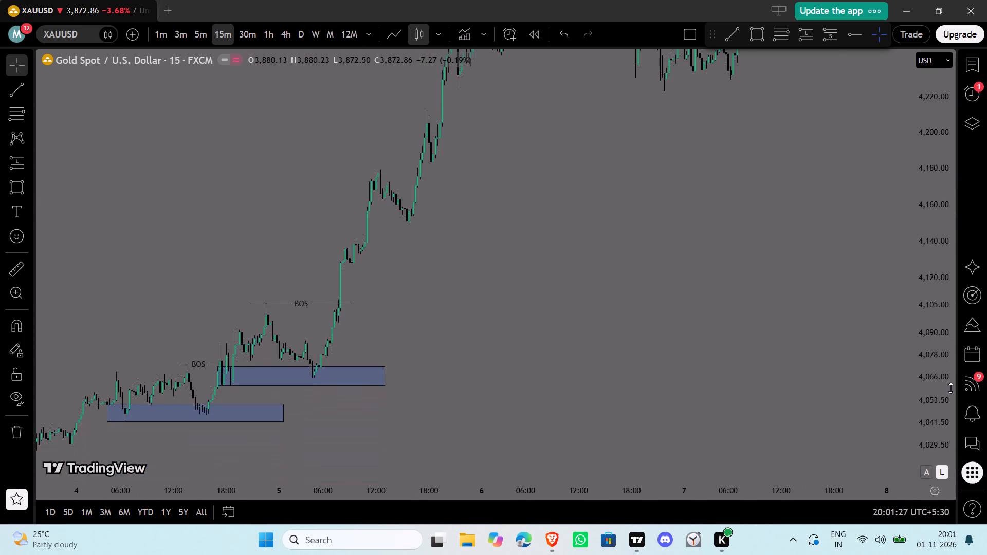
pyautogui.moveTo(951, 388); pyautogui.dragTo(956, 399)
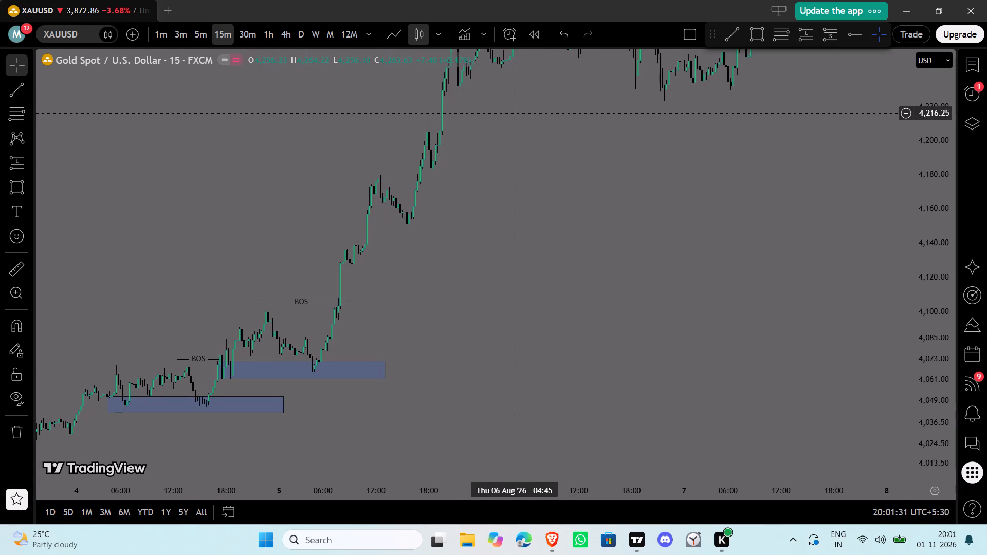
pyautogui.moveTo(518, 220); pyautogui.dragTo(507, 320)
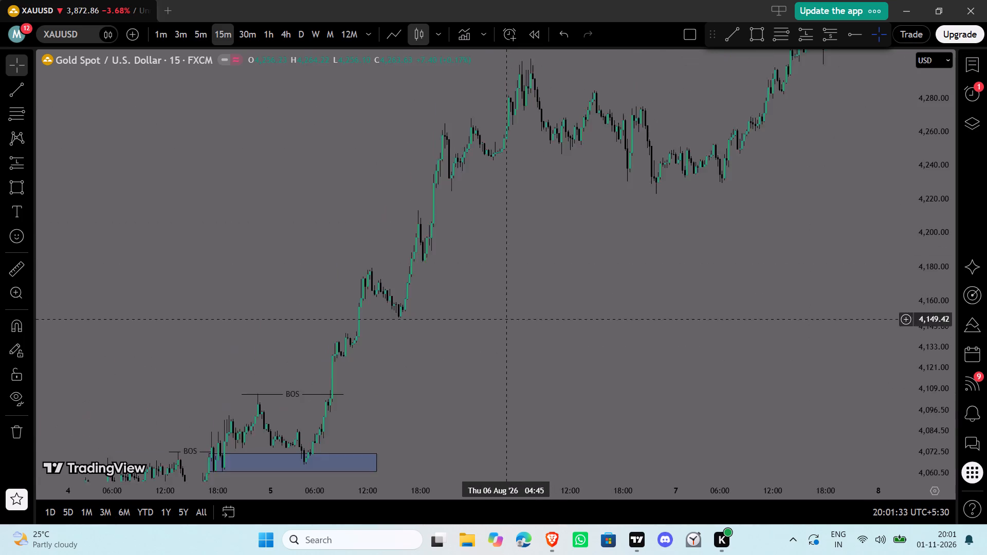
pyautogui.moveTo(507, 320); pyautogui.dragTo(415, 375)
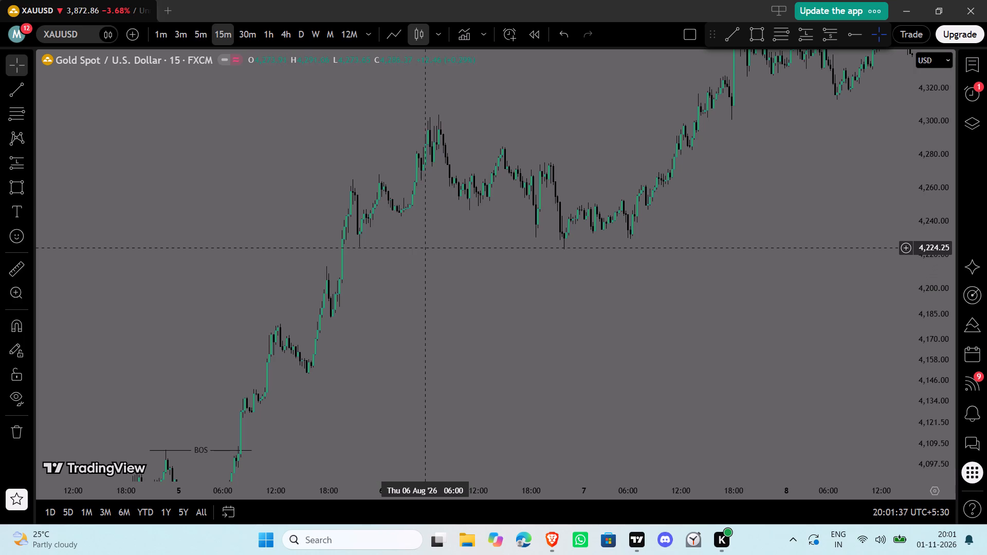
pyautogui.click(733, 41)
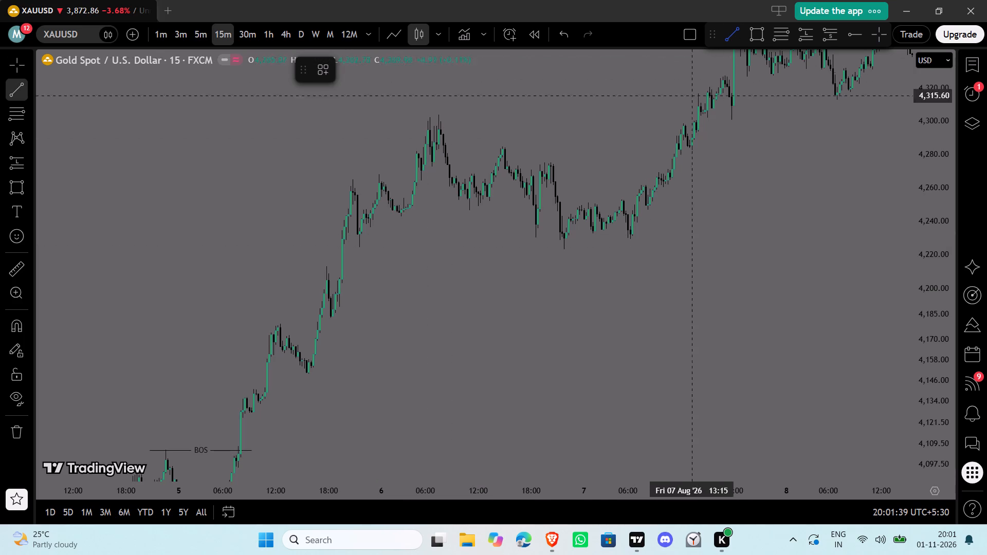
pyautogui.click(350, 246)
pyautogui.keyDown('shift'); pyautogui.click(568, 245); pyautogui.keyUp('shift')
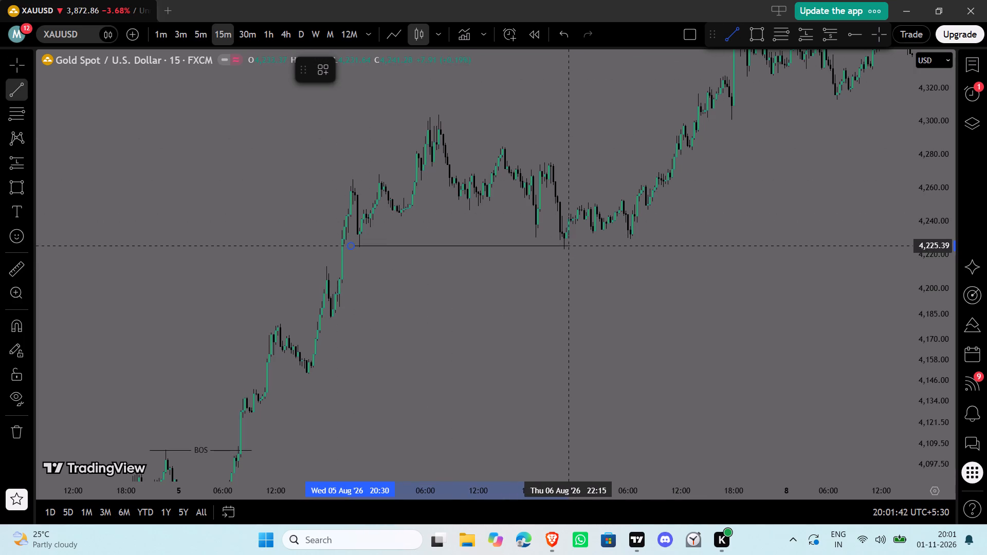
pyautogui.click(573, 275)
pyautogui.click(489, 246)
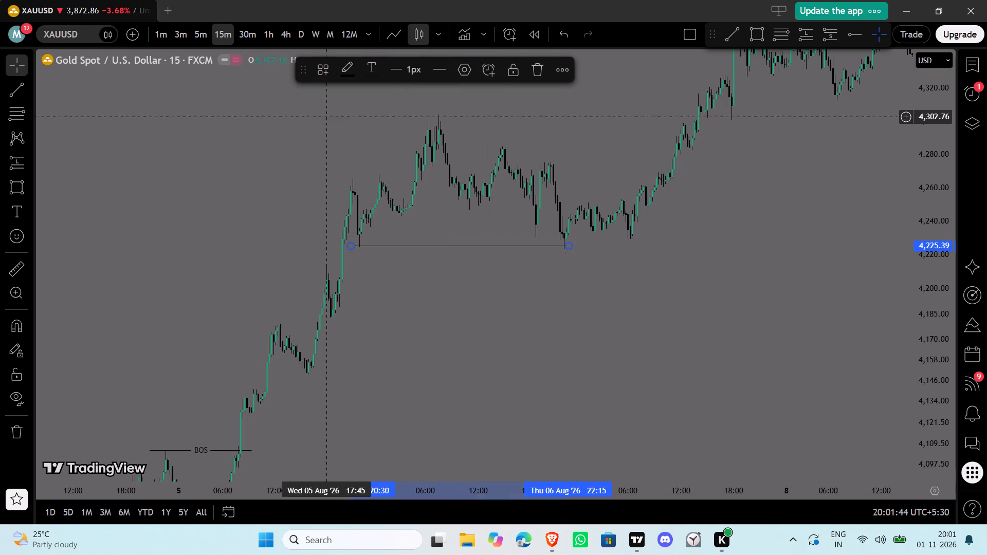
pyautogui.click(317, 72)
pyautogui.click(375, 145)
pyautogui.click(351, 144)
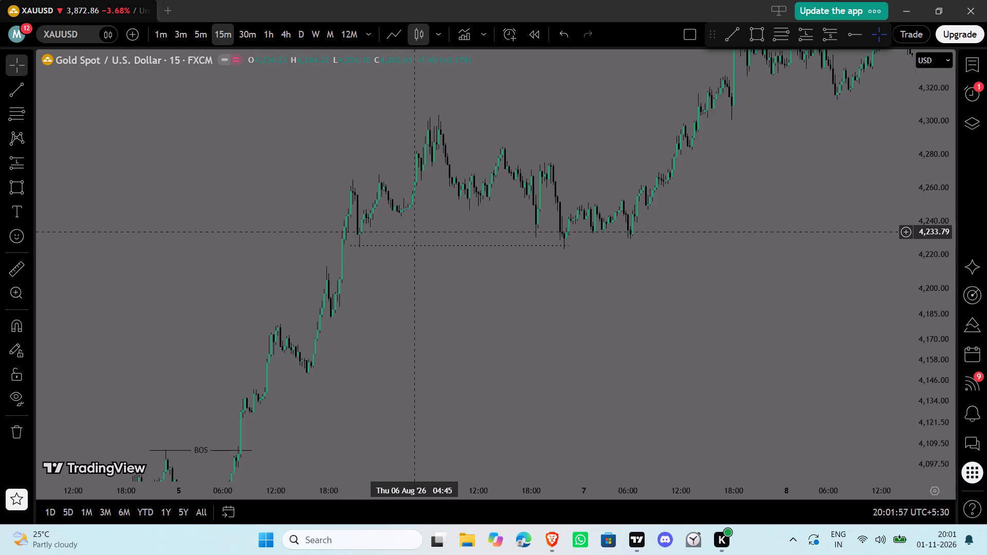
# Draw a horizontal trend line at about 4,303.5 from 6 August 05:00 to 7 August 14:15, using the bos template.
pyautogui.moveTo(602, 137); pyautogui.dragTo(545, 192)
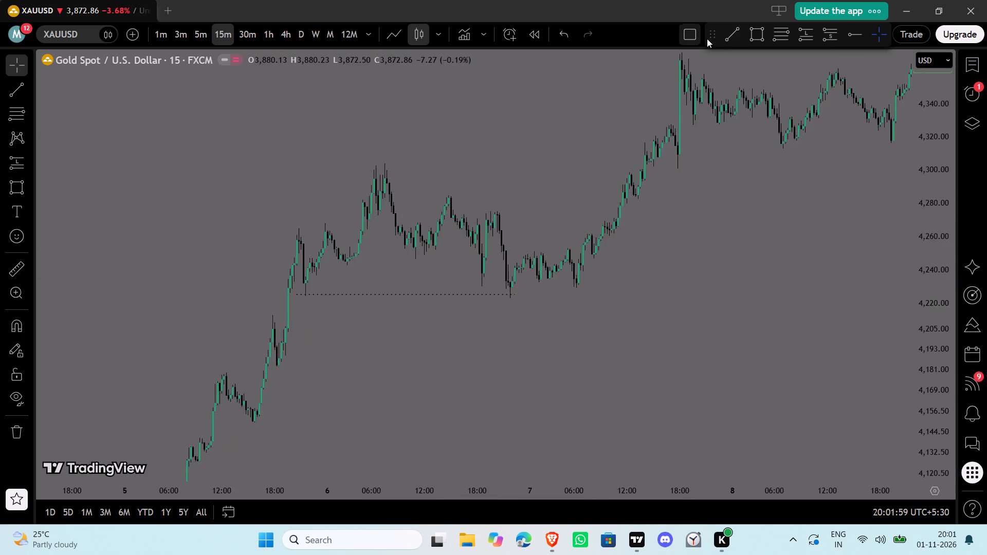
pyautogui.click(727, 38)
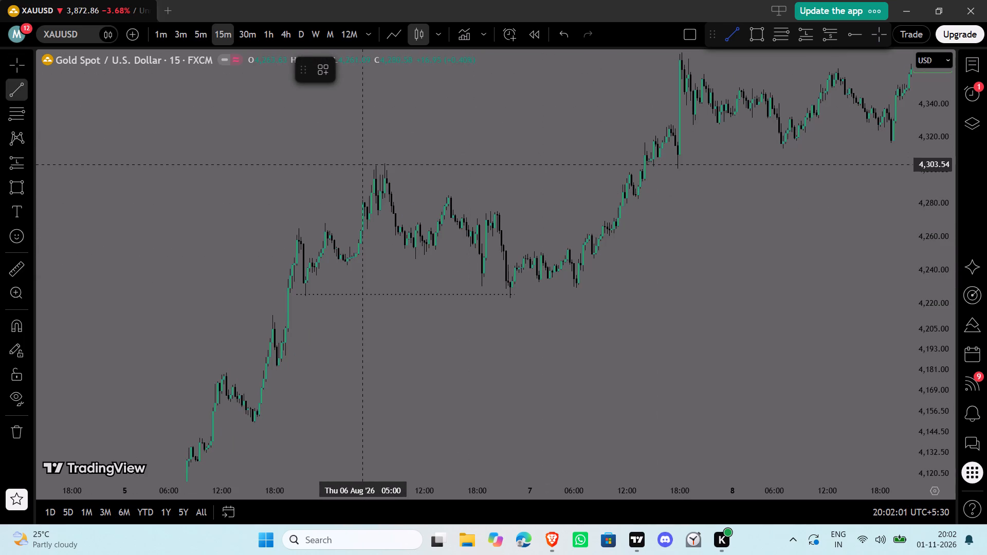
pyautogui.click(362, 164)
pyautogui.keyDown('shift'); pyautogui.click(646, 173); pyautogui.keyUp('shift')
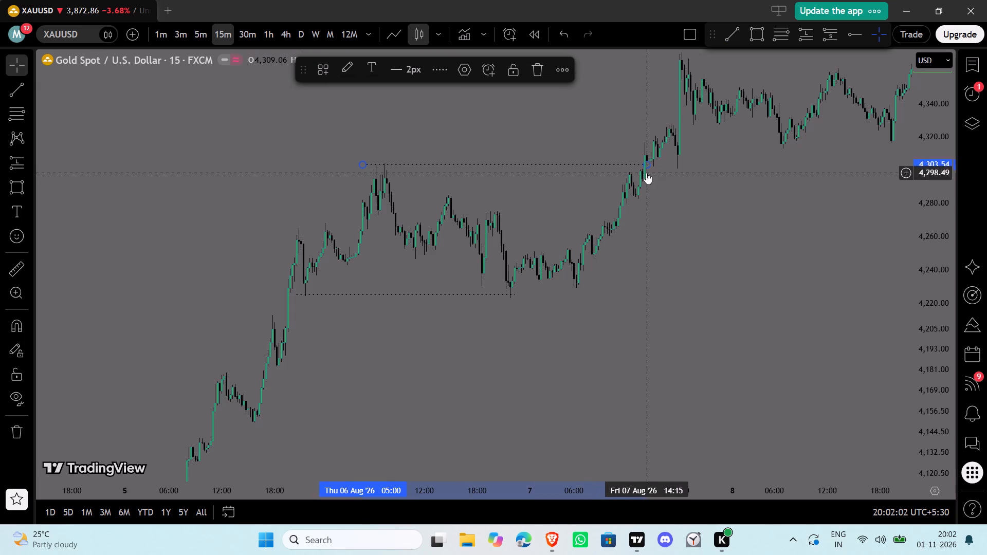
pyautogui.click(325, 68)
pyautogui.click(374, 174)
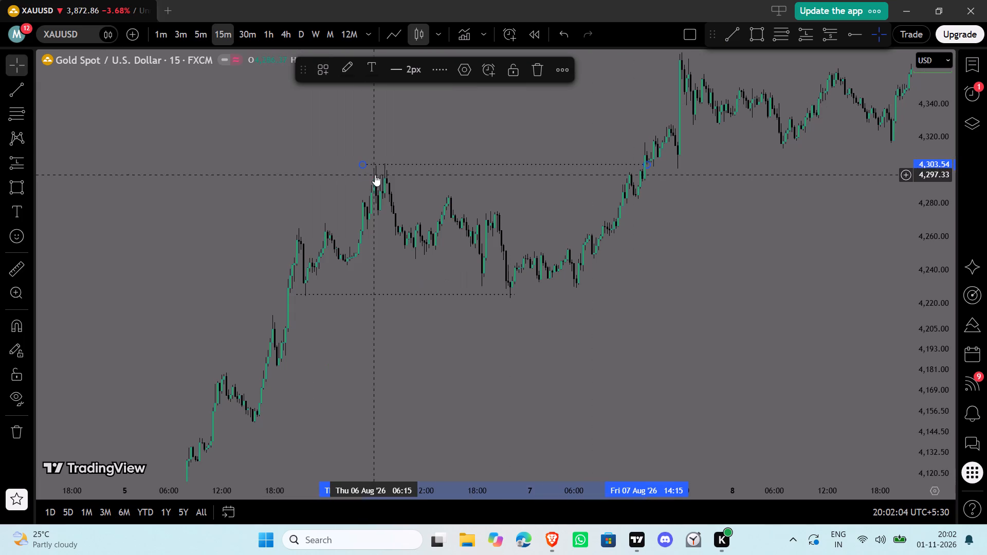
pyautogui.click(550, 194)
# Draw a rectangle zone over the lows from about 4,223 to 4,235, spanning 6 August 21:15 to 7 August 07:30.
pyautogui.moveTo(550, 194); pyautogui.dragTo(487, 174)
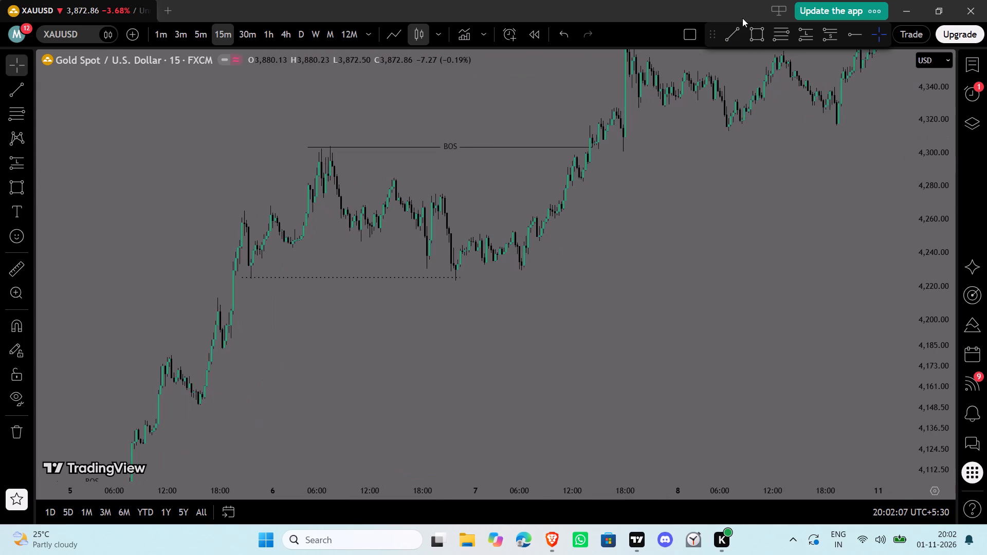
pyautogui.click(756, 30)
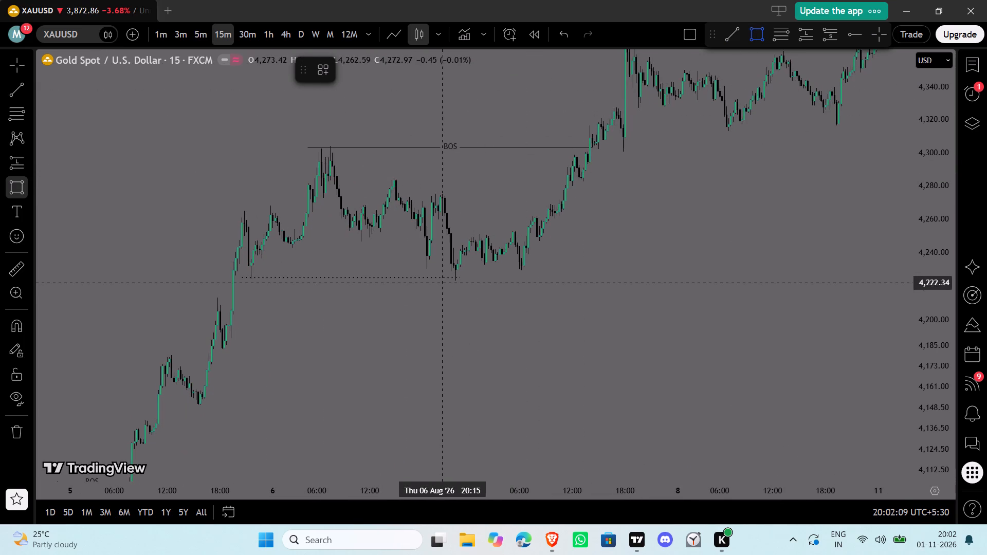
pyautogui.click(451, 281)
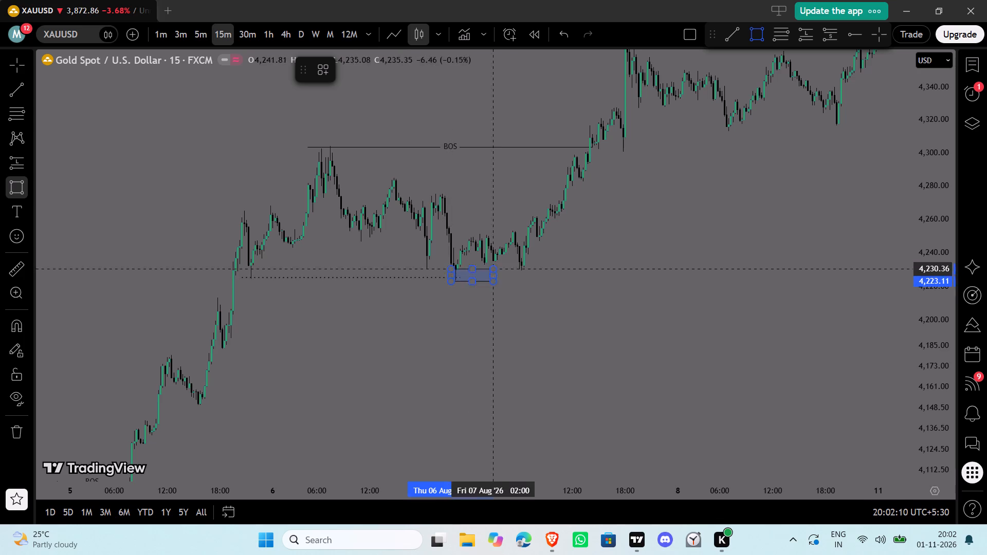
pyautogui.click(533, 261)
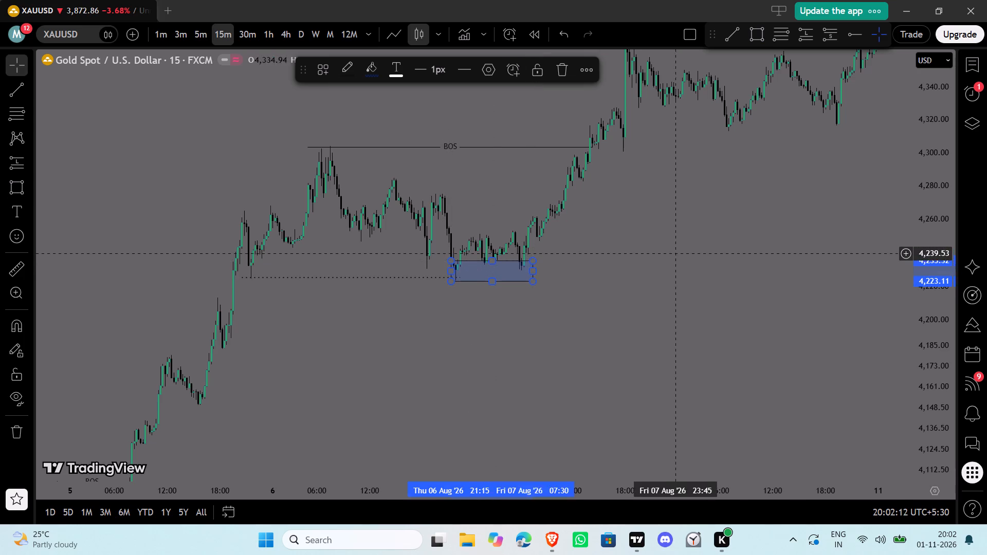
pyautogui.click(681, 253)
# Draw a rectangle zone from about 4,301 to 4,318, spanning 7 August 15:45 to the afternoon of 10 August.
pyautogui.moveTo(652, 253); pyautogui.dragTo(540, 337)
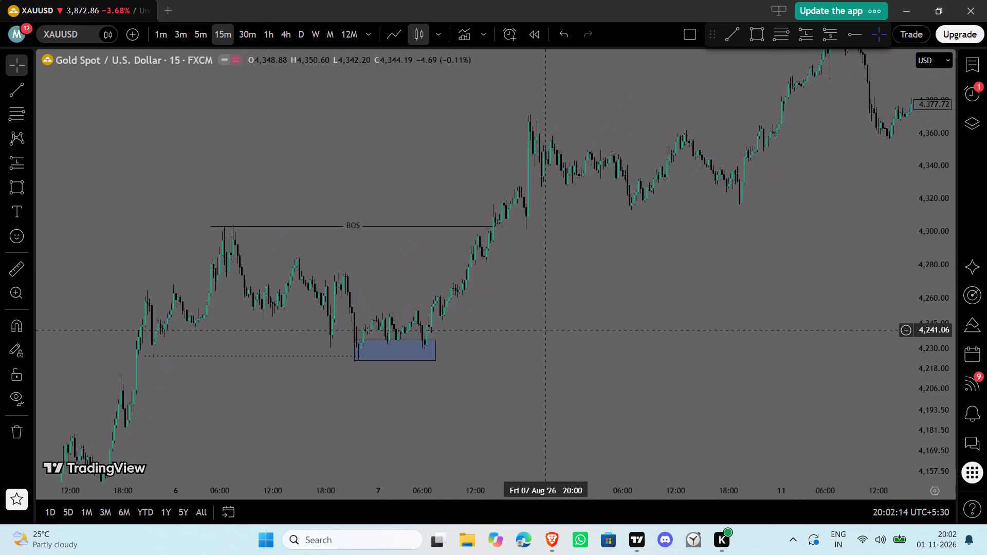
pyautogui.moveTo(540, 337); pyautogui.dragTo(539, 338)
pyautogui.moveTo(611, 256); pyautogui.dragTo(533, 283)
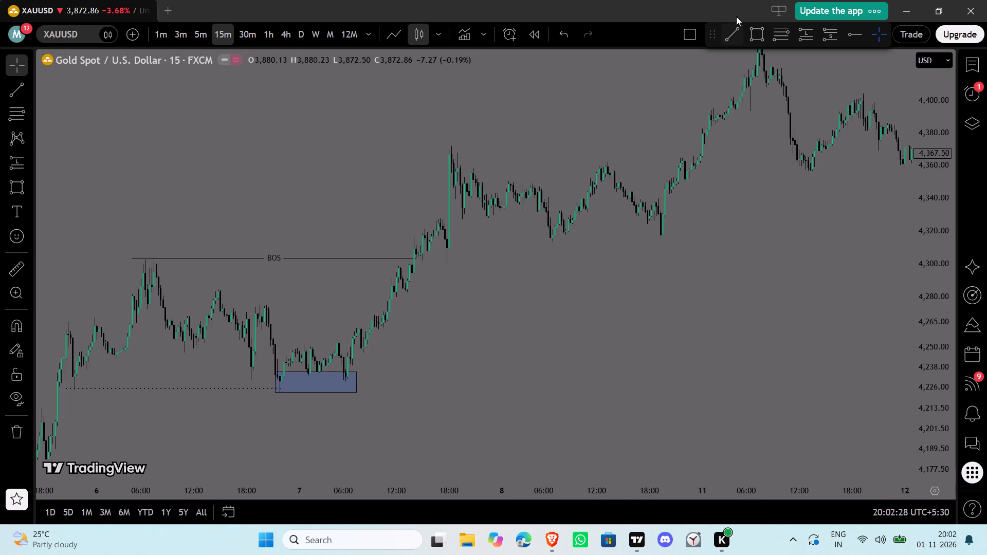
pyautogui.click(757, 35)
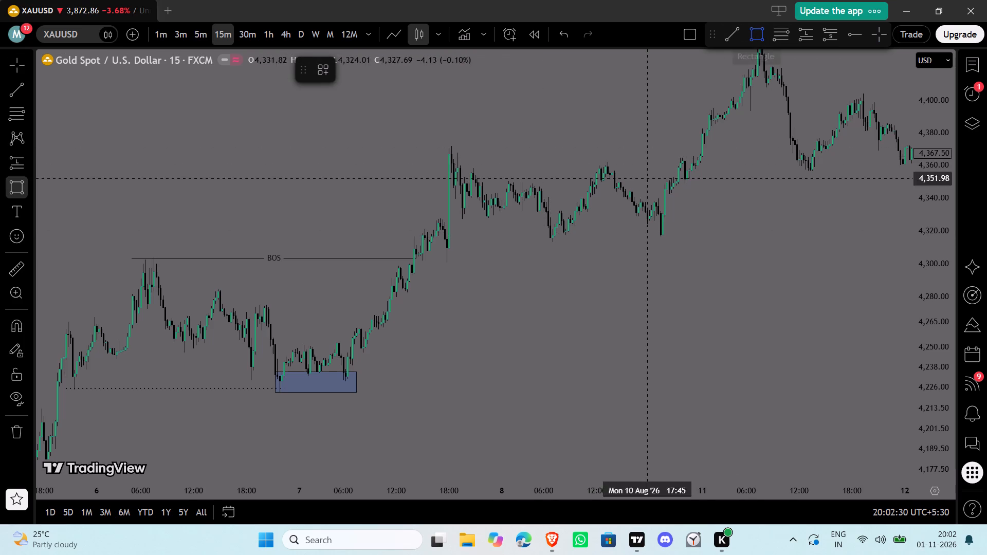
pyautogui.click(429, 262)
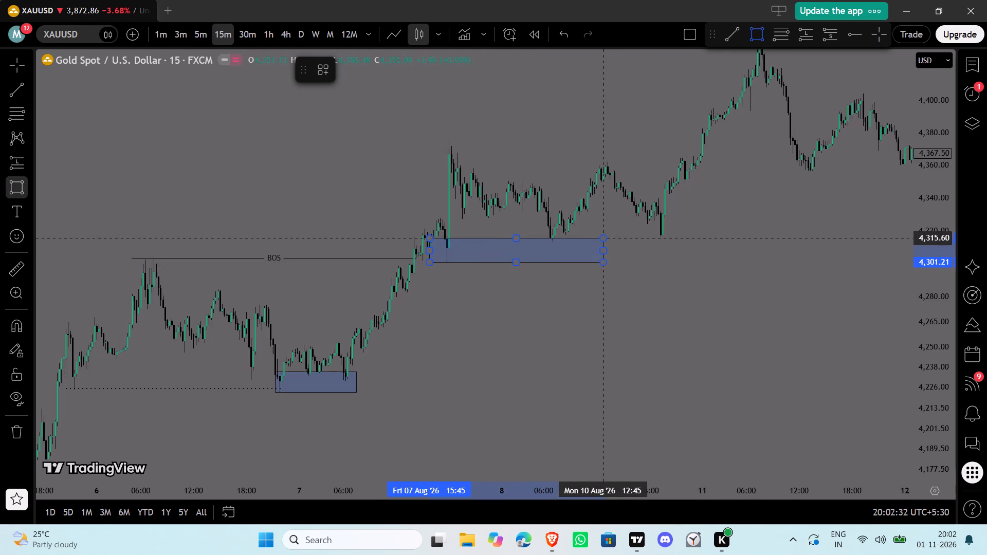
pyautogui.click(638, 234)
pyautogui.click(642, 340)
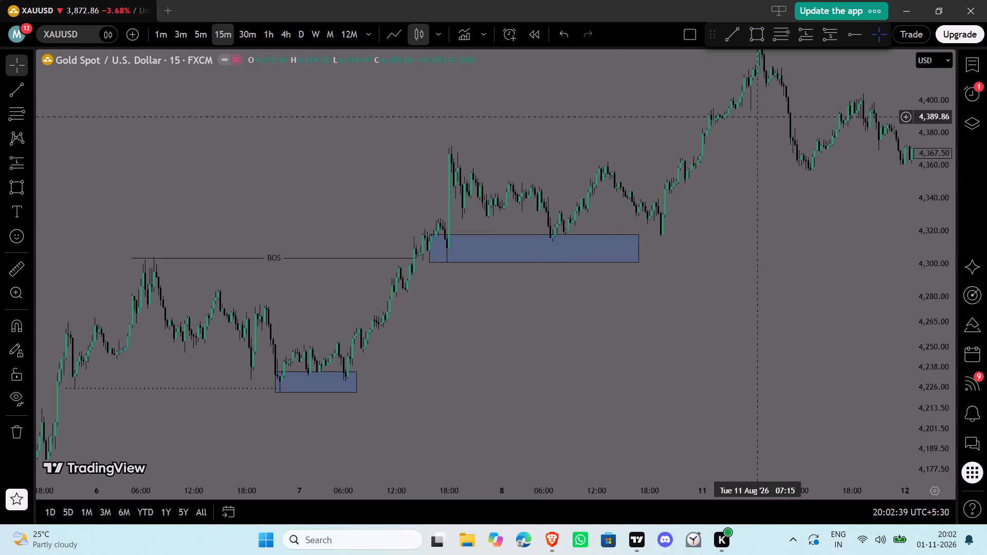
# Draw a thin rectangle zone from about 4,318 to 4,321.5, spanning 10 August 07:45 to about 23:15.
pyautogui.click(763, 38)
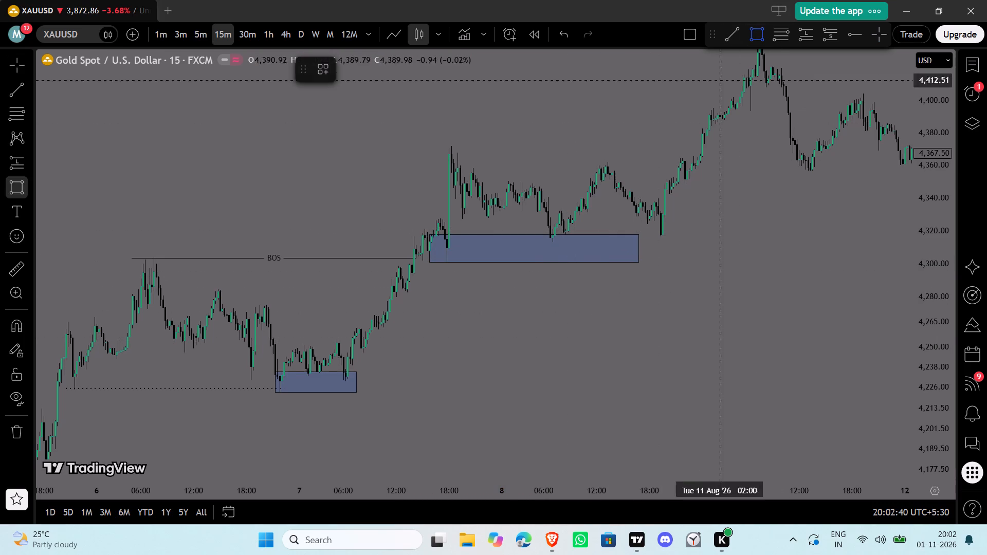
pyautogui.click(559, 234)
pyautogui.click(698, 228)
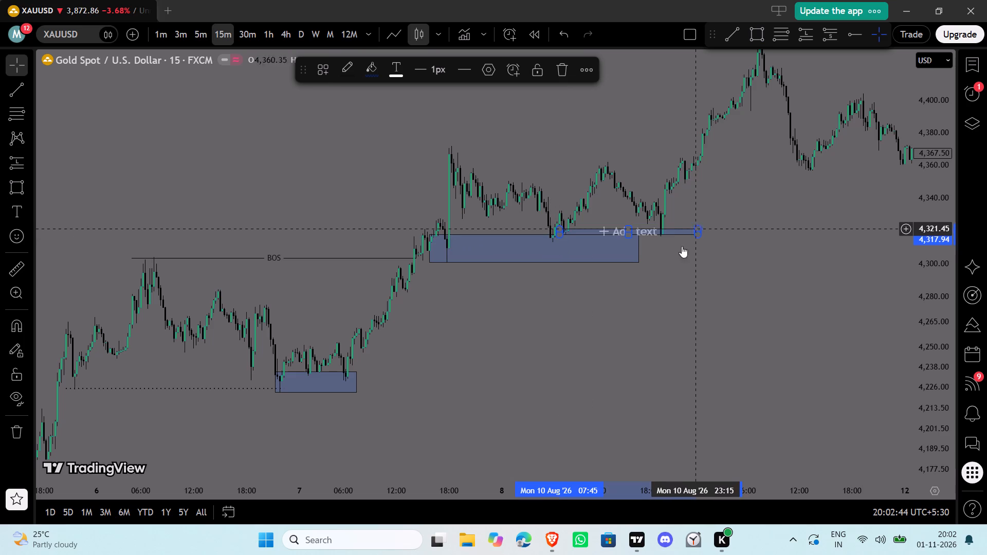
# Draw a horizontal trend line at about 4,370.5 from 7 August 18:00 to 11 August 00:15, using the bos template.
pyautogui.click(676, 279)
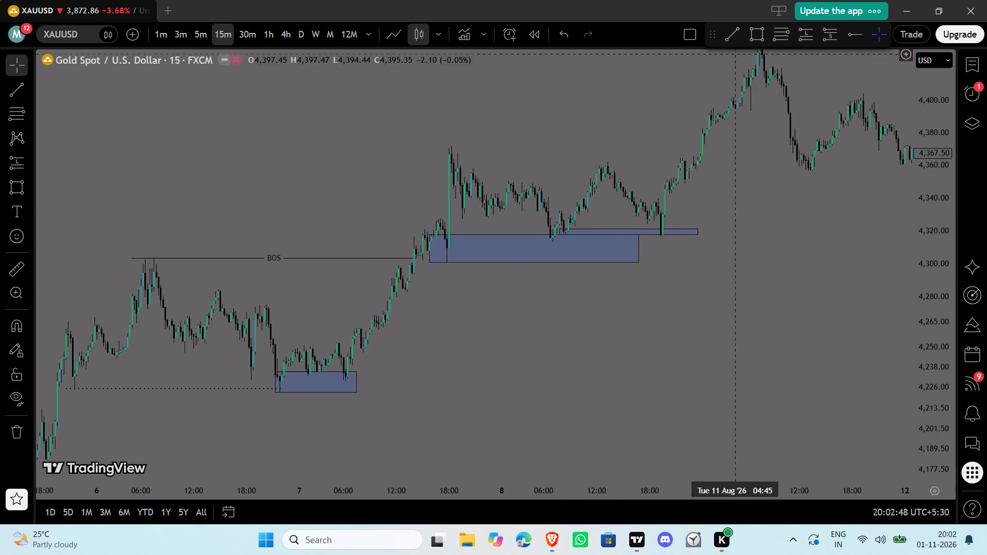
pyautogui.click(725, 40)
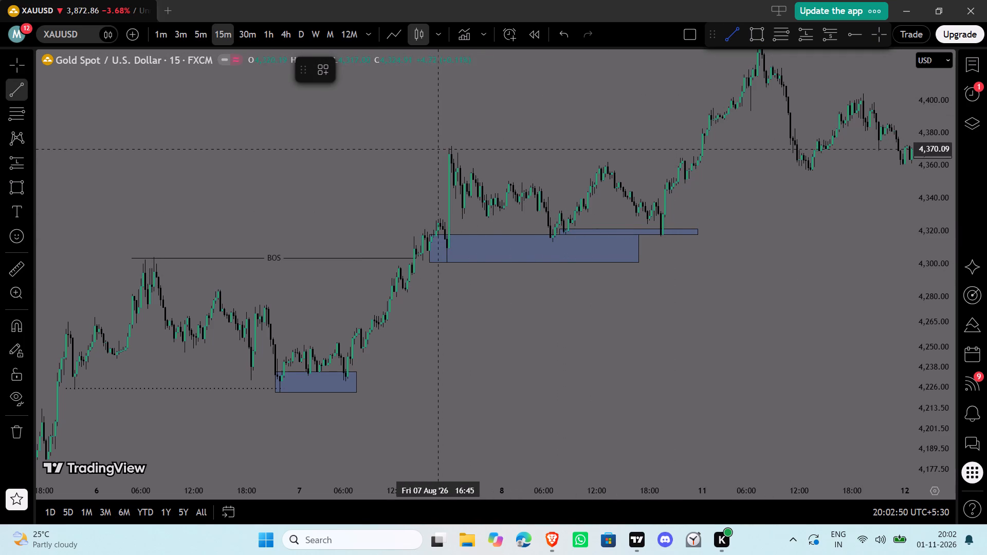
pyautogui.click(449, 148)
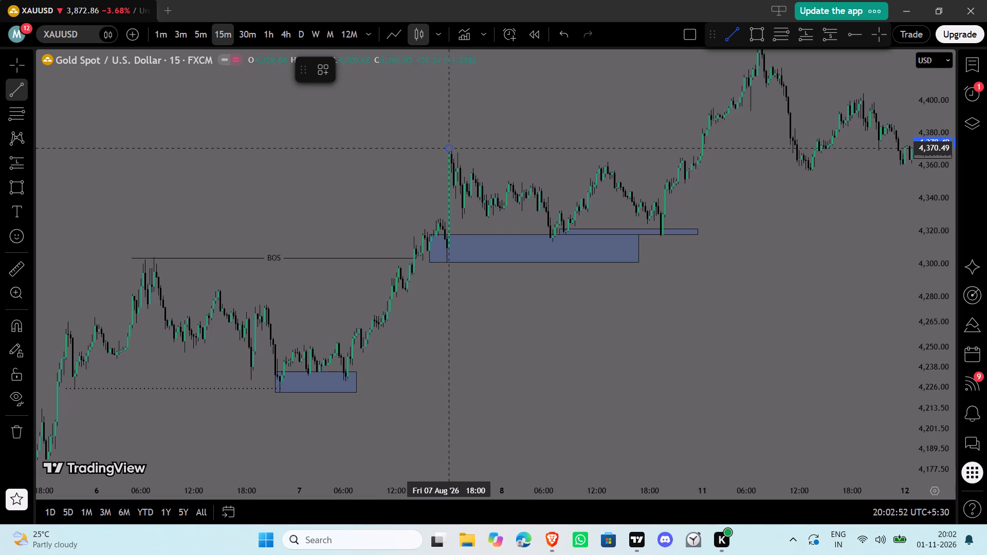
pyautogui.keyDown('shift'); pyautogui.click(704, 170); pyautogui.keyUp('shift')
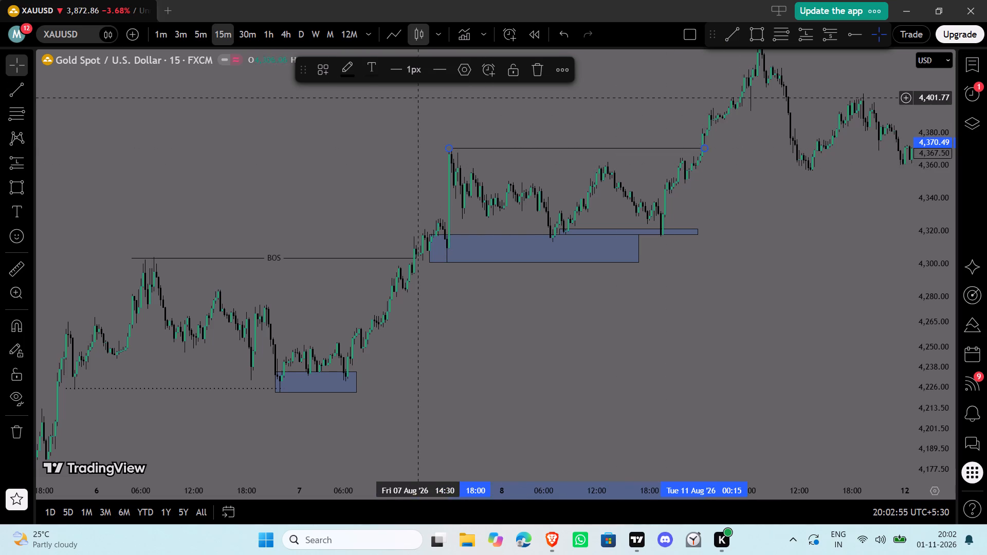
pyautogui.click(321, 78)
pyautogui.click(361, 166)
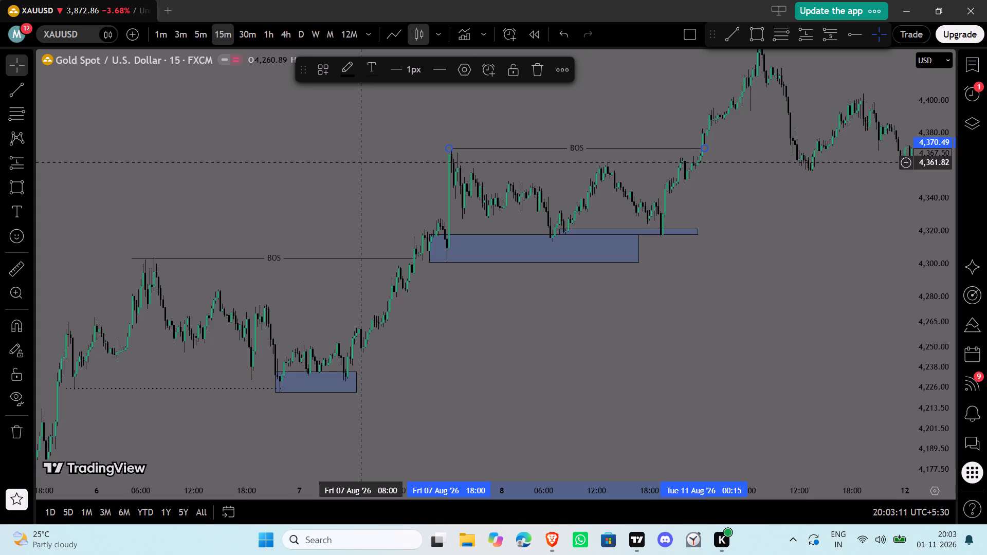
pyautogui.click(364, 162)
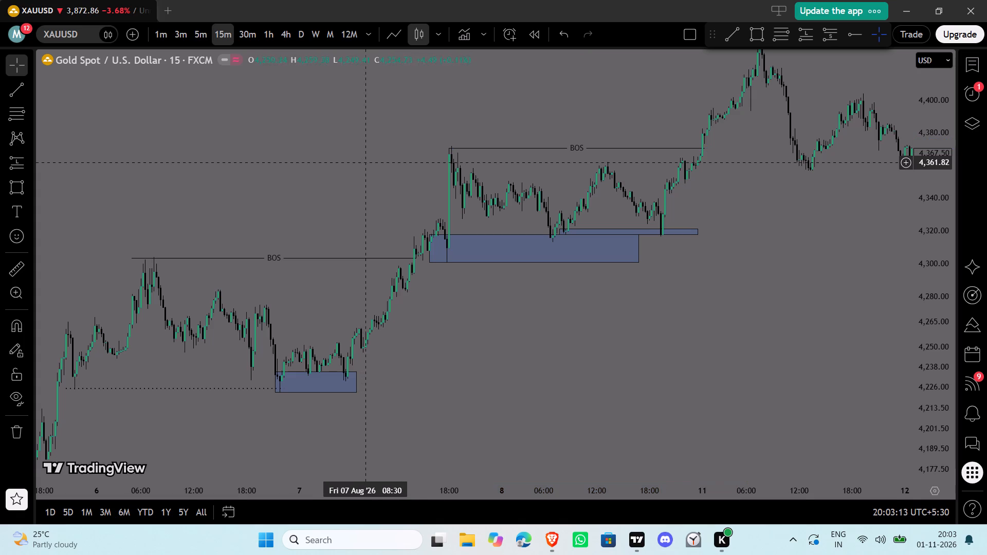
# Draw a rectangle zone from about 4,318 to 4,333, spanning 10 August 18:15 to about 12:30 on 11 August.
pyautogui.moveTo(743, 278); pyautogui.dragTo(471, 358)
pyautogui.click(753, 35)
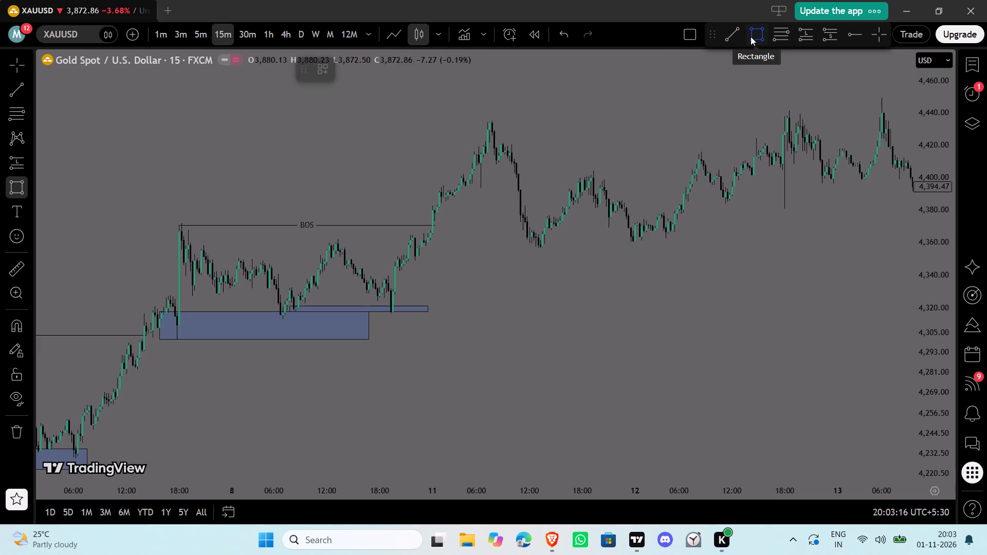
pyautogui.click(381, 312)
pyautogui.click(535, 287)
# Draw a horizontal trend line at about 4,436 from 11 August 06:15 to 12 August 18:00, using the dotted-line template.
pyautogui.moveTo(681, 304); pyautogui.dragTo(513, 399)
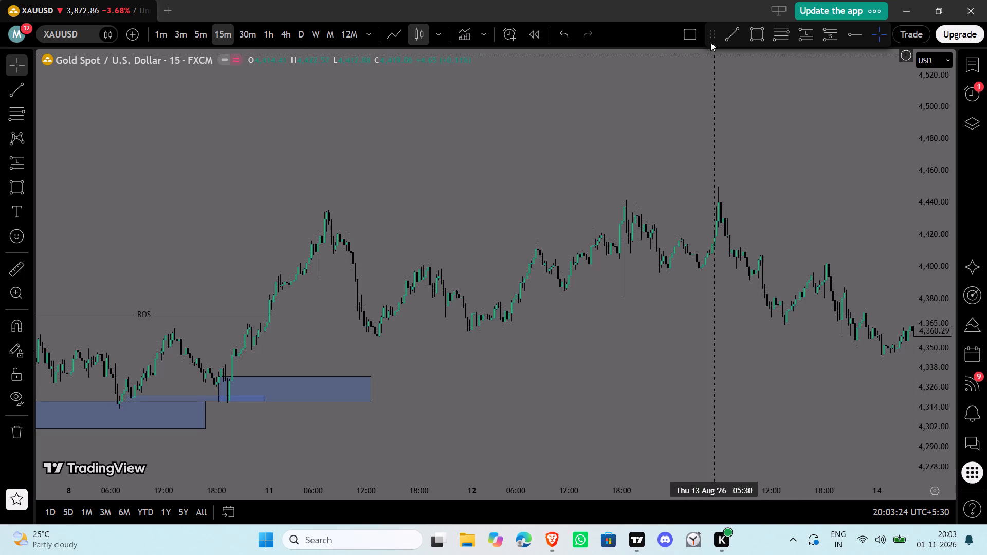
pyautogui.click(727, 30)
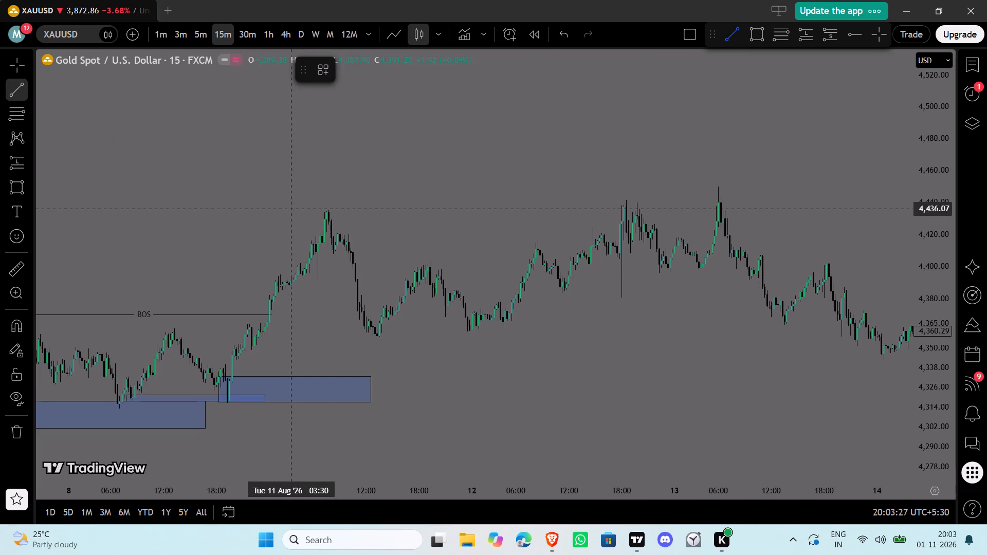
pyautogui.click(317, 208)
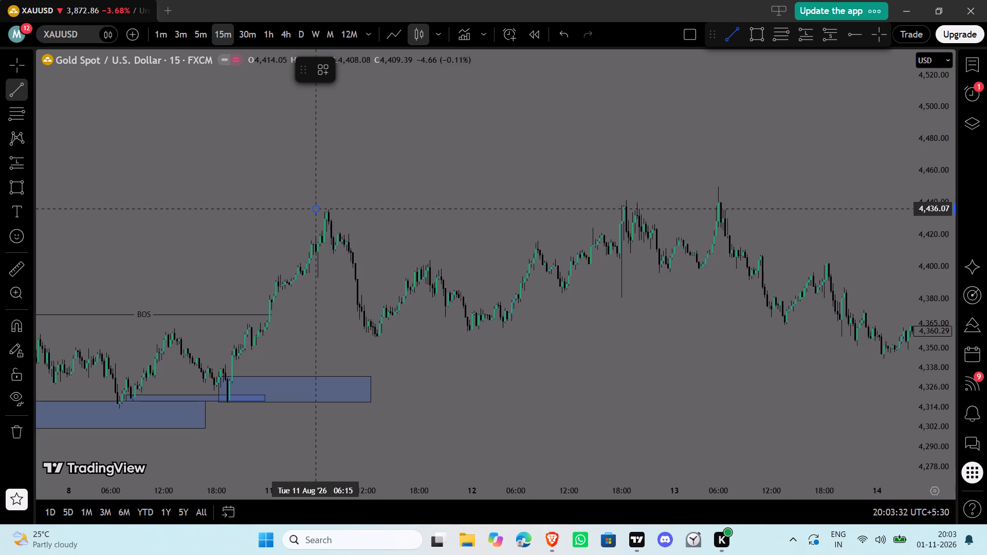
pyautogui.keyDown('shift'); pyautogui.click(623, 244); pyautogui.keyUp('shift')
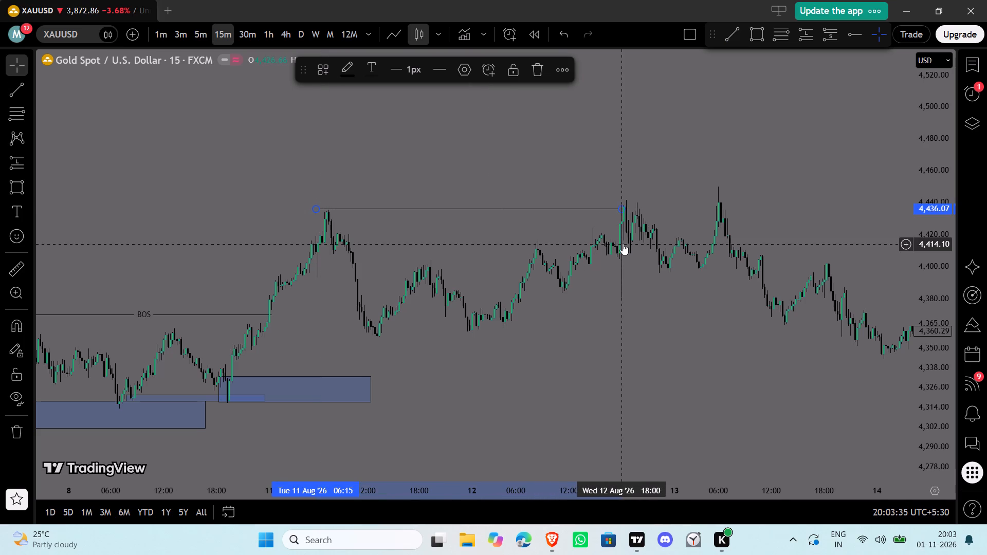
pyautogui.click(321, 77)
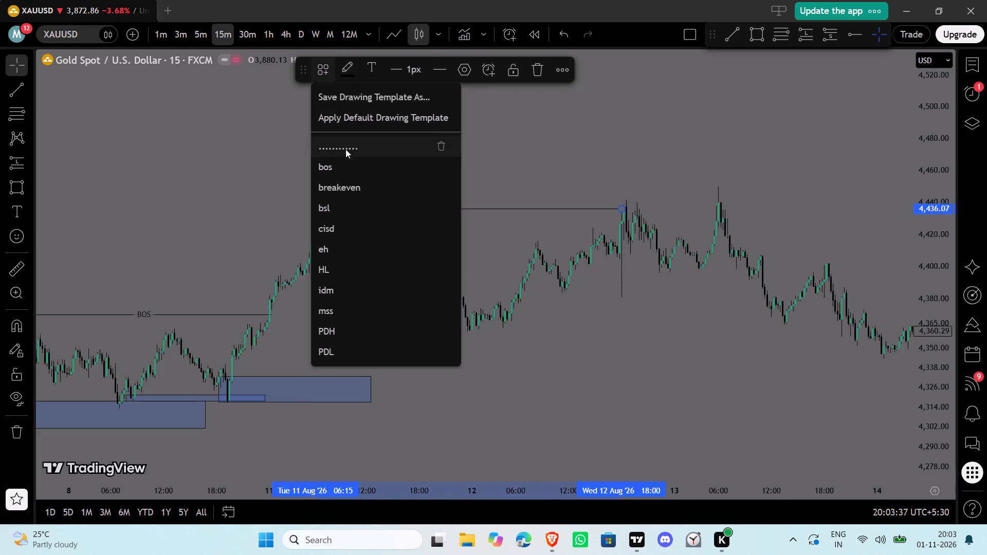
pyautogui.click(345, 149)
pyautogui.click(493, 155)
# Draw a dotted horizontal trend line at about 4,441 from 12 August 17:30 to about 06:45 on 13 August.
pyautogui.click(732, 41)
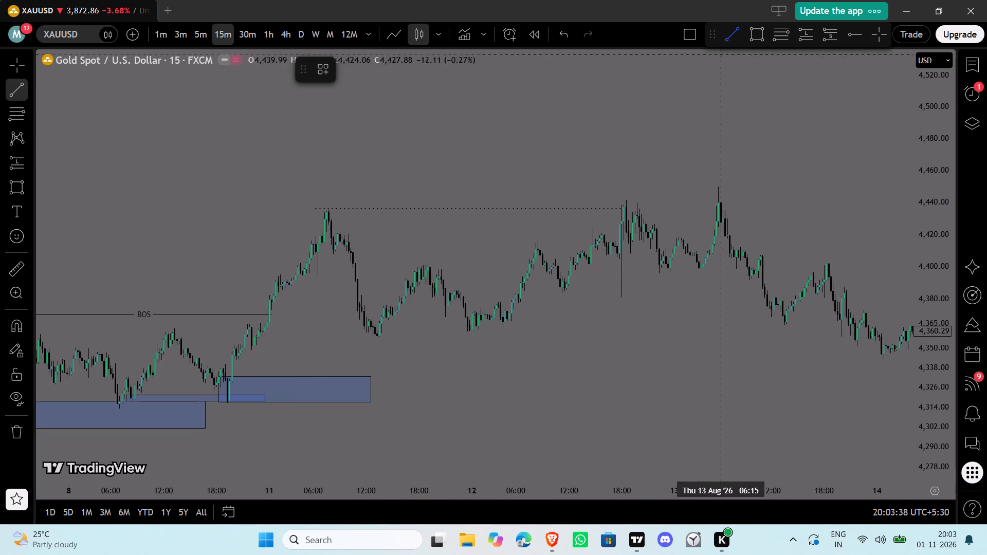
pyautogui.click(618, 201)
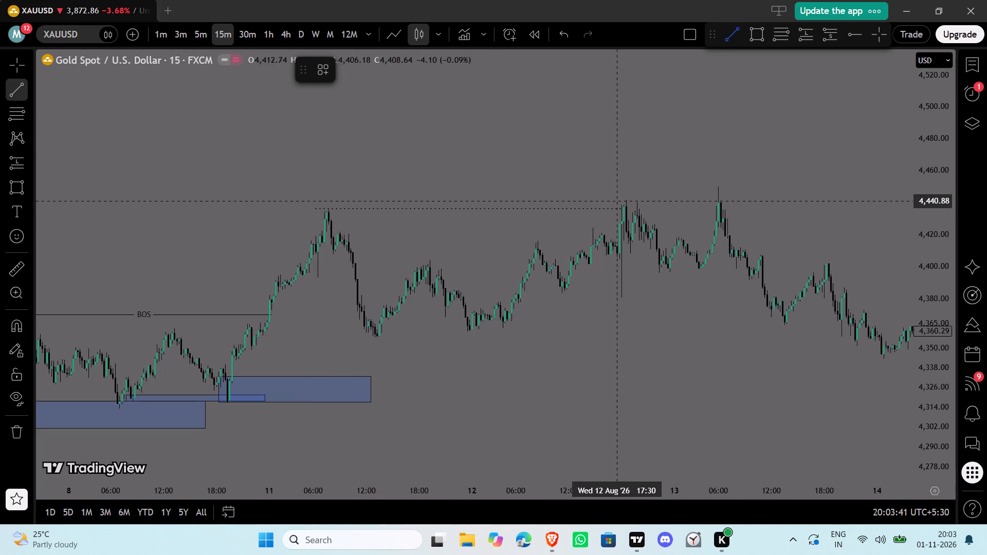
pyautogui.keyDown('shift'); pyautogui.click(725, 201); pyautogui.keyUp('shift')
pyautogui.click(768, 202)
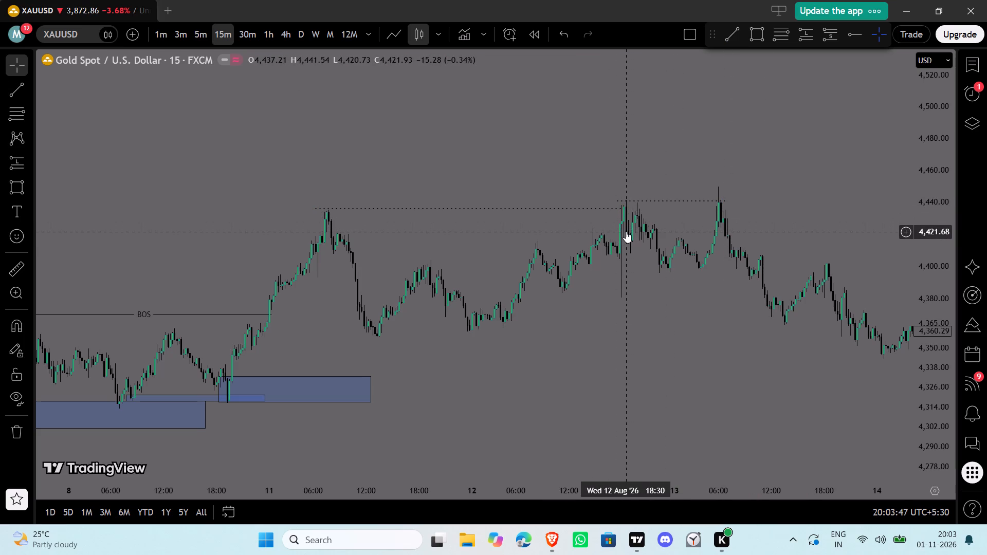
# Draw a horizontal trend line at about 4,381 from 12 August 16:45 to 13 August 11:45, using the mss template.
pyautogui.moveTo(647, 334); pyautogui.dragTo(639, 333)
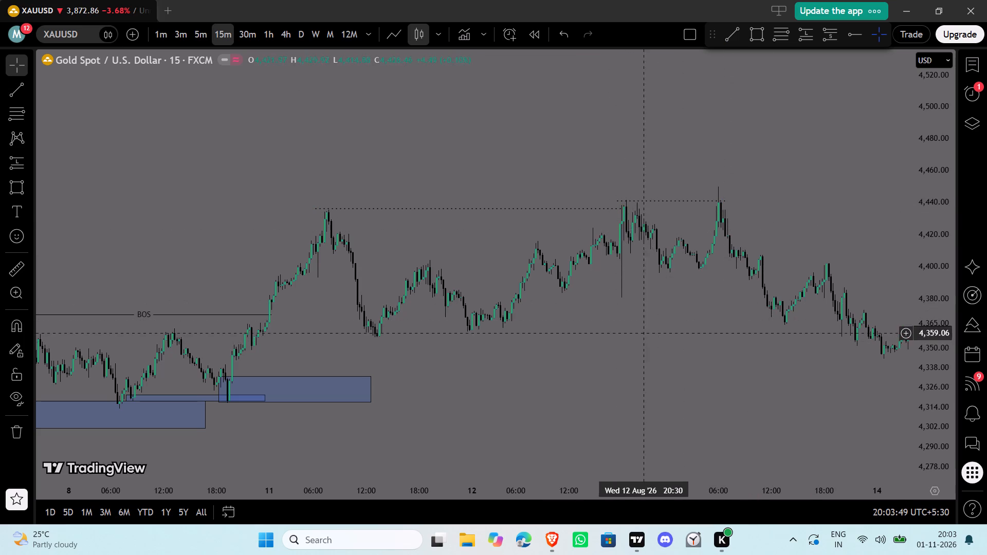
pyautogui.moveTo(639, 333); pyautogui.dragTo(444, 338)
pyautogui.moveTo(527, 339); pyautogui.dragTo(504, 335)
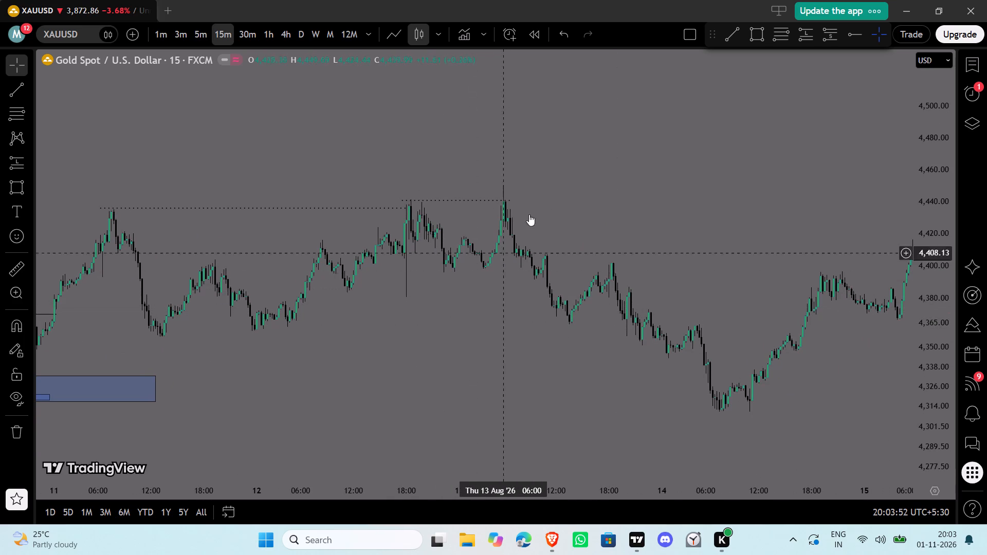
pyautogui.click(737, 29)
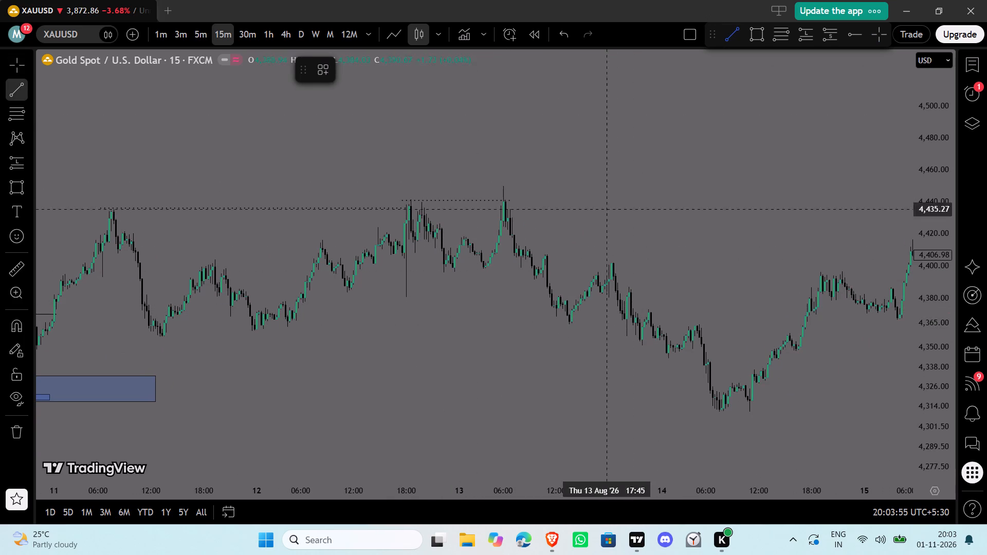
pyautogui.click(396, 297)
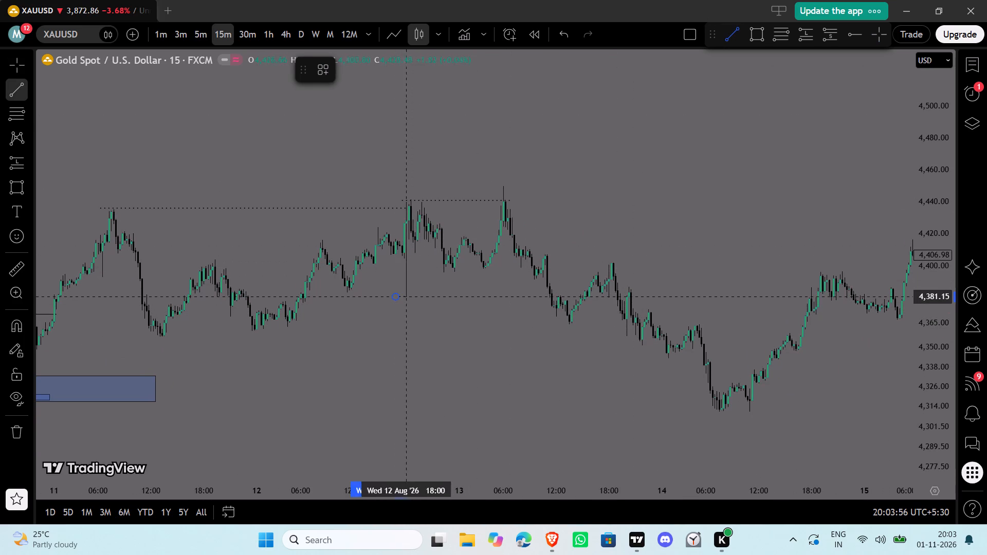
pyautogui.keyDown('shift'); pyautogui.click(554, 315); pyautogui.keyUp('shift')
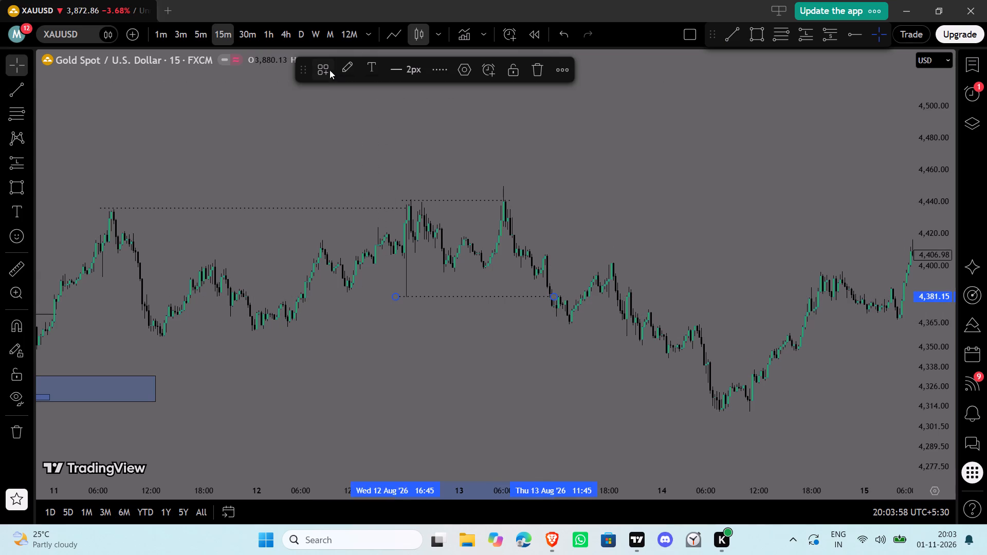
pyautogui.click(315, 64)
pyautogui.click(353, 309)
# Draw a rectangle zone from about 4,417 to 4,449, starting about 07:00 on 13 August and extended to 18 August 08:00.
pyautogui.moveTo(702, 208); pyautogui.dragTo(353, 165)
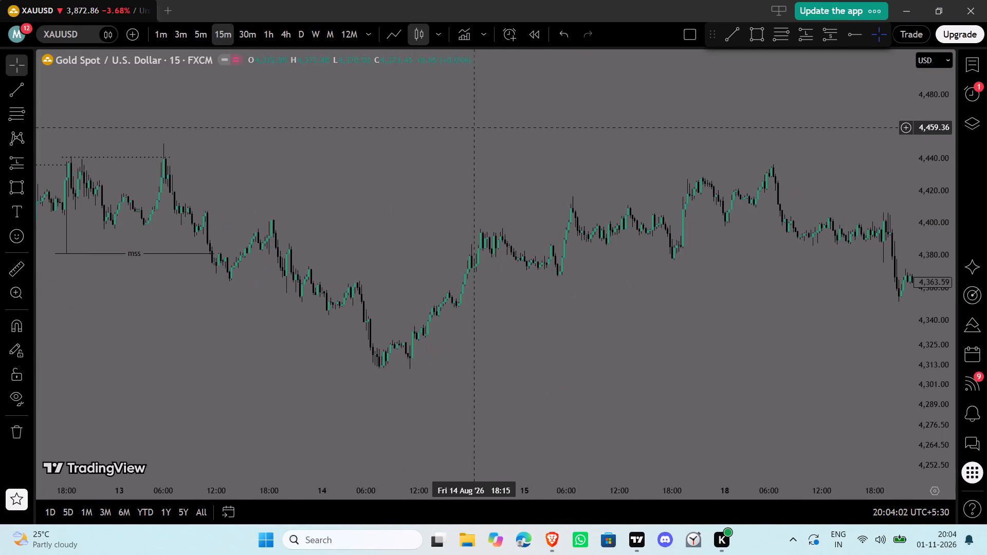
pyautogui.click(762, 41)
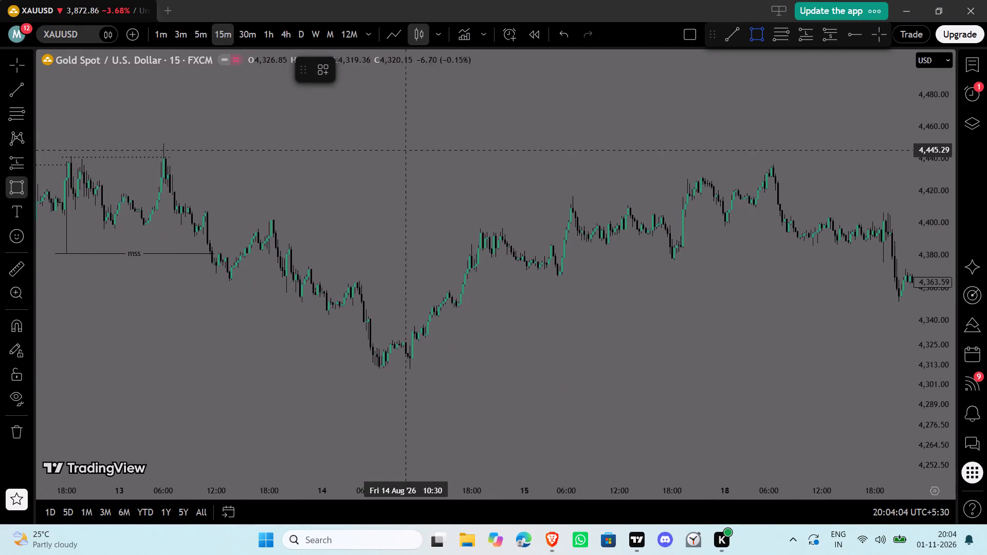
pyautogui.click(172, 195)
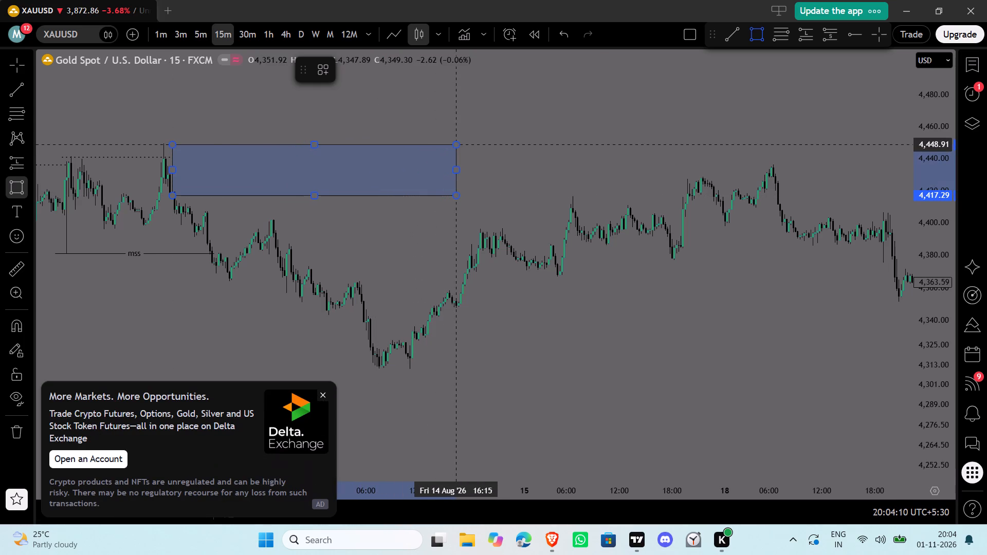
pyautogui.click(458, 144)
pyautogui.moveTo(459, 172); pyautogui.dragTo(788, 205)
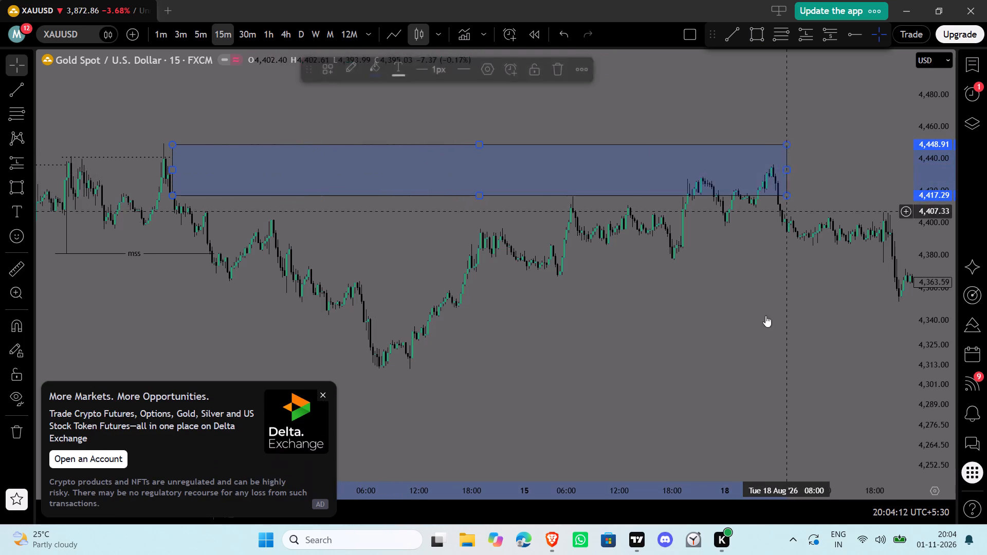
# Close the advertisement covering part of the chart.
pyautogui.moveTo(759, 332); pyautogui.dragTo(614, 362)
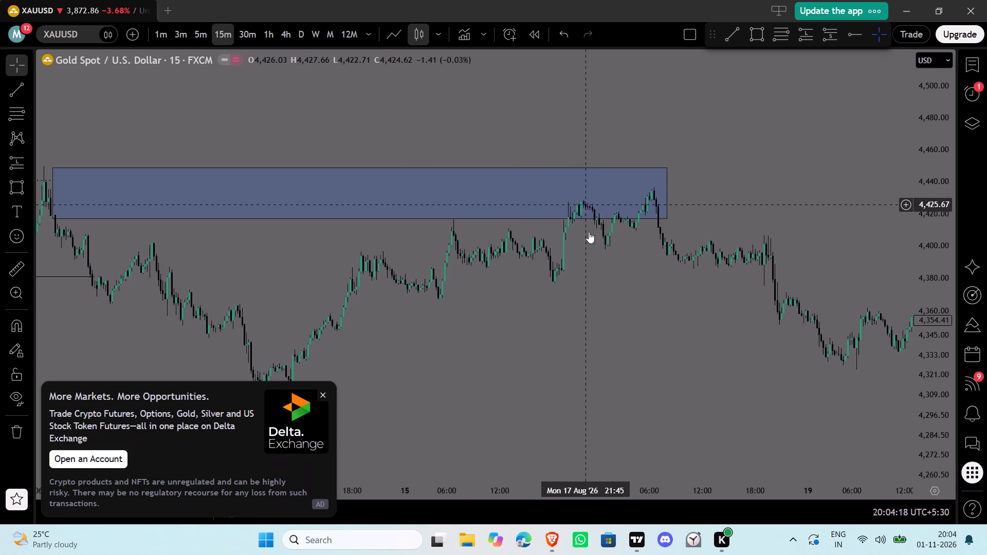
pyautogui.click(321, 396)
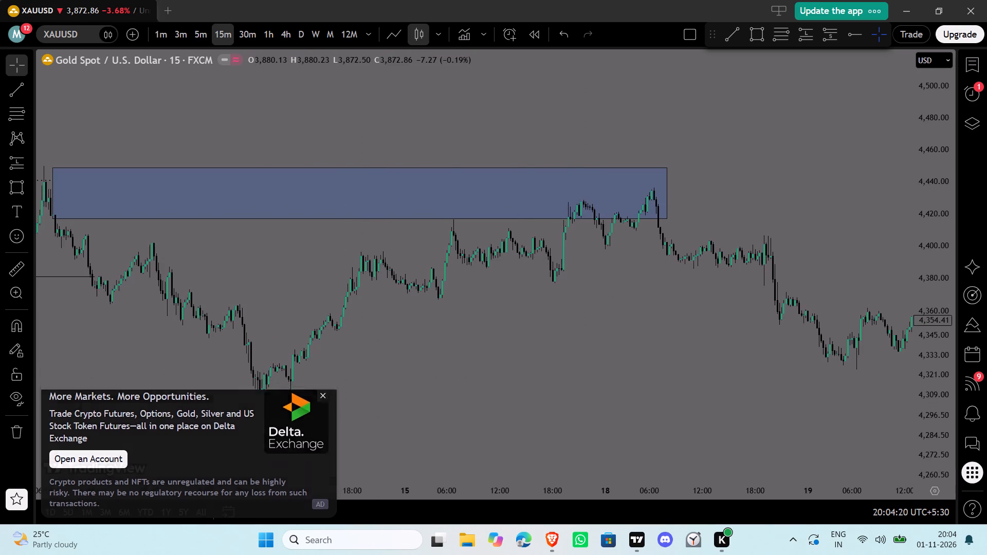
# Draw a horizontal trend line at about 4,357 from 12:00 to 22:00 on 13 August, using the bos template.
pyautogui.moveTo(422, 372); pyautogui.dragTo(605, 380)
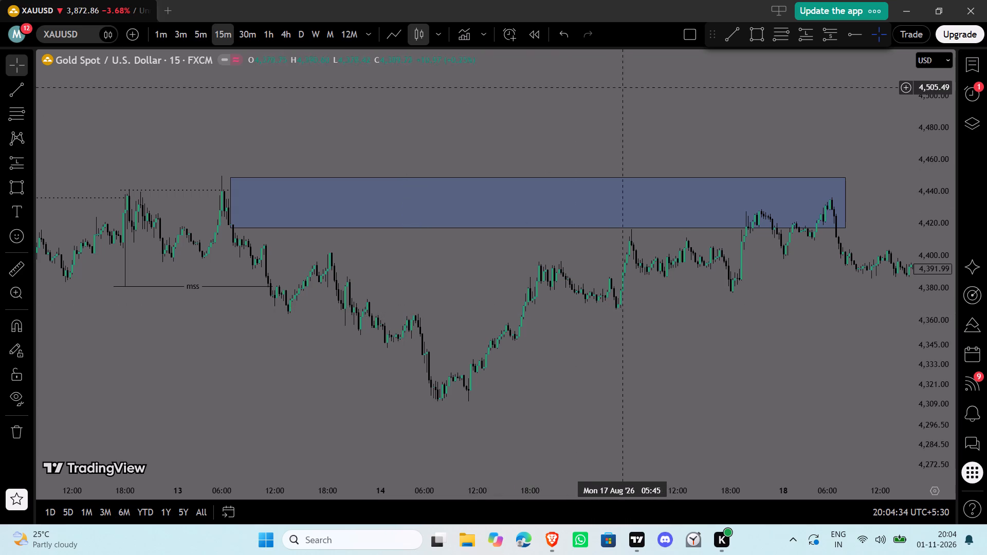
pyautogui.click(724, 37)
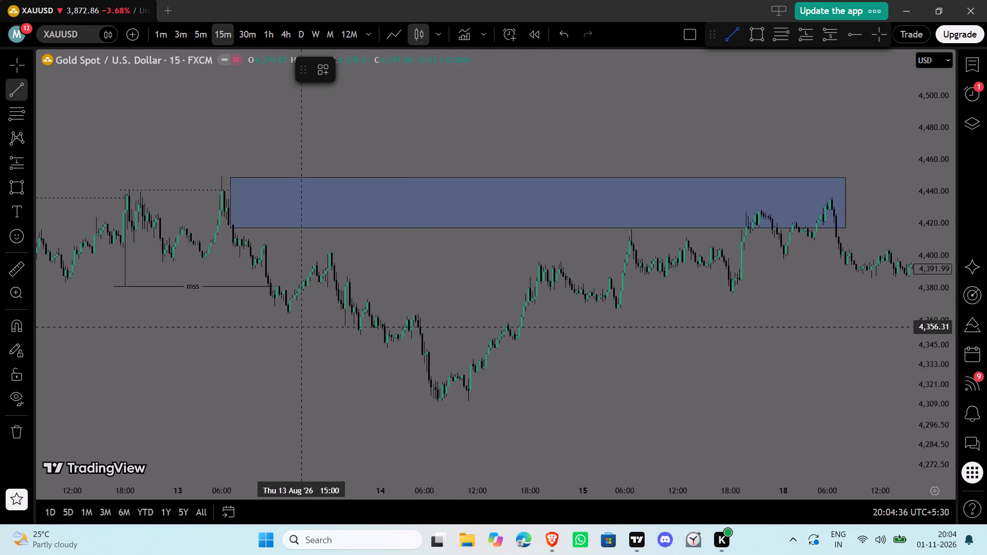
pyautogui.click(276, 325)
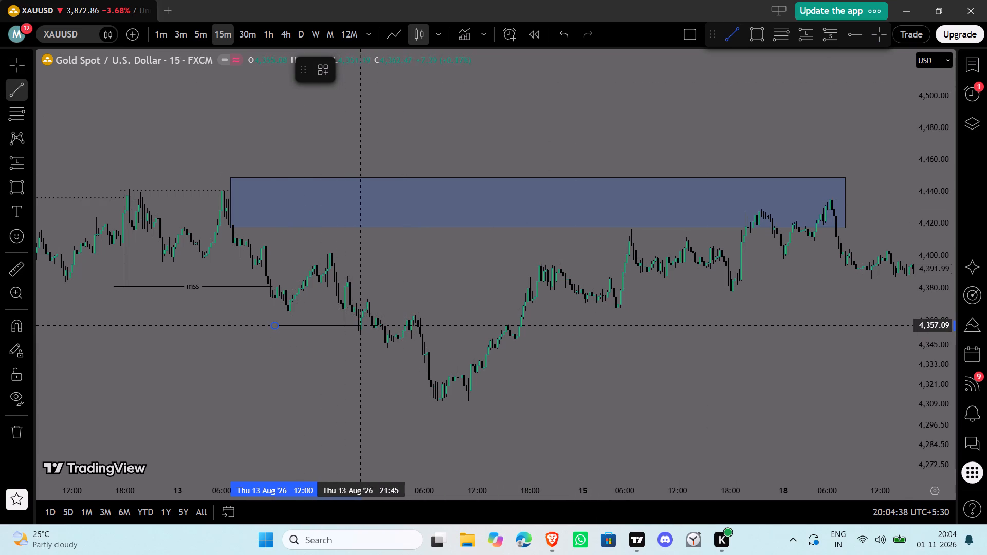
pyautogui.keyDown('shift'); pyautogui.click(363, 319); pyautogui.keyUp('shift')
pyautogui.click(322, 75)
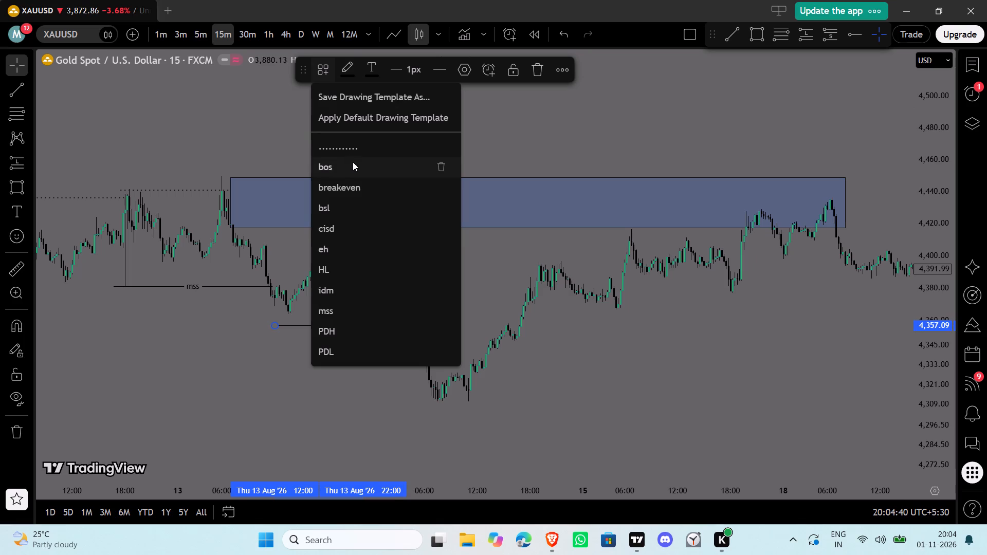
pyautogui.click(353, 162)
pyautogui.click(453, 297)
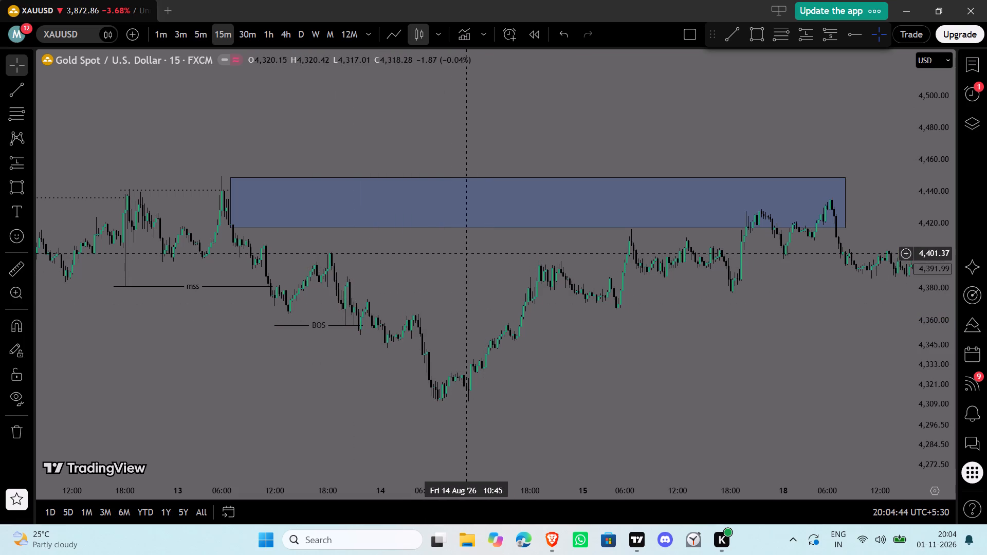
# Draw a horizontal trend line at about 4,343 from about 06:15 to 13:45 on 14 August, using the mss template.
pyautogui.click(735, 24)
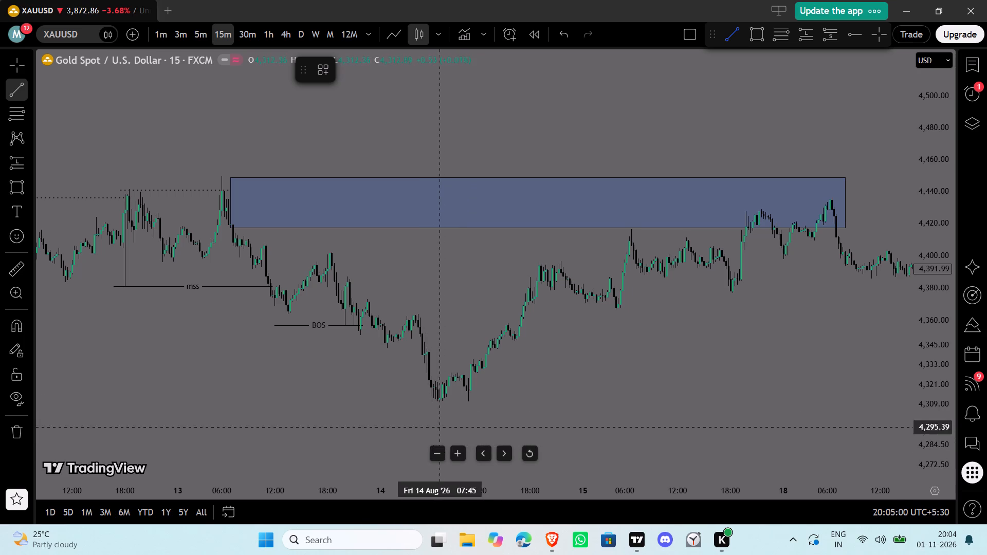
pyautogui.click(427, 349)
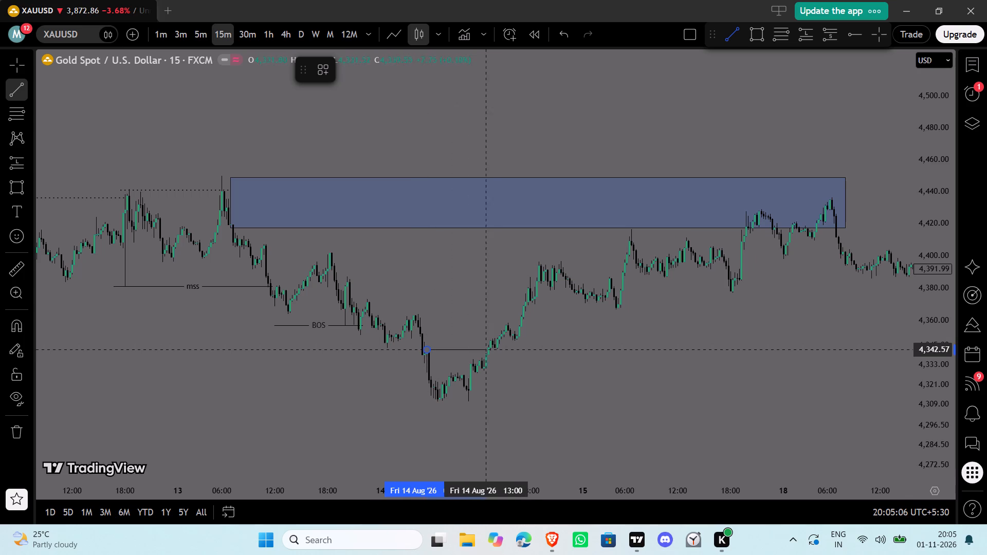
pyautogui.keyDown('shift'); pyautogui.click(493, 351); pyautogui.keyUp('shift')
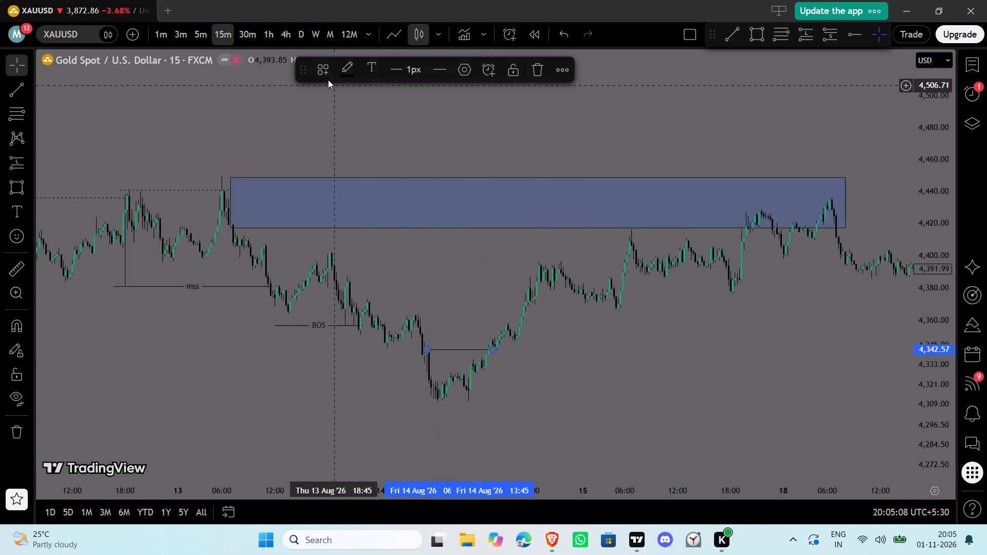
pyautogui.click(309, 70)
pyautogui.click(324, 75)
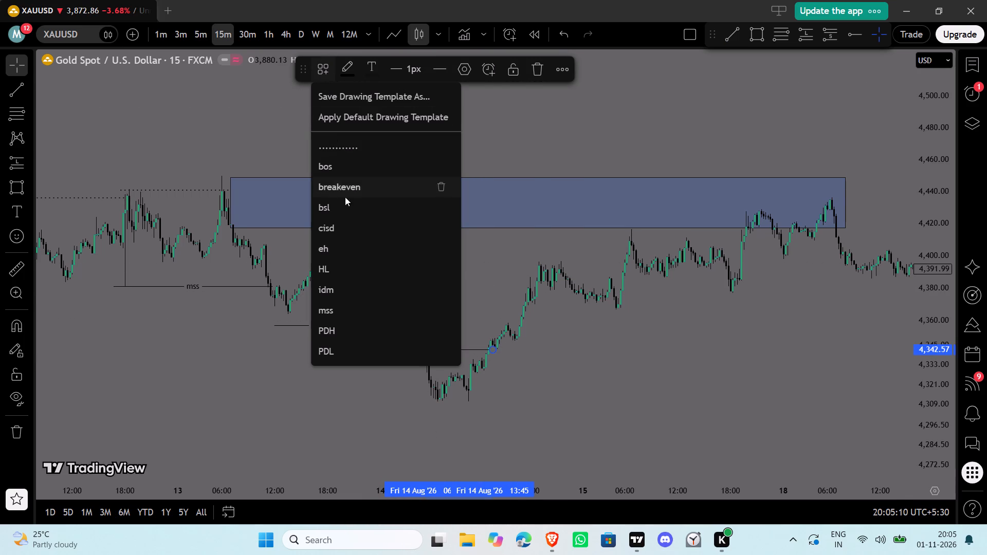
pyautogui.click(356, 313)
pyautogui.click(449, 277)
# Draw a rectangle zone from about 4,311 to 4,326, starting 14 August 10:30 and extended to 19 August 12:00.
pyautogui.moveTo(451, 274); pyautogui.dragTo(402, 281)
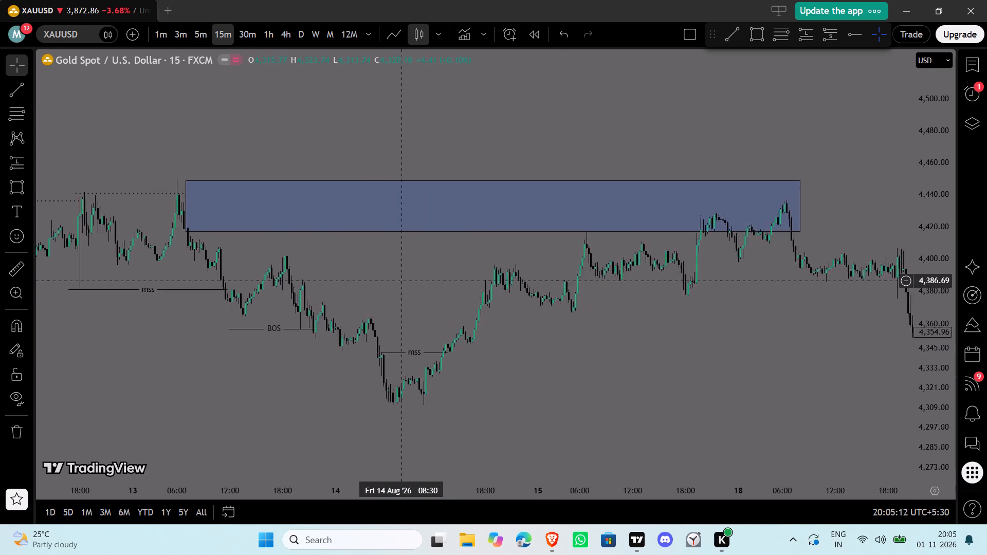
pyautogui.moveTo(402, 281); pyautogui.dragTo(180, 273)
pyautogui.moveTo(616, 346); pyautogui.dragTo(580, 340)
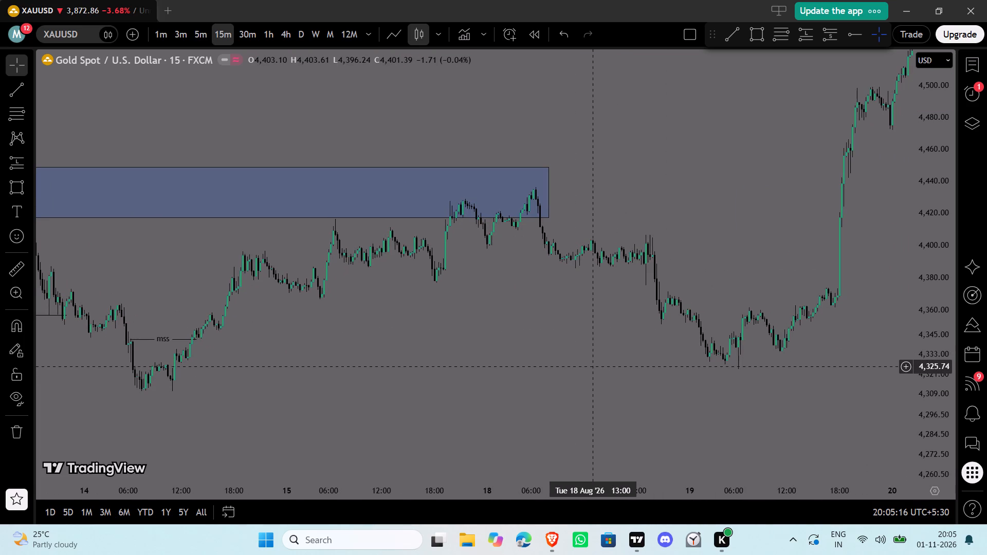
pyautogui.click(757, 33)
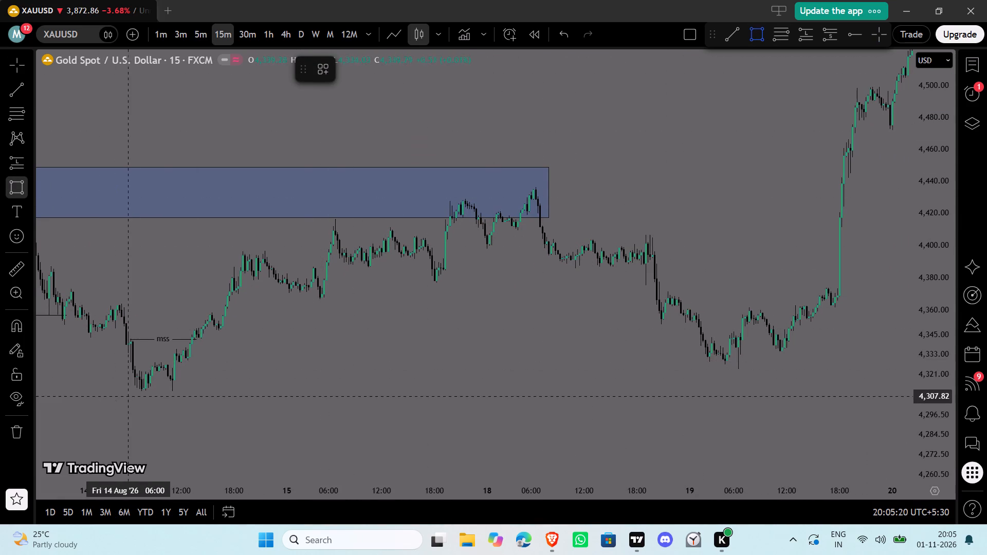
pyautogui.click(168, 391)
pyautogui.click(249, 366)
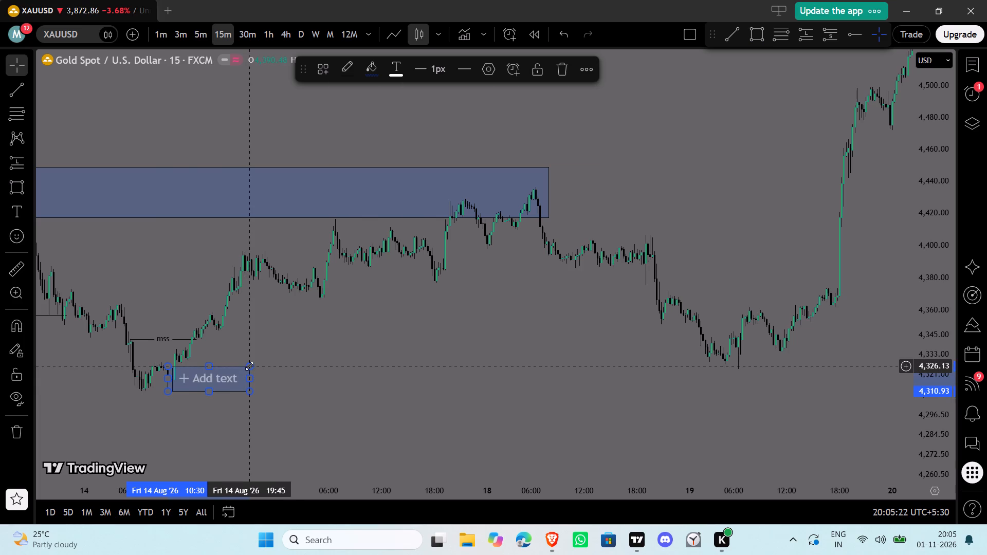
pyautogui.moveTo(253, 378); pyautogui.dragTo(787, 392)
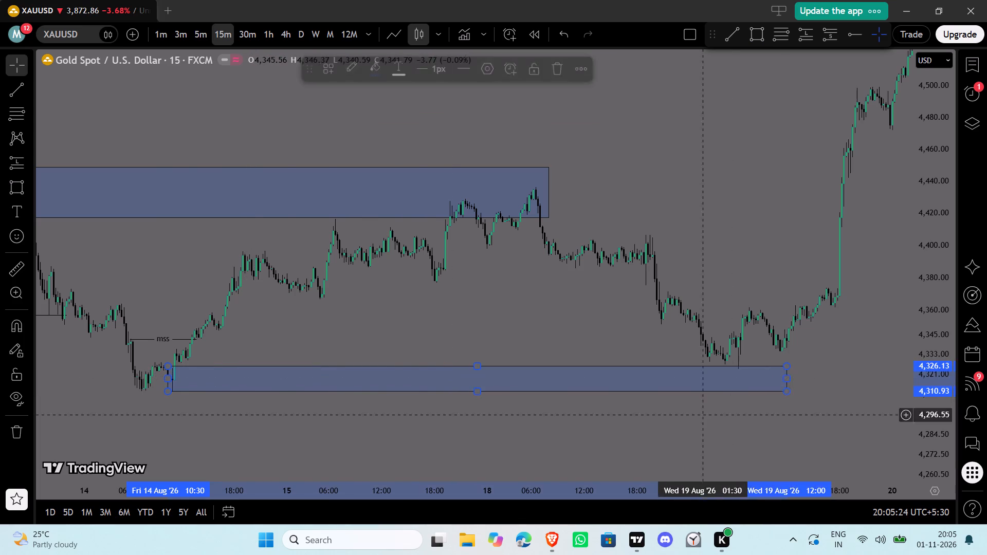
pyautogui.click(400, 474)
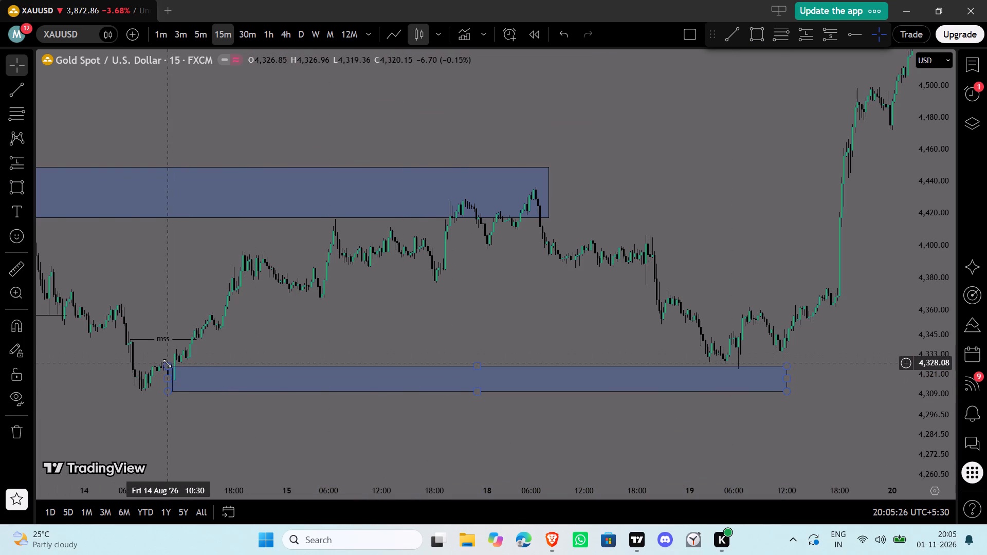
# Adjust the lower zone's upper starting corner to about 4,325 at 10:15 on 14 August.
pyautogui.moveTo(167, 363); pyautogui.dragTo(158, 369)
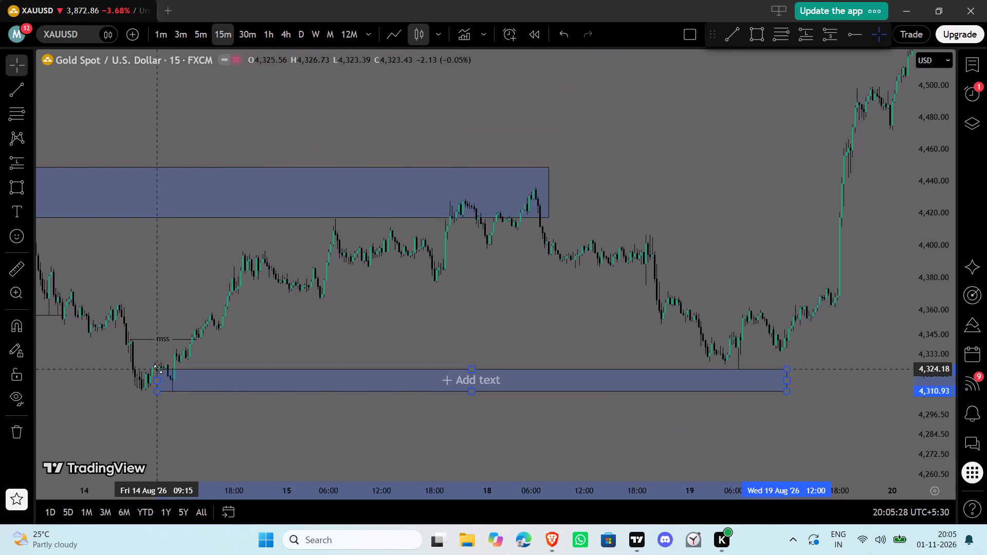
pyautogui.moveTo(158, 369); pyautogui.dragTo(160, 368)
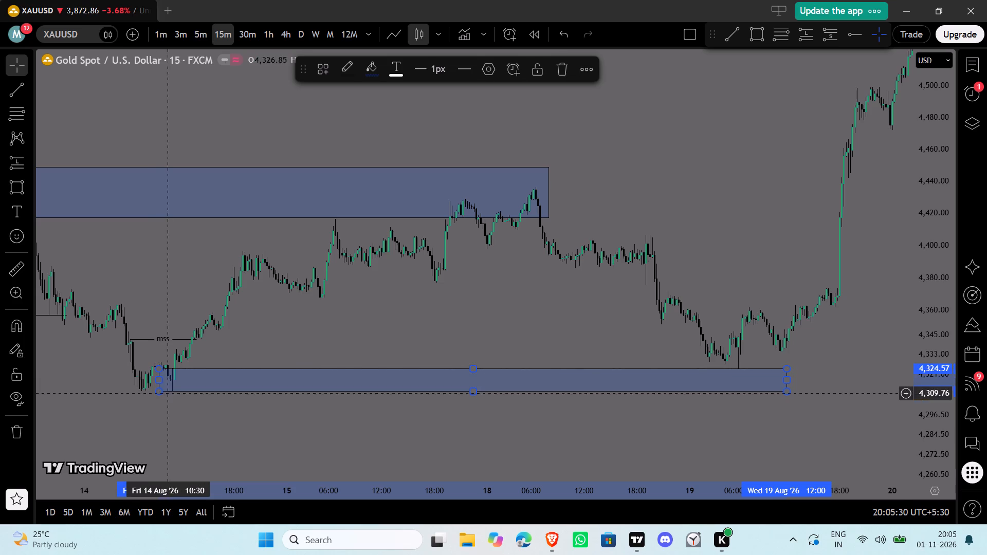
pyautogui.click(376, 443)
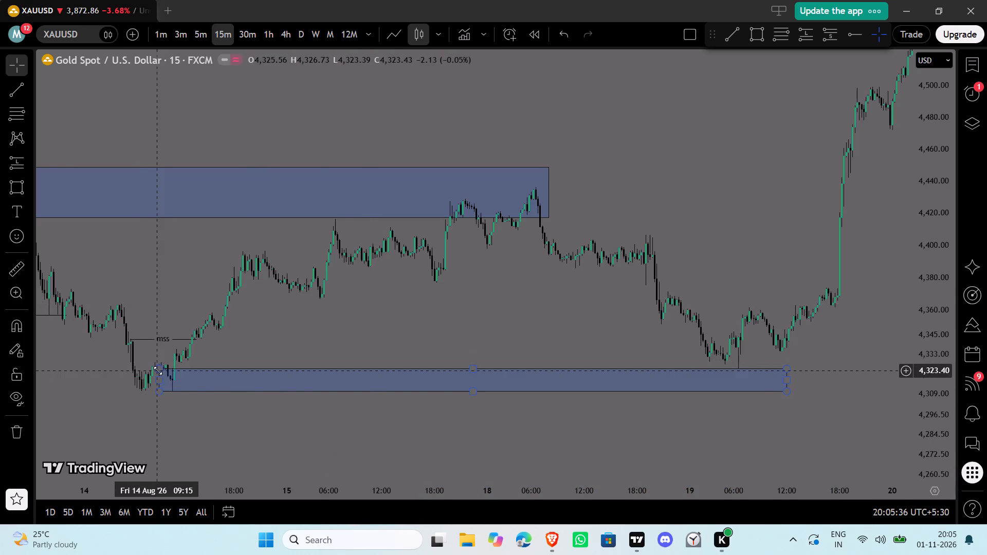
pyautogui.moveTo(159, 368); pyautogui.dragTo(165, 367)
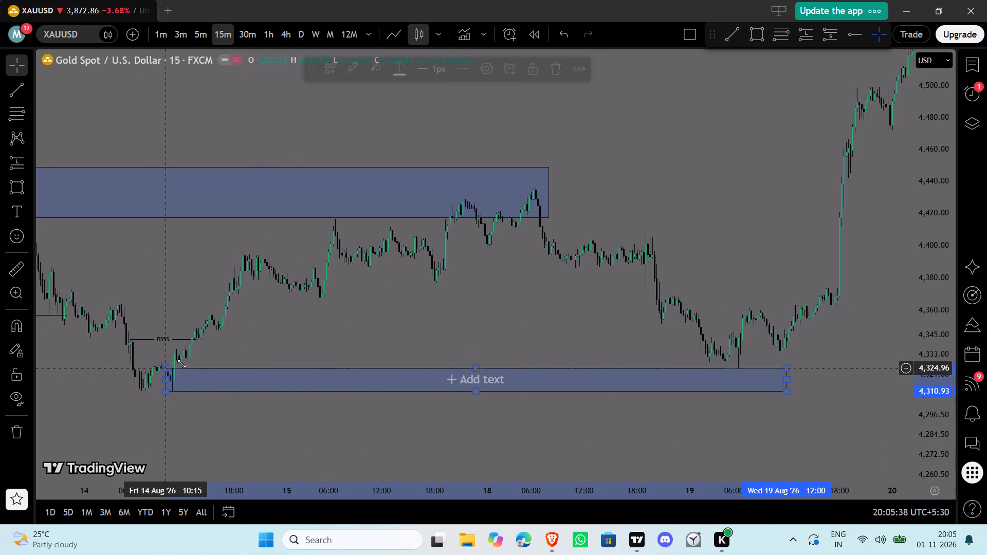
pyautogui.click(431, 311)
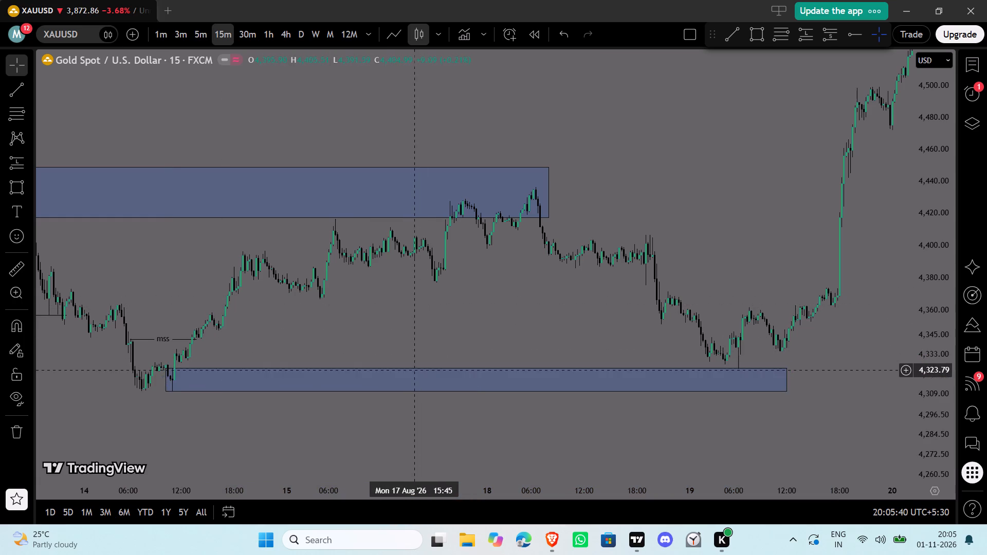
# Add the text label 15M to the lower rectangle zone.
pyautogui.click(411, 366)
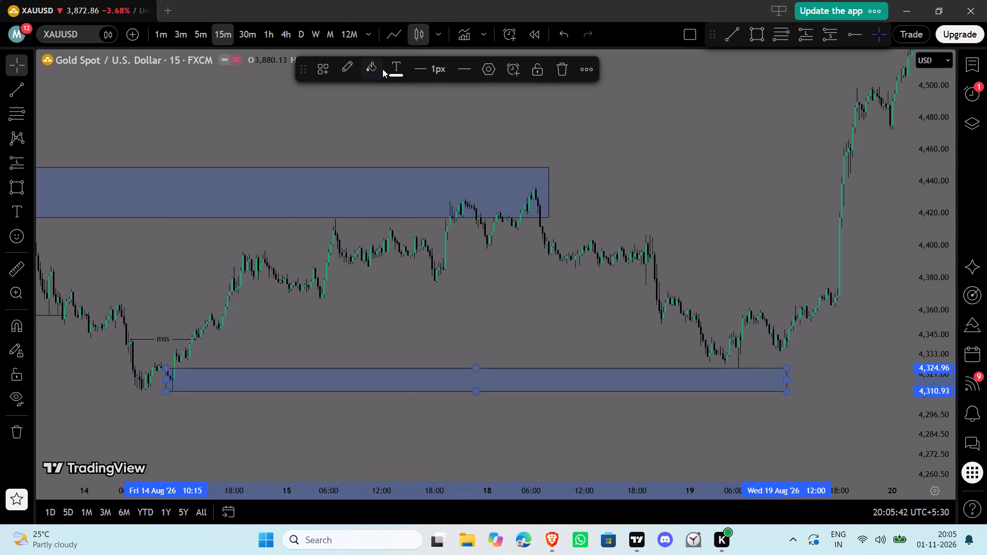
pyautogui.click(487, 73)
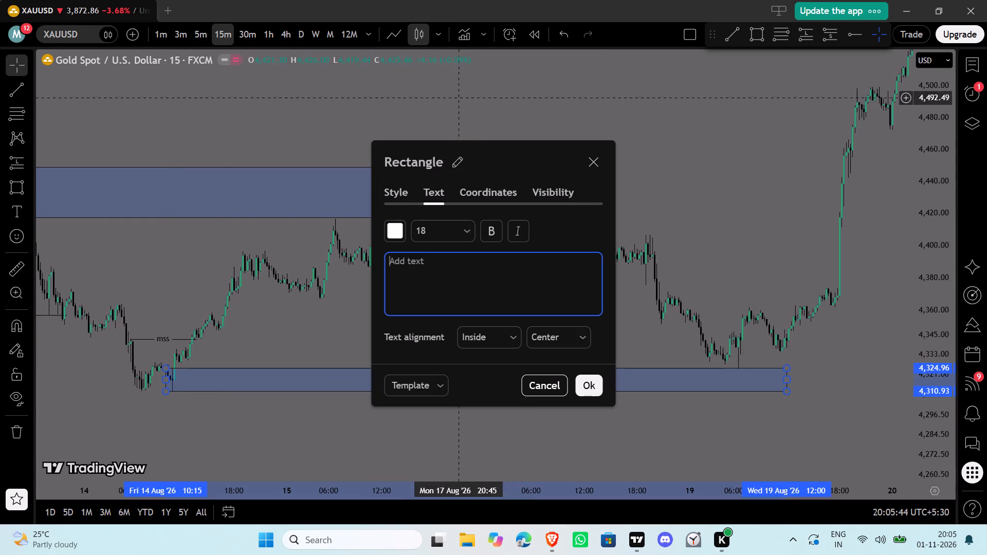
pyautogui.press('End')
pyautogui.press('Clear')
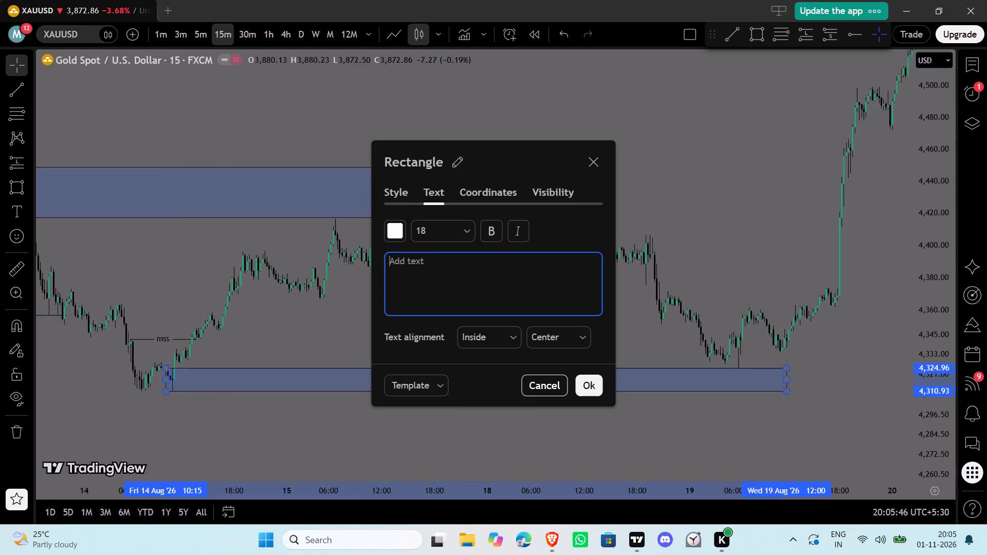
pyautogui.press('m')
pyautogui.press('BackSpace')
pyautogui.write('15')
pyautogui.press('m')
pyautogui.press('Return')
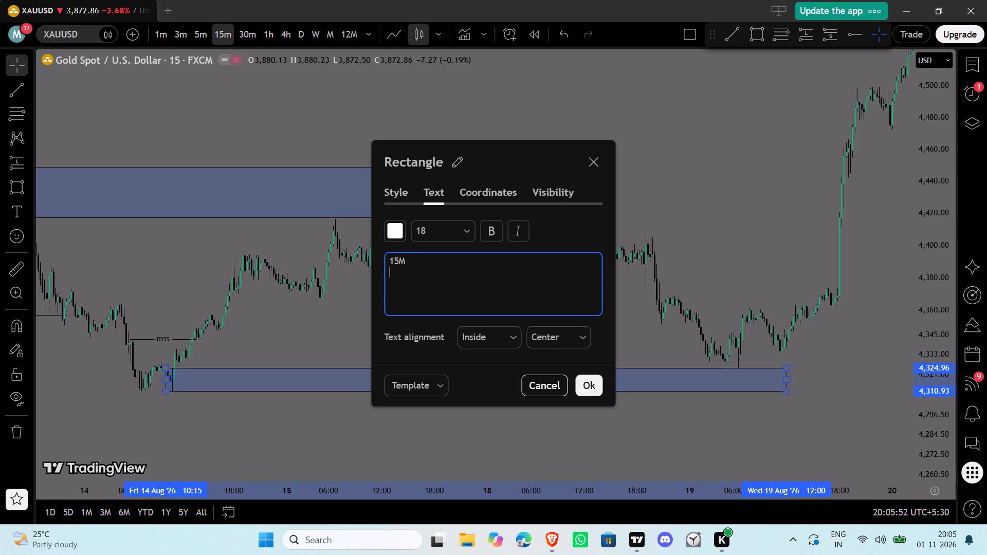
pyautogui.press('BackSpace')
pyautogui.click(594, 384)
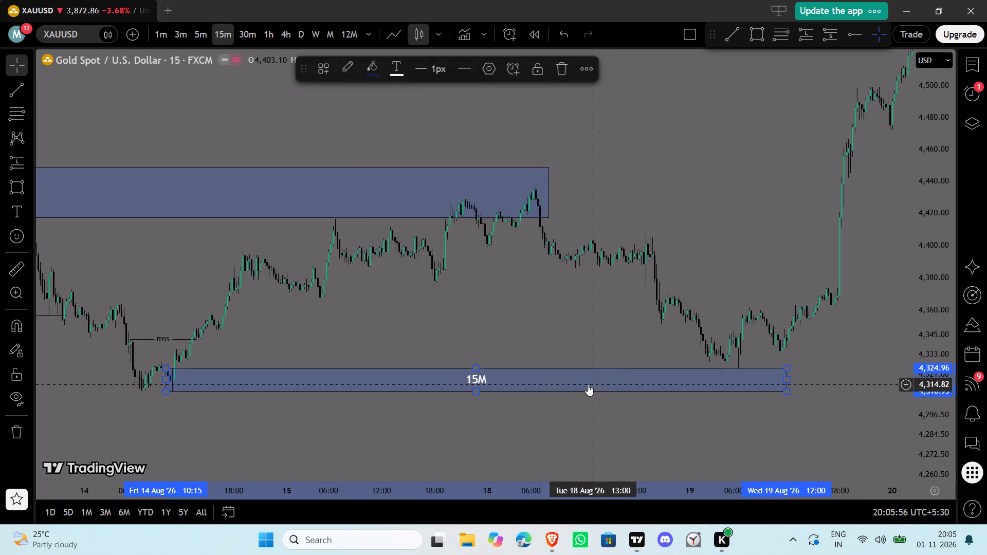
pyautogui.click(468, 329)
# Save the labelled lower zone's formatting as a drawing template named 15M.
pyautogui.moveTo(400, 298); pyautogui.dragTo(641, 306)
pyautogui.click(502, 219)
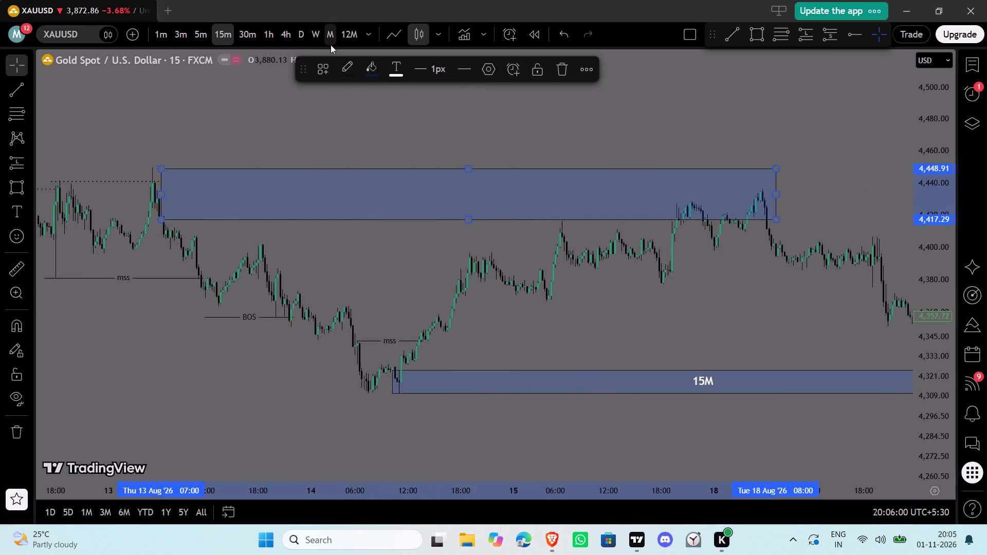
pyautogui.click(319, 70)
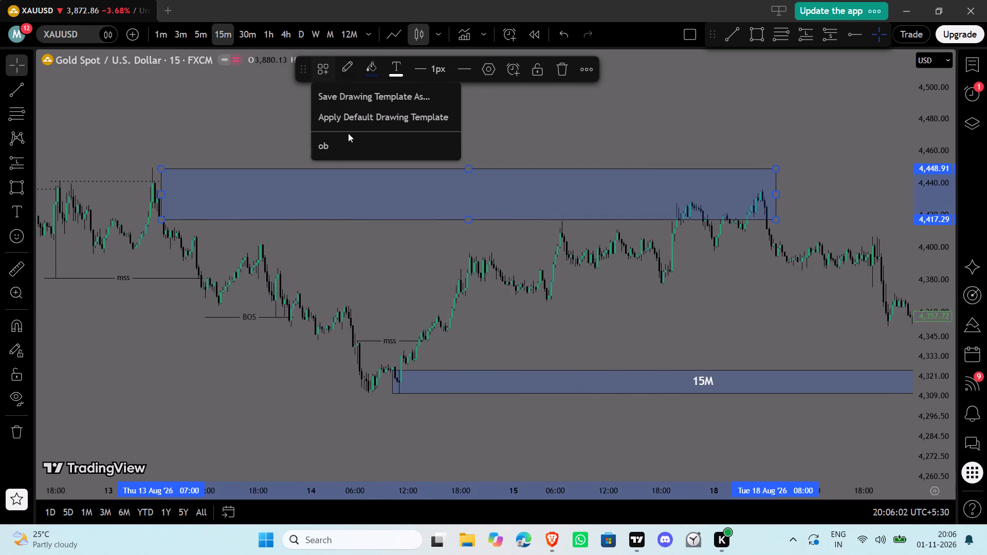
pyautogui.click(623, 372)
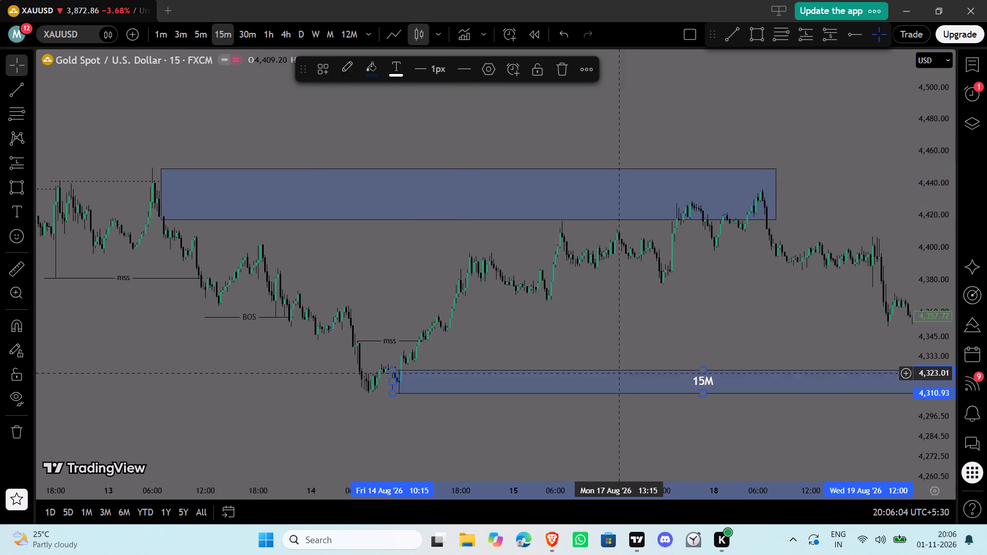
pyautogui.click(328, 72)
pyautogui.click(326, 97)
pyautogui.write('15')
pyautogui.press('m')
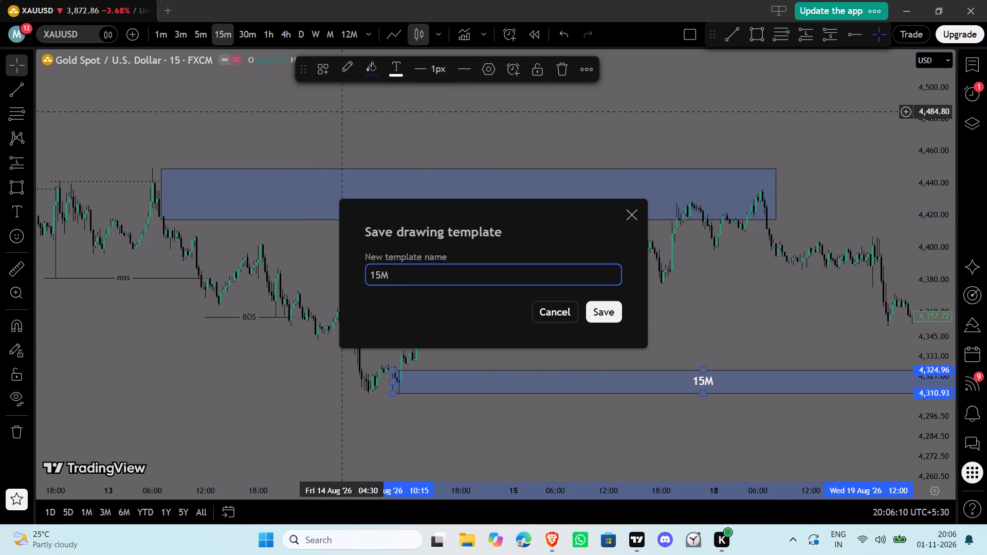
pyautogui.click(615, 312)
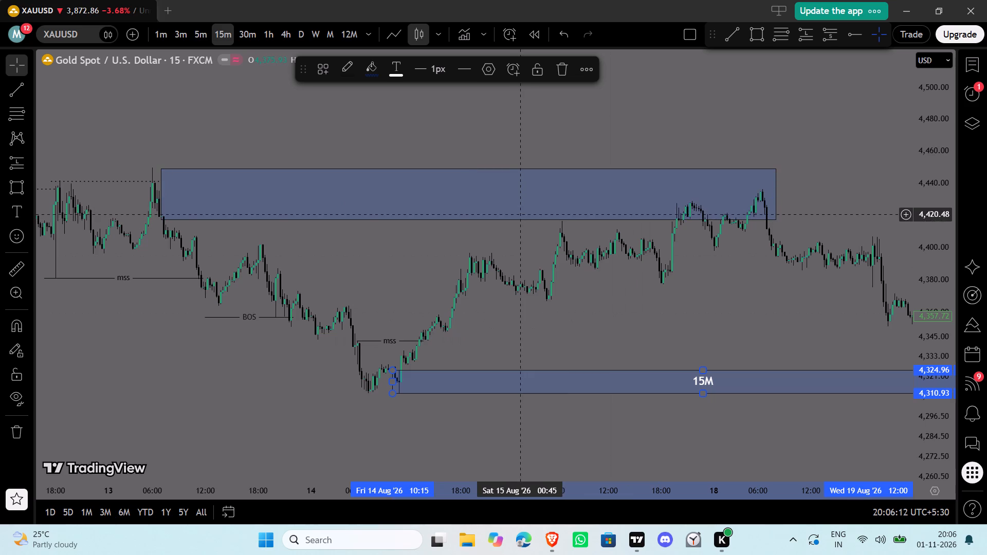
# Apply the 15M template to the upper rectangle zone between about 4,417 and 4,449.
pyautogui.click(524, 219)
pyautogui.click(317, 67)
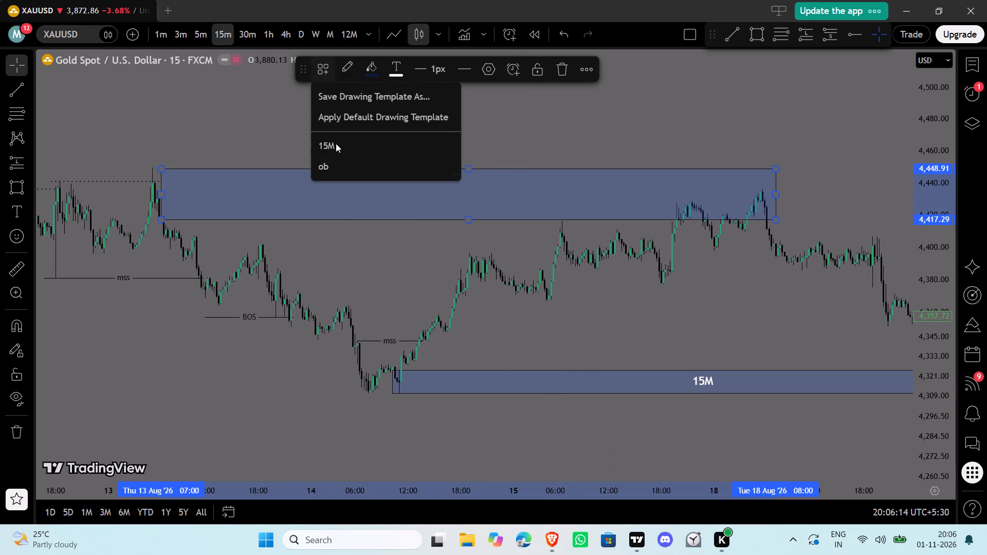
pyautogui.click(334, 146)
pyautogui.click(632, 272)
# Draw a horizontal trend line at about 4,333 from about 06:30 to 12:15 on 19 August.
pyautogui.moveTo(693, 305); pyautogui.dragTo(419, 298)
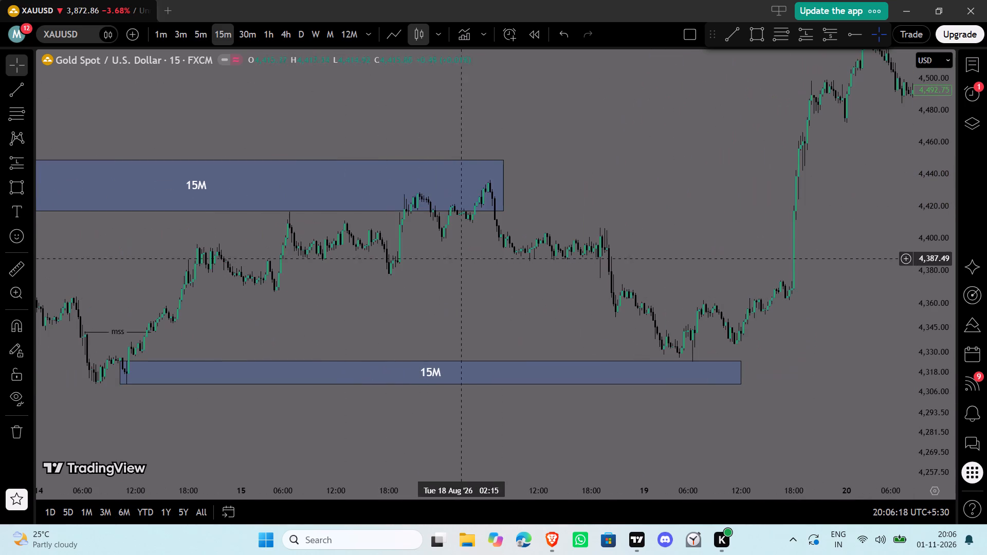
pyautogui.moveTo(707, 250); pyautogui.dragTo(439, 284)
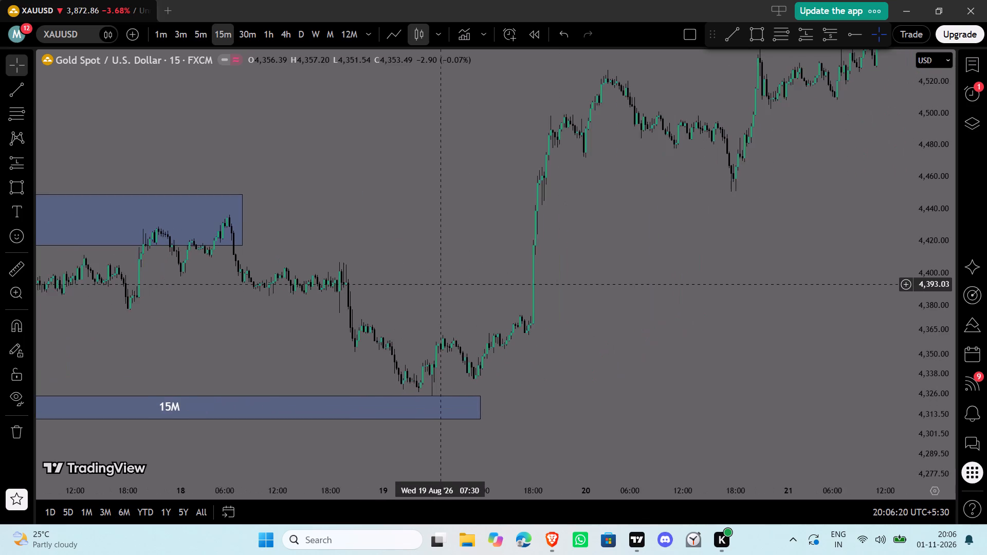
pyautogui.moveTo(439, 284); pyautogui.dragTo(433, 279)
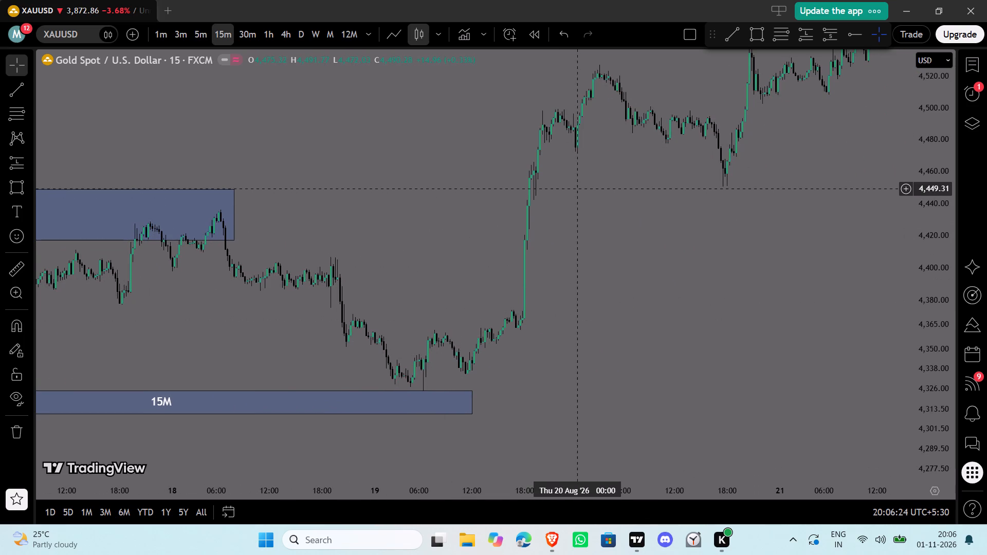
pyautogui.click(737, 32)
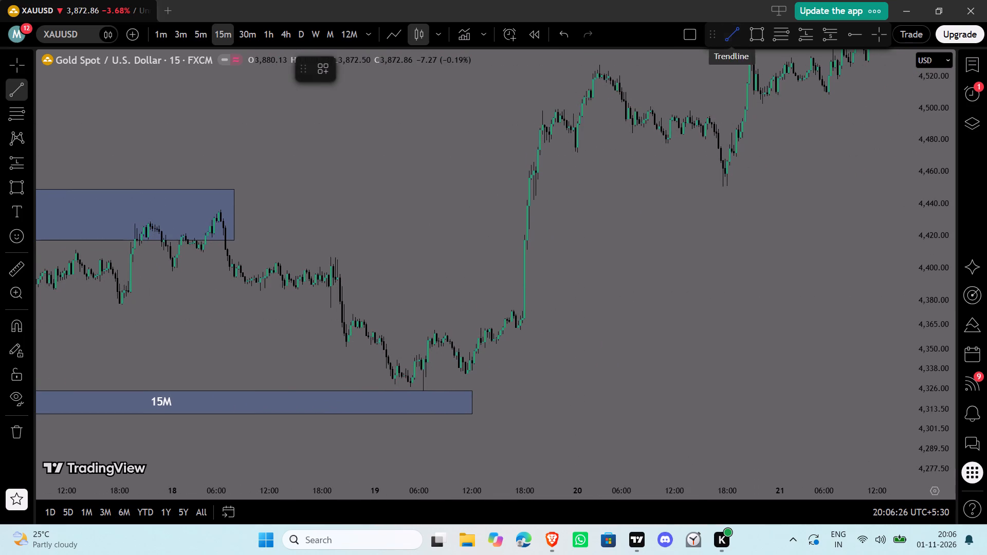
pyautogui.click(422, 378)
pyautogui.keyDown('shift'); pyautogui.click(474, 376); pyautogui.keyUp('shift')
pyautogui.click(561, 361)
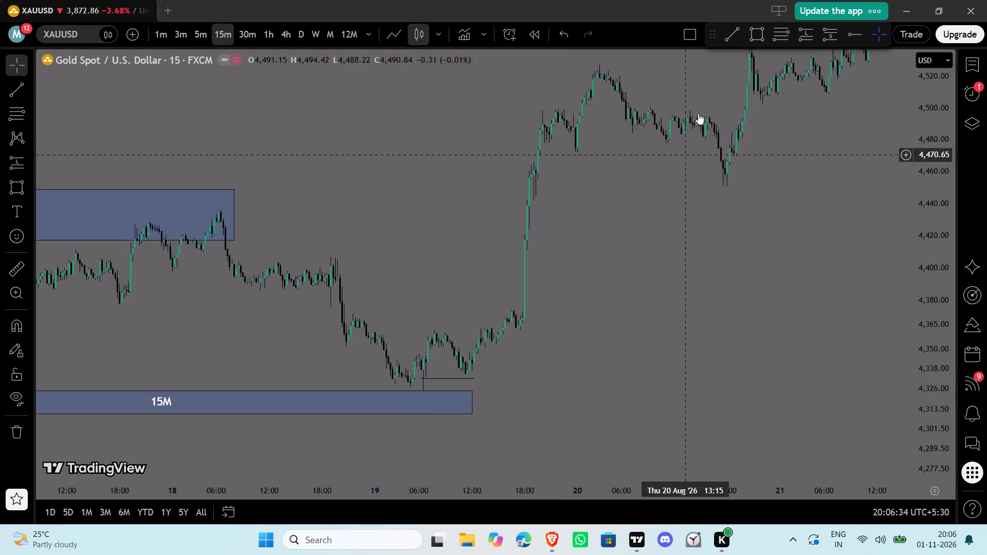
# Draw a rectangle zone between about 4,332 and 4,343 from about 06:15 to 15:15 on 19 August.
pyautogui.click(757, 27)
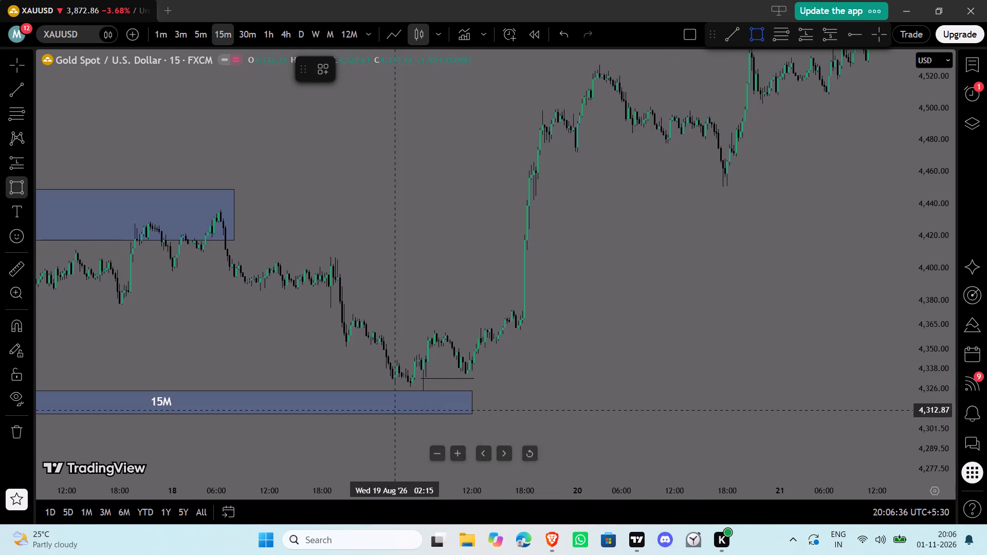
pyautogui.click(421, 378)
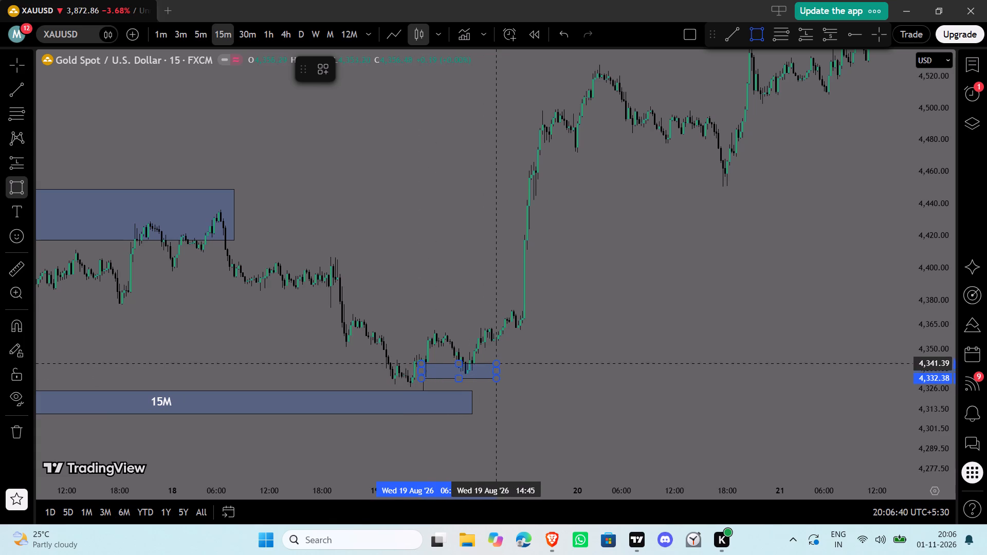
pyautogui.click(501, 361)
pyautogui.click(553, 397)
pyautogui.moveTo(622, 362); pyautogui.dragTo(612, 366)
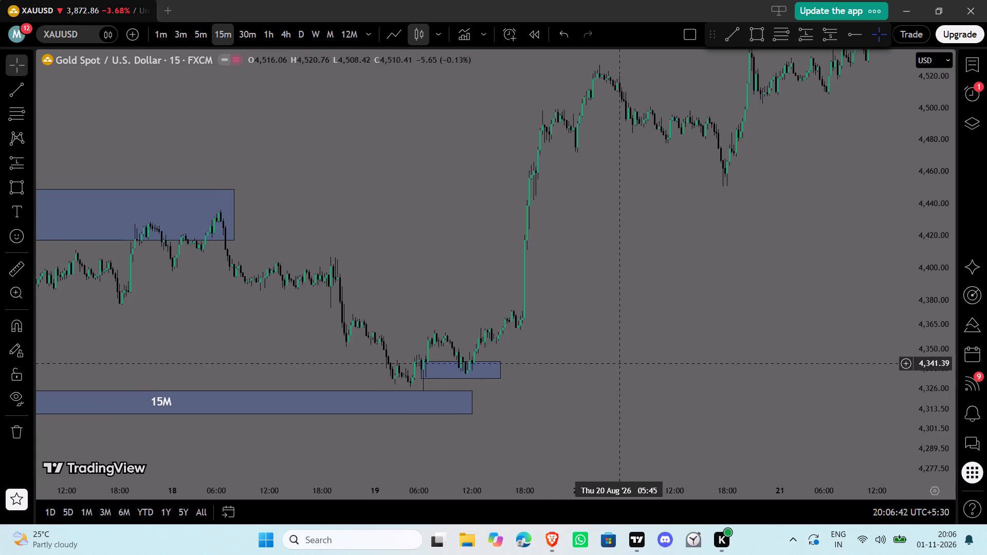
# Draw a horizontal trend line at about 4,361 from 07:00 to 16:30 on 19 August with the bos template.
pyautogui.moveTo(590, 351); pyautogui.dragTo(575, 393)
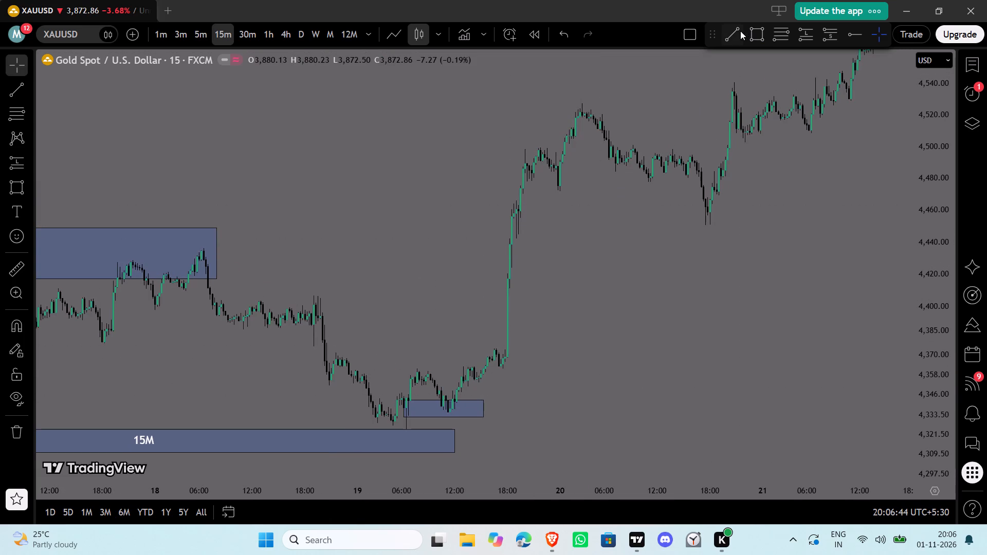
pyautogui.click(735, 35)
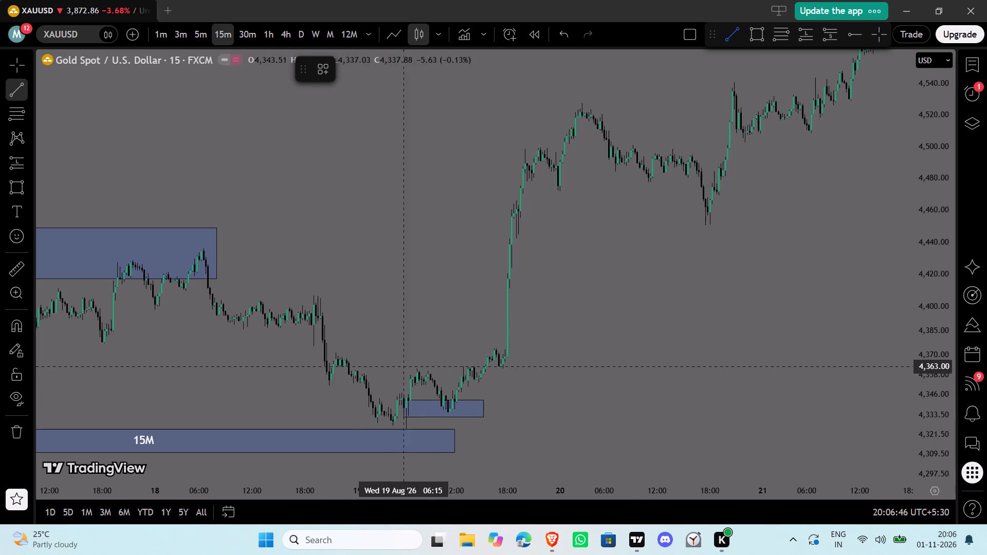
pyautogui.click(412, 369)
pyautogui.keyDown('shift'); pyautogui.click(493, 367); pyautogui.keyUp('shift')
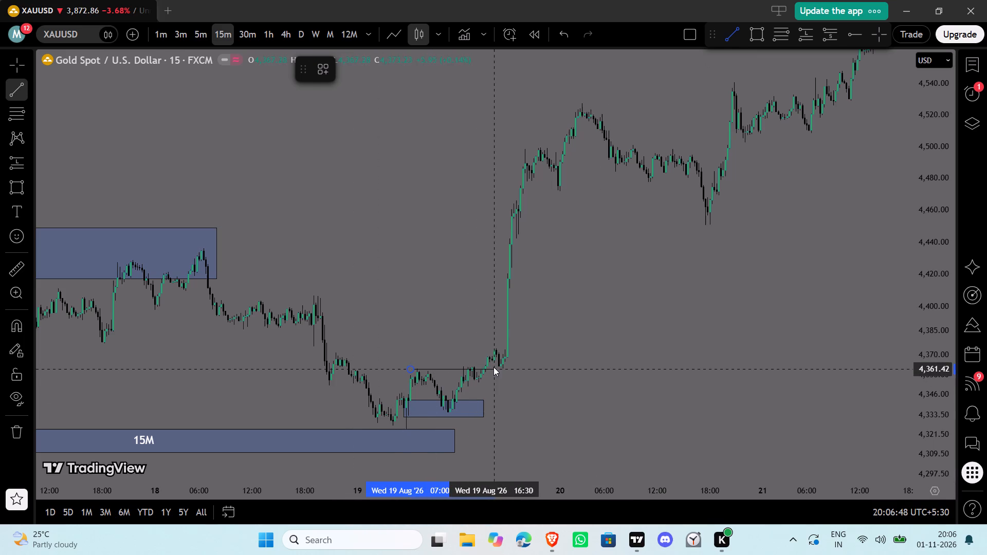
pyautogui.click(319, 75)
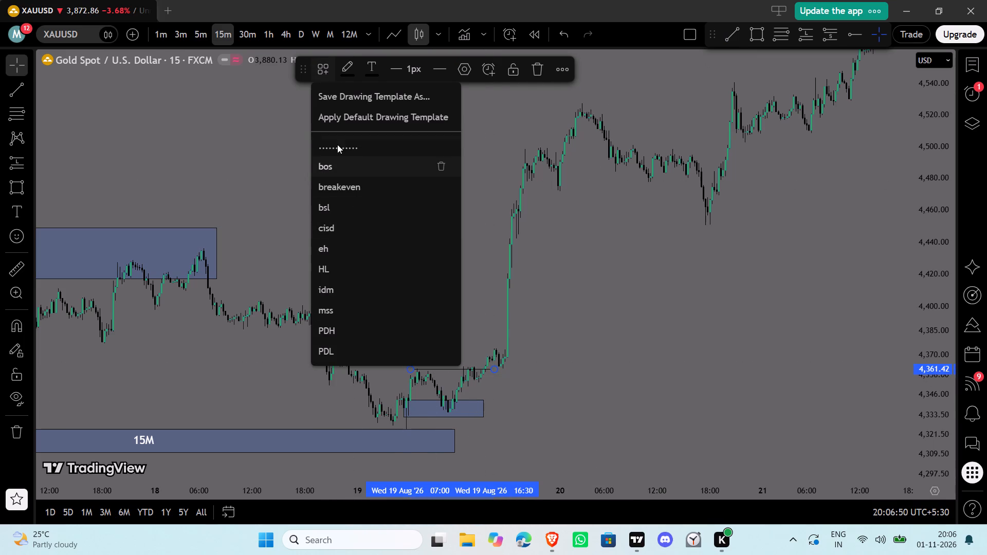
pyautogui.click(343, 170)
pyautogui.click(404, 170)
# Draw a horizontal trend line at about 4,472 from 22:45 on 19 August to 17:30 on 20 August with the idm template.
pyautogui.moveTo(461, 188); pyautogui.dragTo(334, 223)
pyautogui.moveTo(320, 223); pyautogui.dragTo(346, 213)
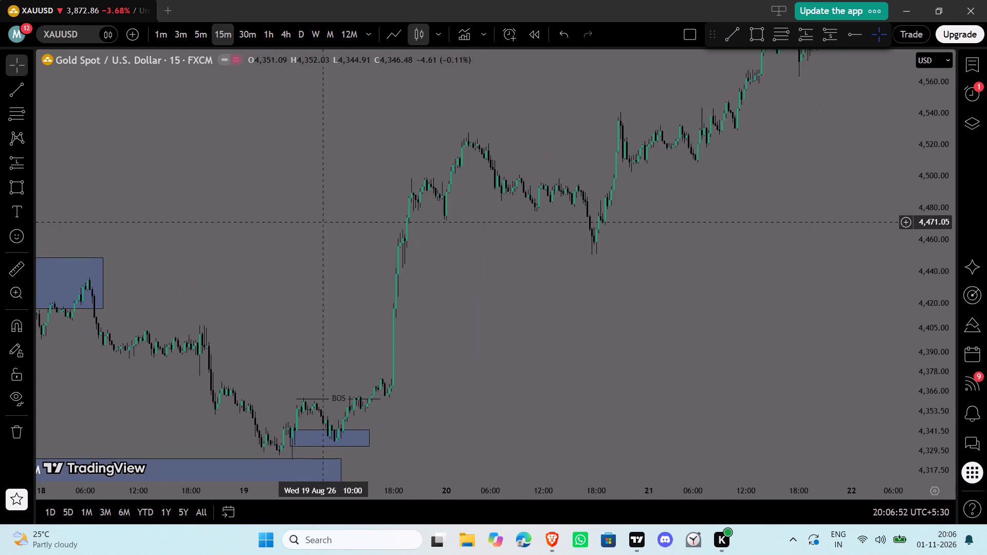
pyautogui.moveTo(346, 213); pyautogui.dragTo(361, 200)
pyautogui.moveTo(540, 238); pyautogui.dragTo(394, 340)
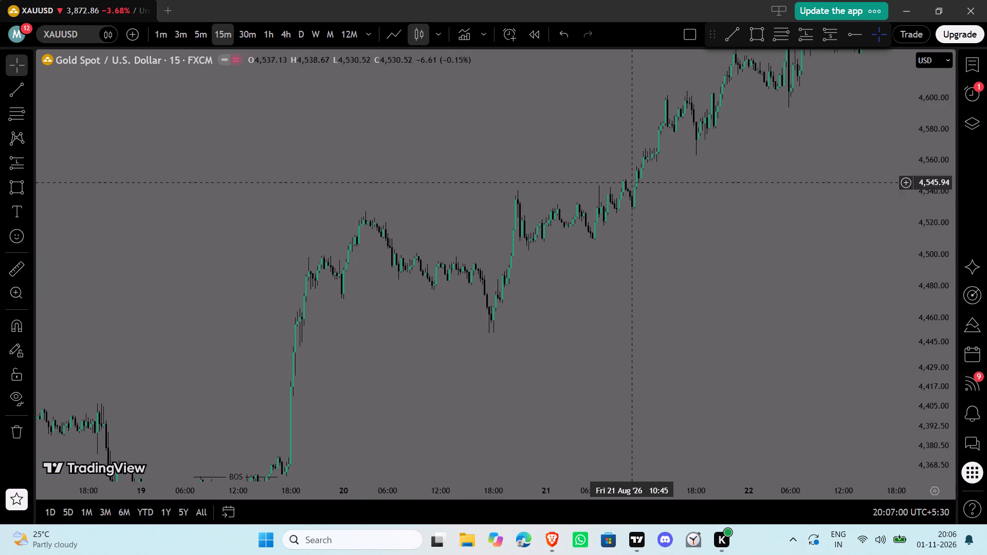
pyautogui.click(738, 38)
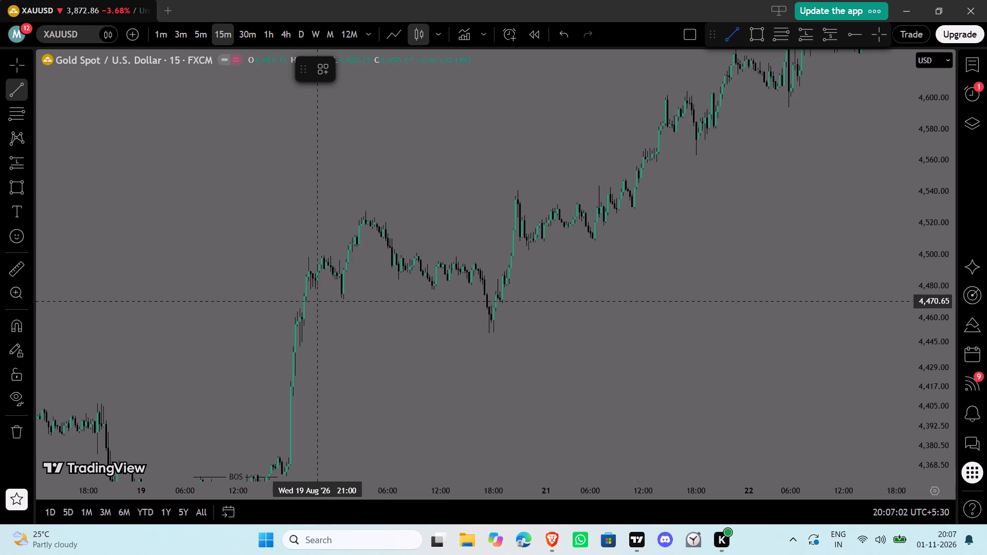
pyautogui.click(333, 299)
pyautogui.keyDown('shift'); pyautogui.click(488, 290); pyautogui.keyUp('shift')
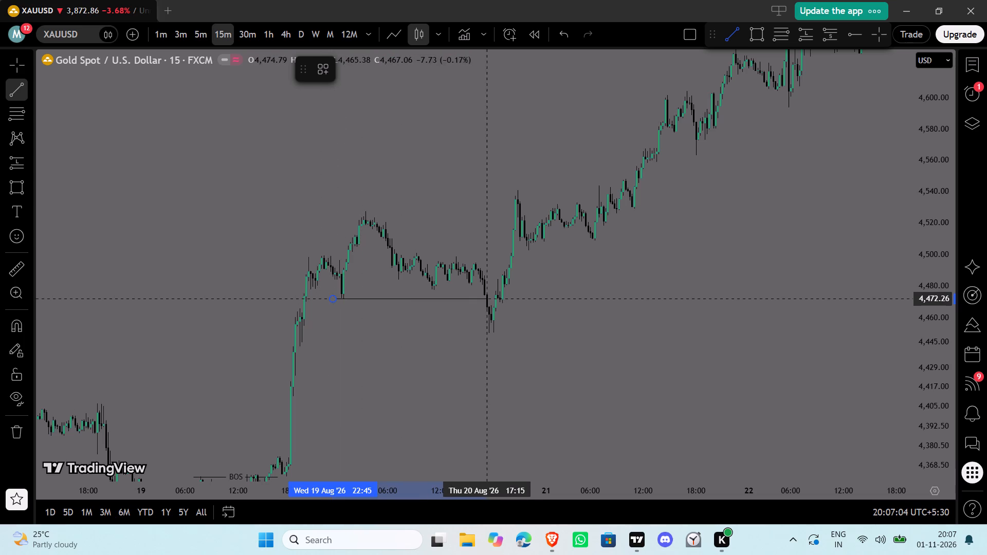
pyautogui.click(315, 67)
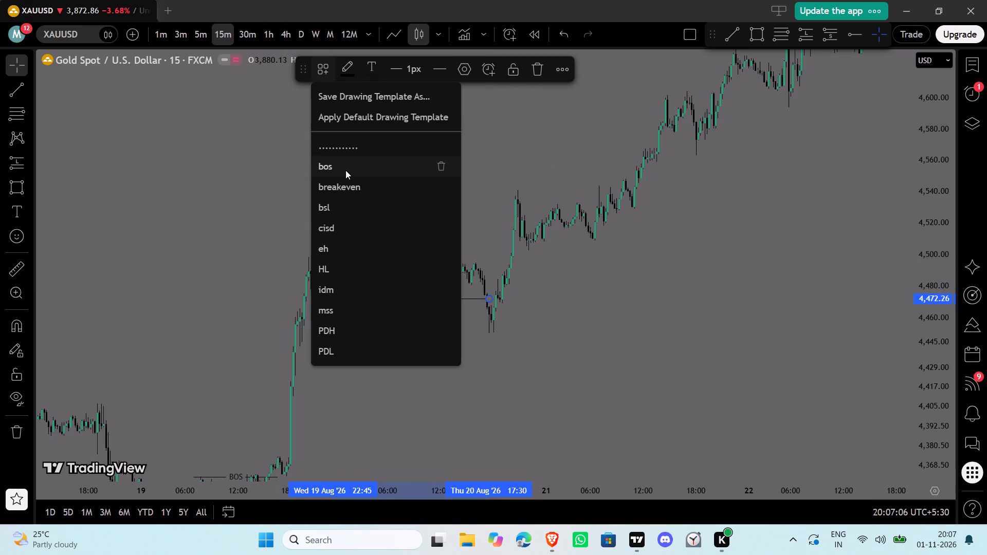
pyautogui.click(339, 292)
pyautogui.click(417, 174)
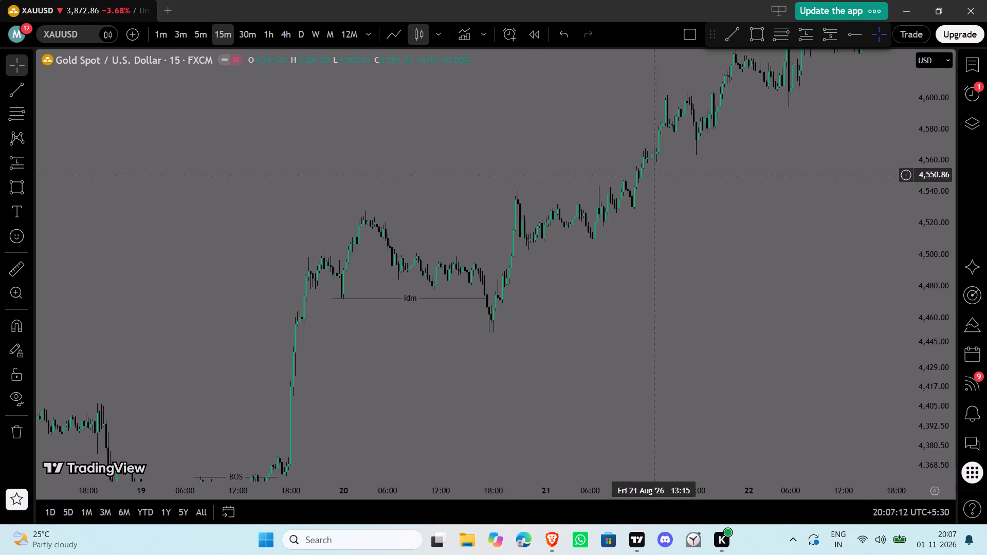
# Draw a rectangle zone between about 4,445 and 4,455 from 19:00 on 19 August to about 21:00 on 20 August.
pyautogui.click(754, 26)
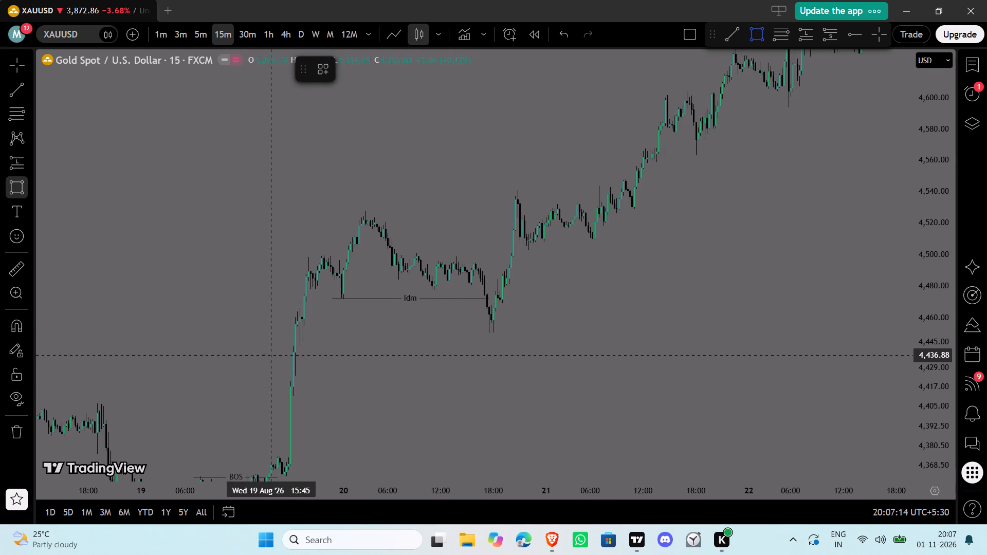
pyautogui.click(300, 342)
pyautogui.click(388, 325)
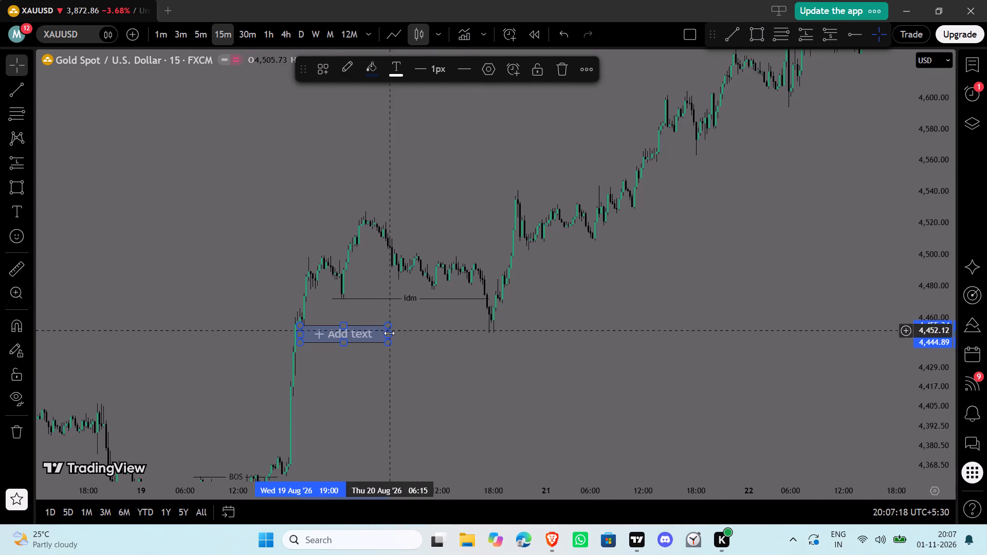
pyautogui.moveTo(389, 333); pyautogui.dragTo(519, 331)
pyautogui.click(506, 415)
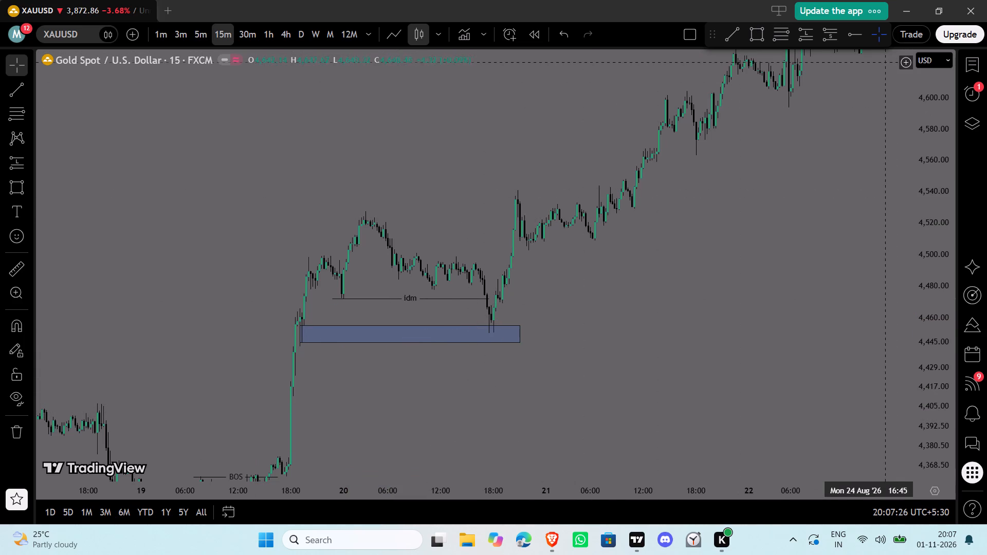
# Draw a horizontal trend line at about 4,527 from 02:00 to about 20:30 on 20 August with the bos template.
pyautogui.click(735, 30)
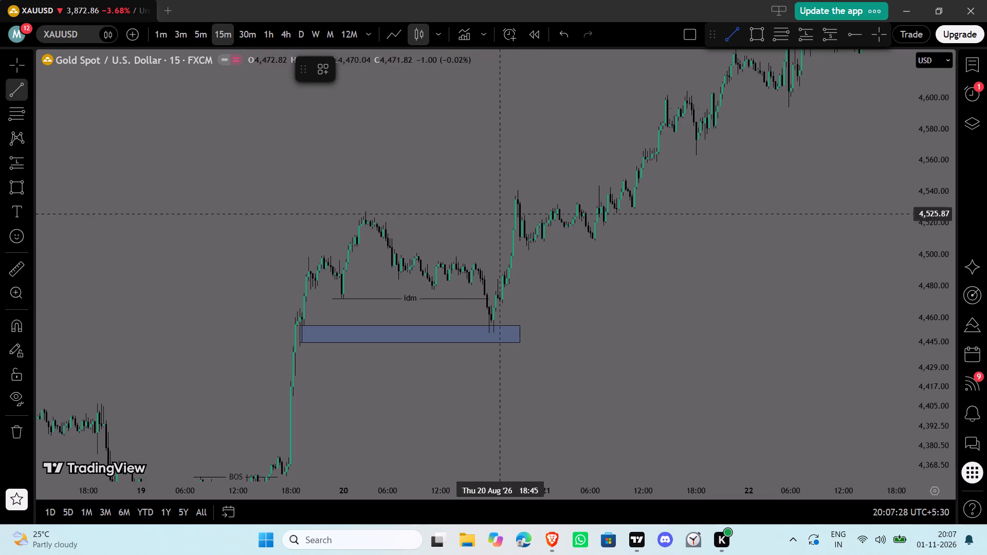
pyautogui.click(362, 212)
pyautogui.keyDown('shift'); pyautogui.click(517, 219); pyautogui.keyUp('shift')
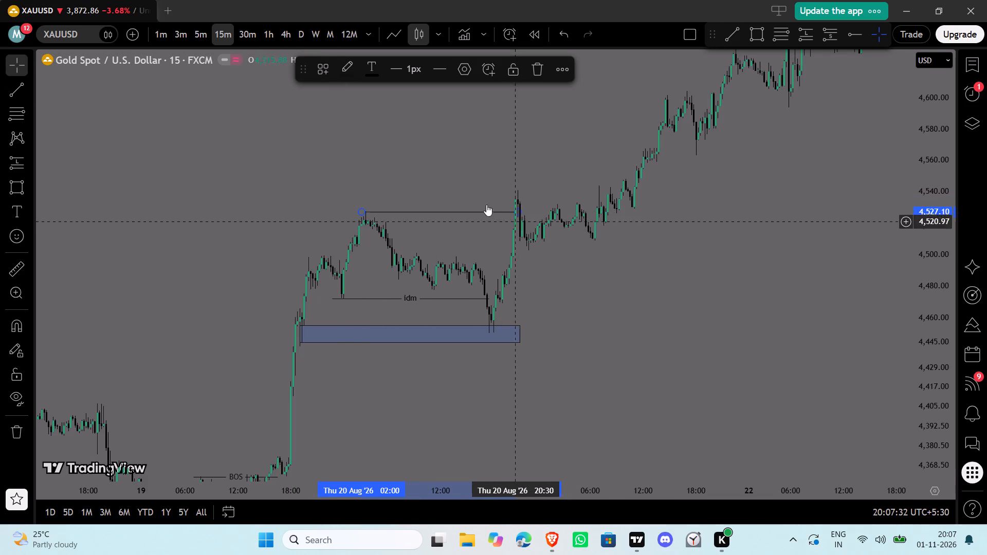
pyautogui.click(328, 72)
pyautogui.click(340, 166)
pyautogui.click(462, 161)
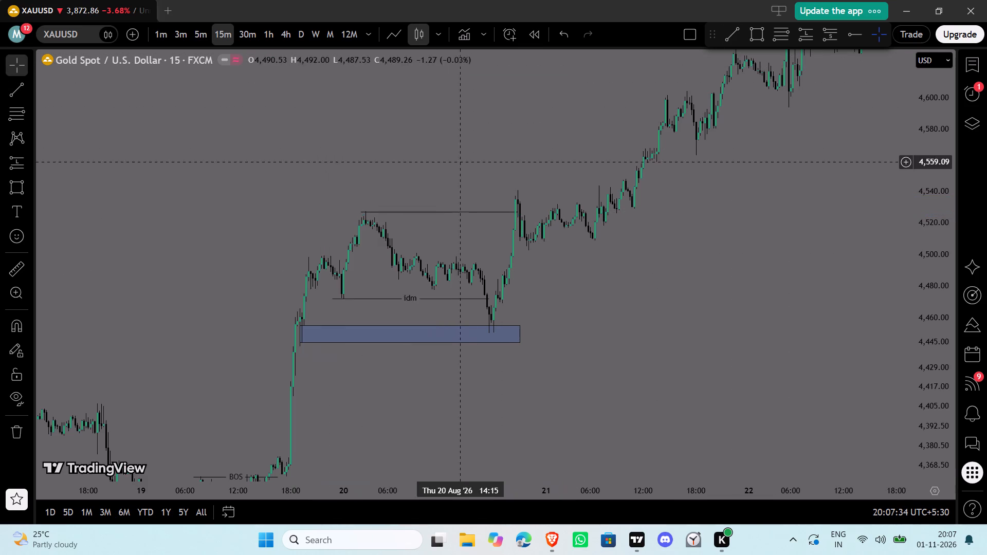
# Draw a short horizontal trend line at about 4,578 from 15:00 to 17:45 on 21 August with the idm template.
pyautogui.moveTo(545, 149); pyautogui.dragTo(319, 224)
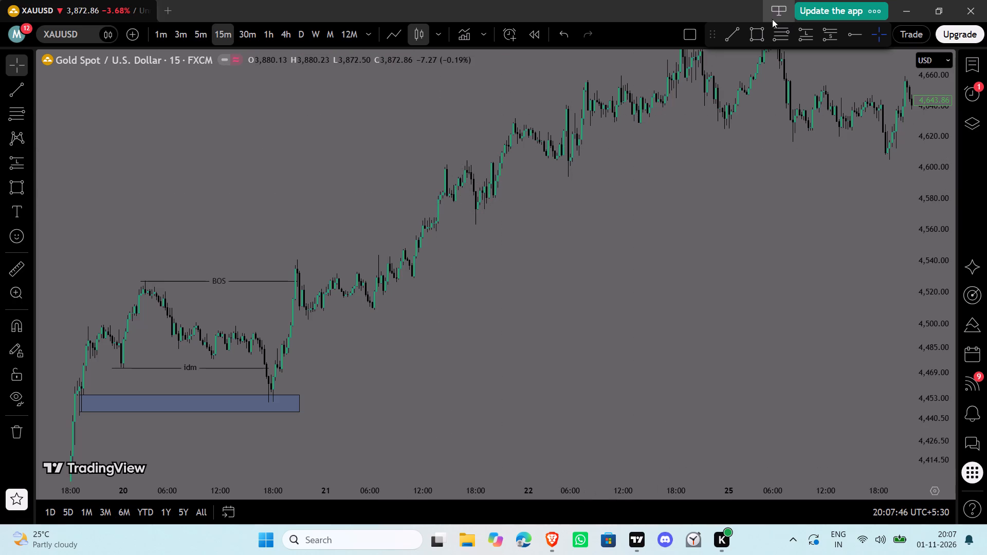
pyautogui.click(728, 40)
pyautogui.click(450, 200)
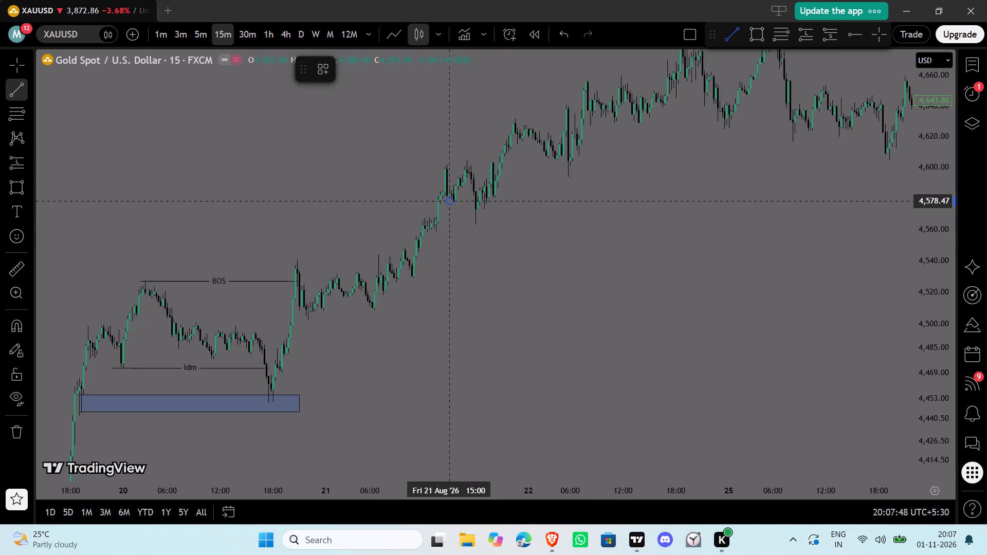
pyautogui.keyDown('shift'); pyautogui.click(474, 198); pyautogui.keyUp('shift')
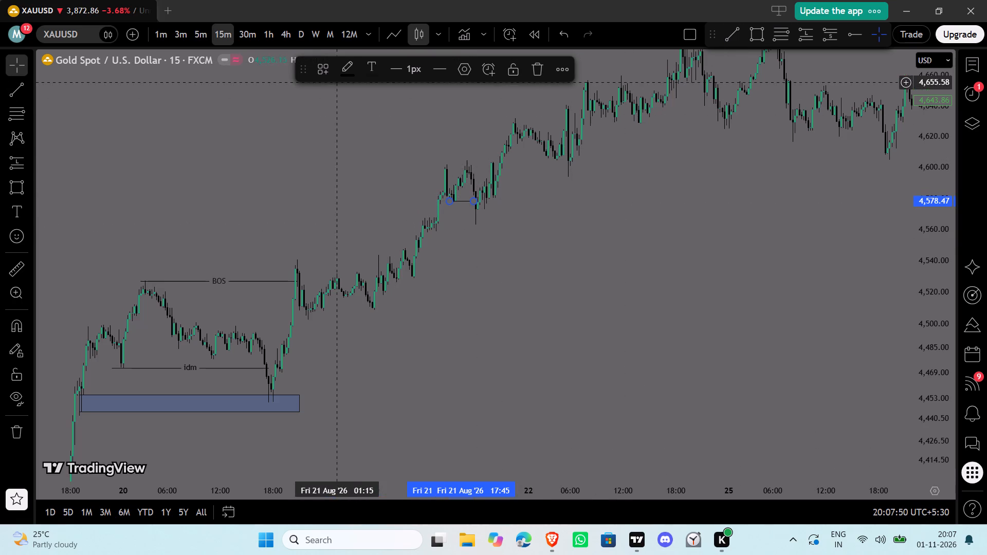
pyautogui.click(324, 75)
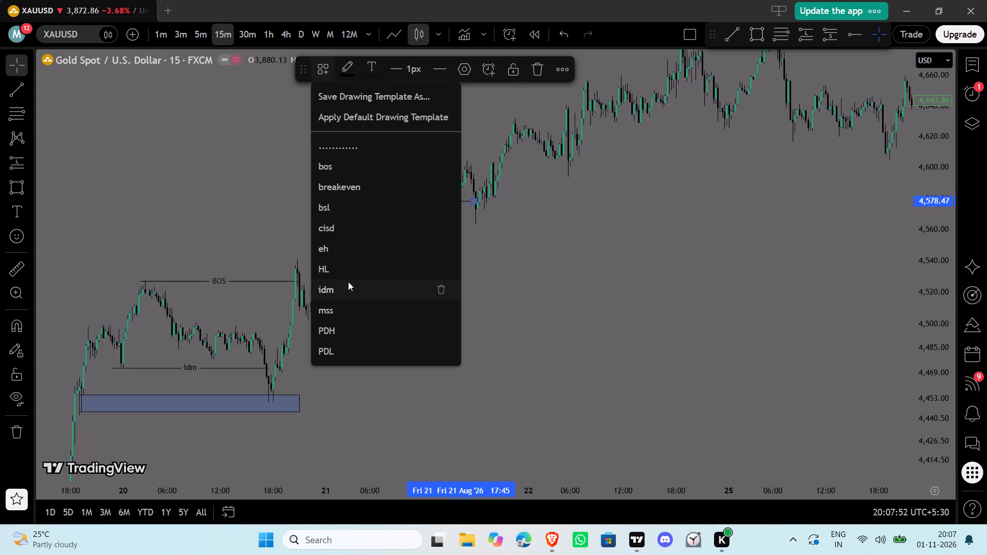
pyautogui.click(351, 287)
pyautogui.click(478, 277)
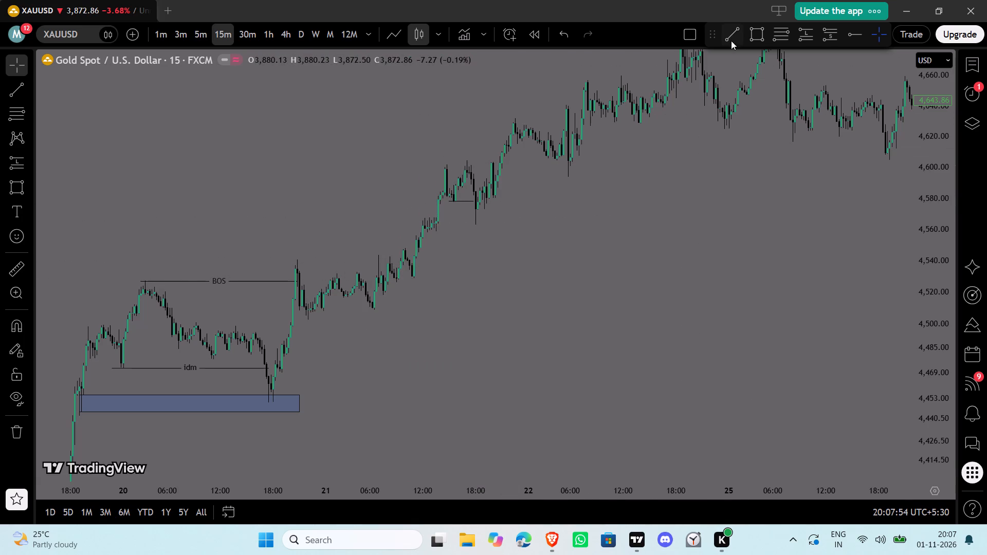
# Extend the end of the 21 August line at about 4,578 to 18:45 and reapply the idm template.
pyautogui.moveTo(471, 205); pyautogui.dragTo(483, 205)
pyautogui.click(315, 74)
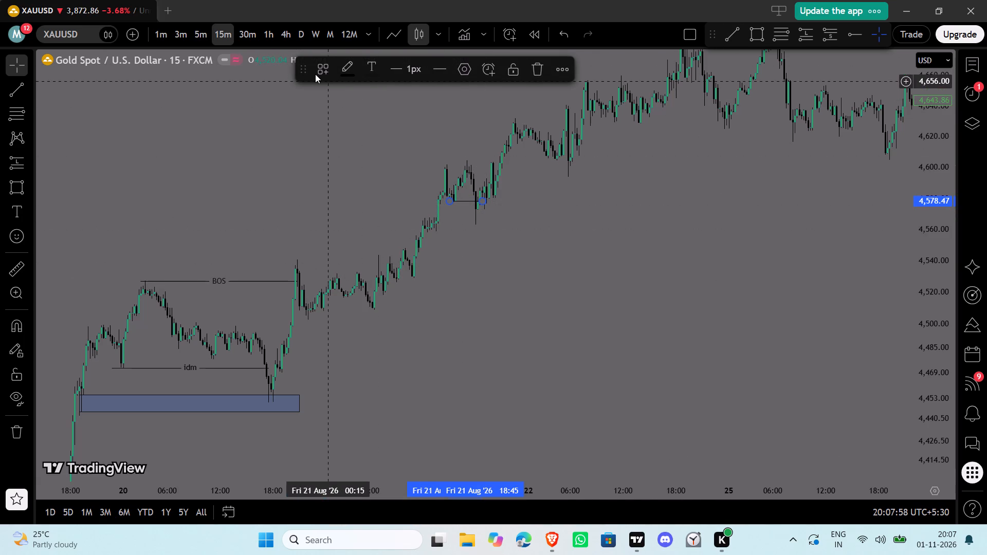
pyautogui.click(358, 296)
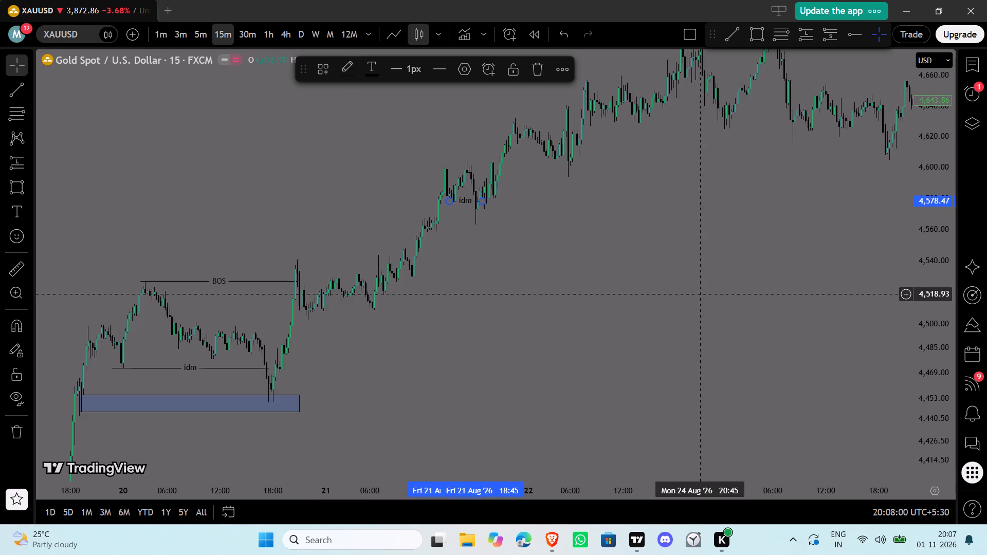
# Draw a horizontal trend line at about 4,605 from about 15:30 to 21:15 on 21 August with the bos template.
pyautogui.moveTo(726, 293); pyautogui.dragTo(724, 300)
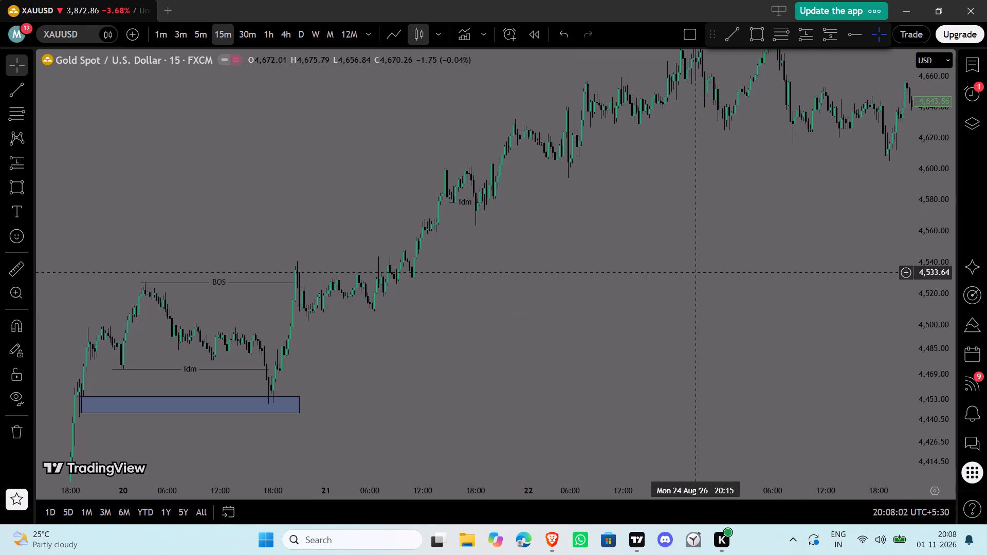
pyautogui.click(729, 33)
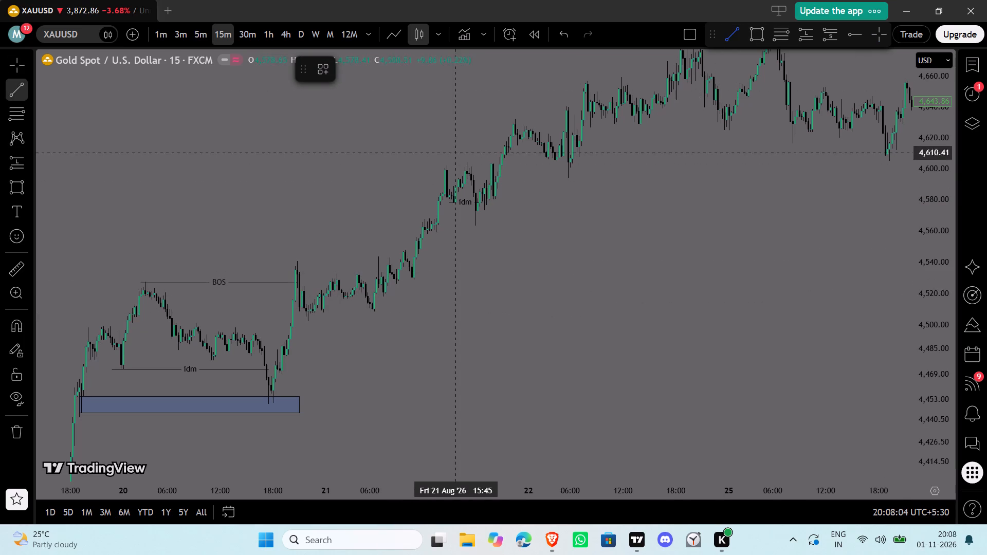
pyautogui.click(453, 160)
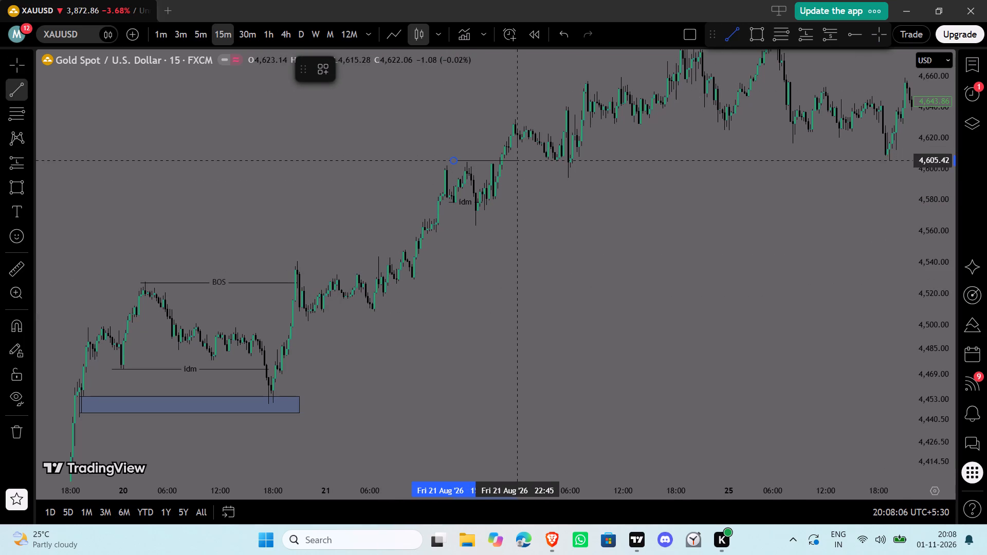
pyautogui.keyDown('shift'); pyautogui.click(505, 158); pyautogui.keyUp('shift')
pyautogui.click(308, 67)
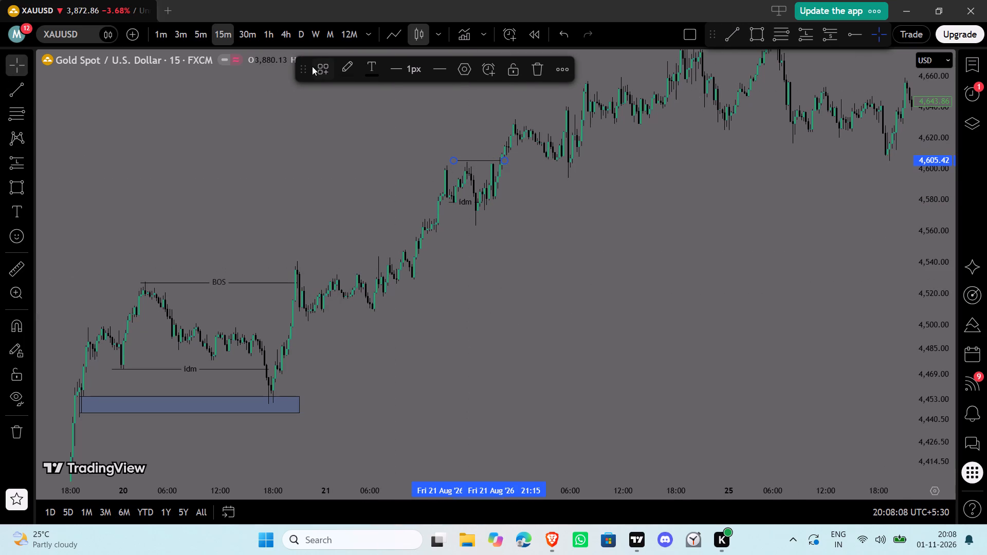
pyautogui.click(323, 69)
pyautogui.click(350, 168)
pyautogui.moveTo(461, 108); pyautogui.dragTo(461, 114)
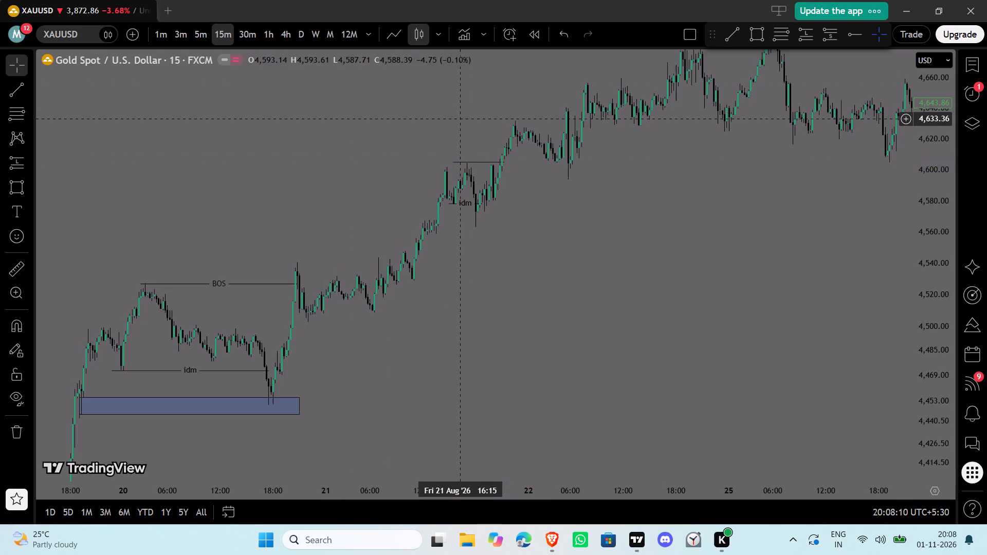
# Draw a horizontal trend line at about 4,642 from about 05:00 to 07:45 on 24 August with the bos template.
pyautogui.moveTo(460, 119); pyautogui.dragTo(295, 193)
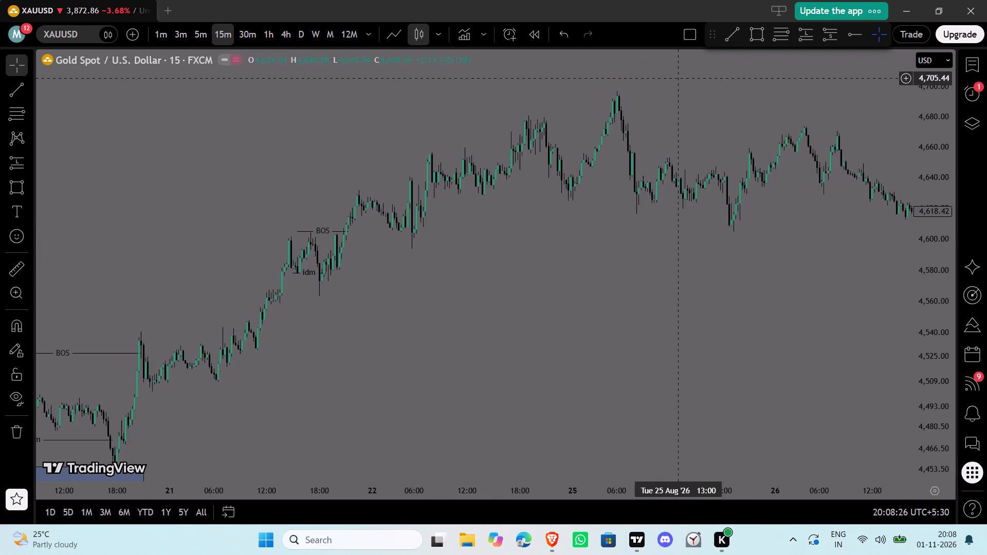
pyautogui.click(751, 29)
pyautogui.click(736, 29)
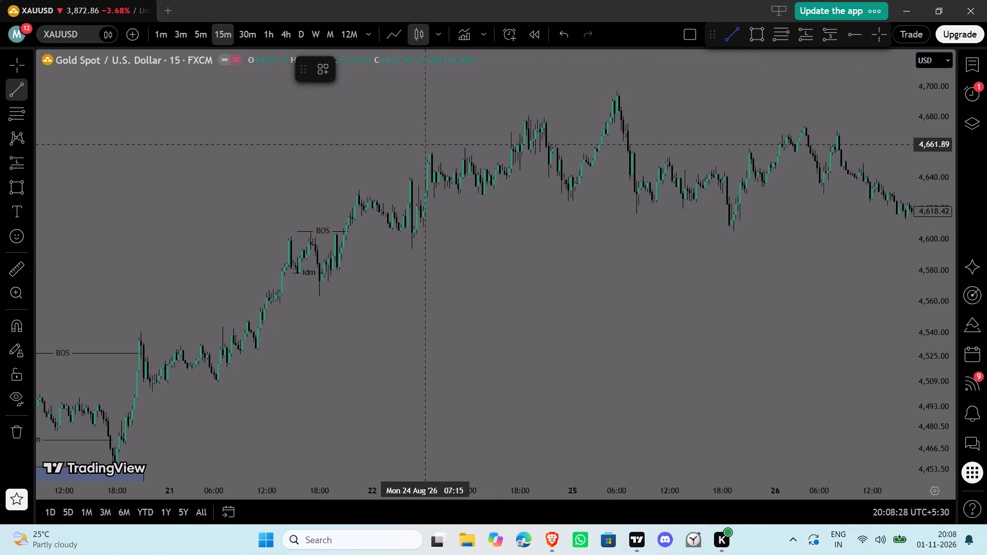
pyautogui.click(406, 175)
pyautogui.keyDown('shift'); pyautogui.click(431, 175); pyautogui.keyUp('shift')
pyautogui.click(323, 71)
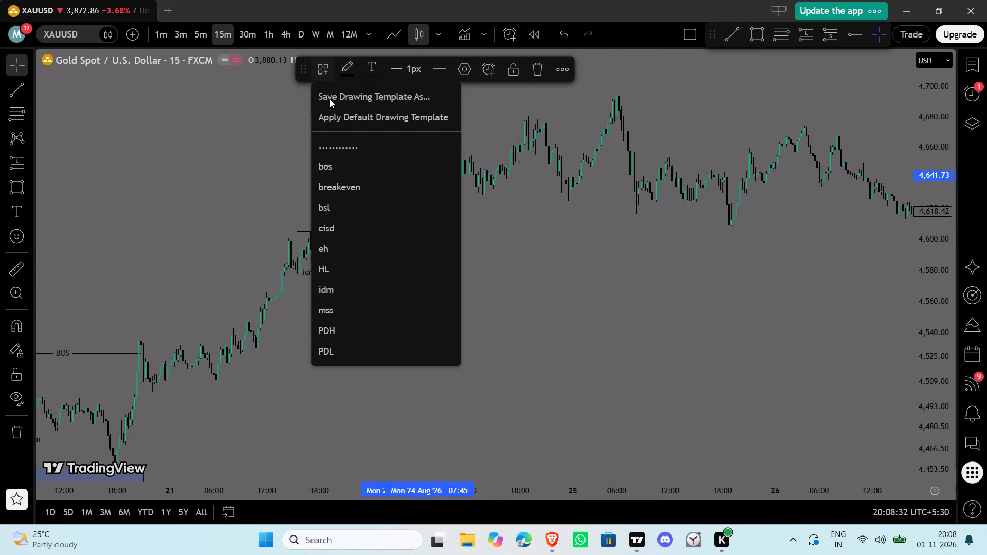
pyautogui.click(345, 160)
pyautogui.click(369, 150)
# Draw a rectangle zone from about 4,594 to 4,608, spanning 05:00 on 24 August to 21:45 on 25 August.
pyautogui.click(759, 39)
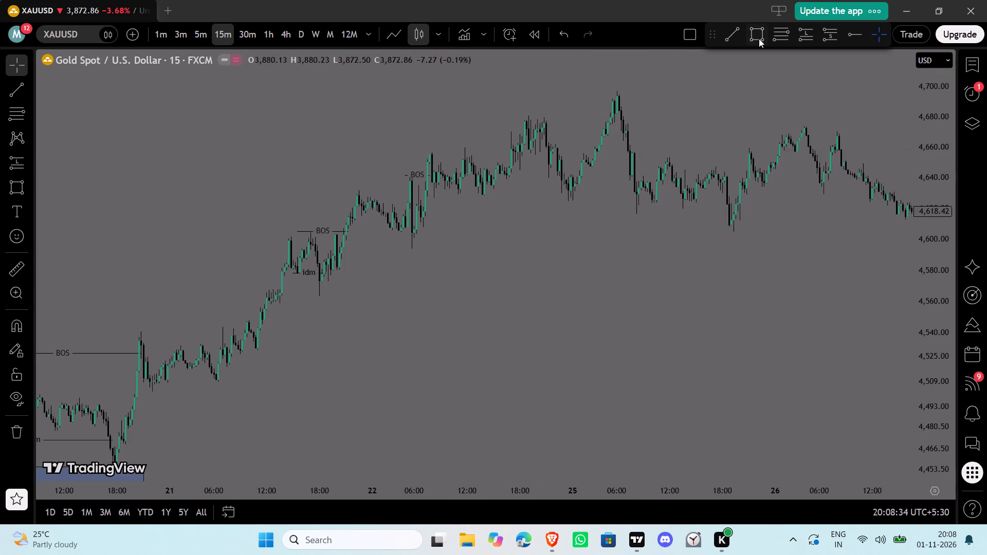
pyautogui.click(406, 248)
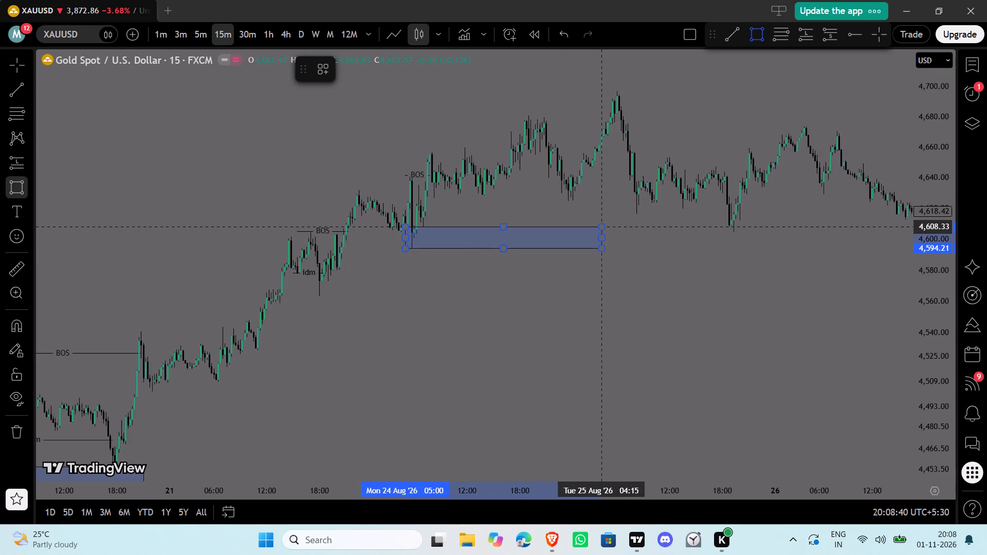
pyautogui.click(607, 226)
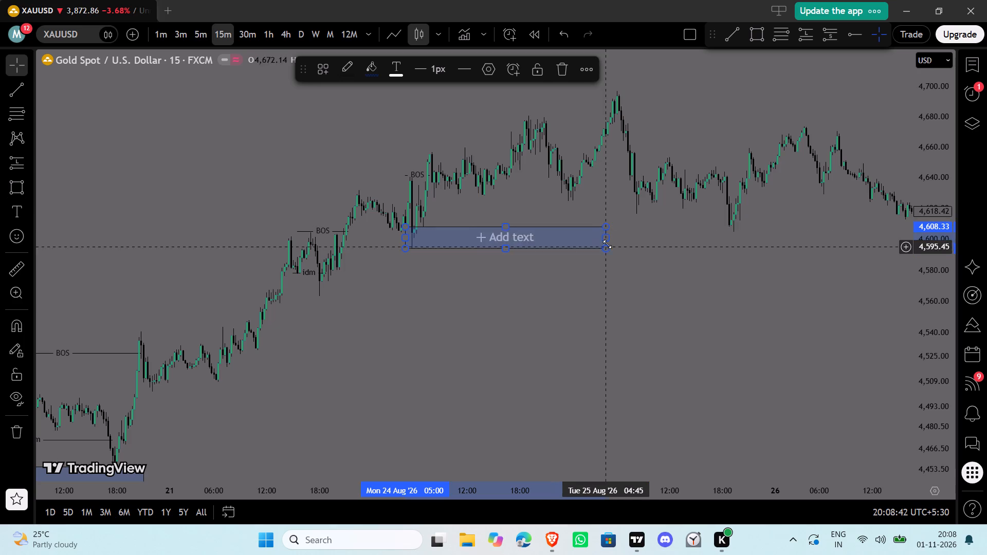
pyautogui.moveTo(607, 237); pyautogui.dragTo(755, 239)
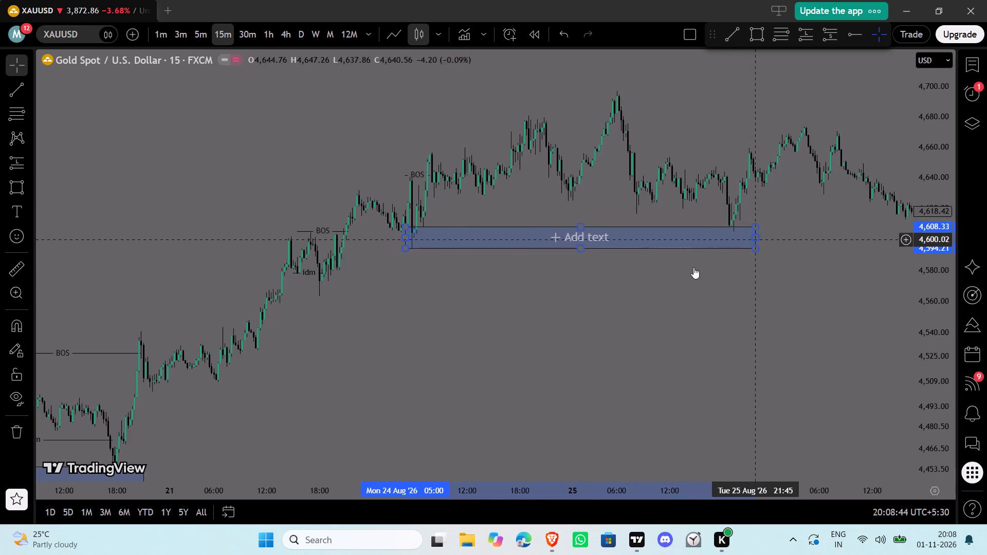
pyautogui.click(545, 313)
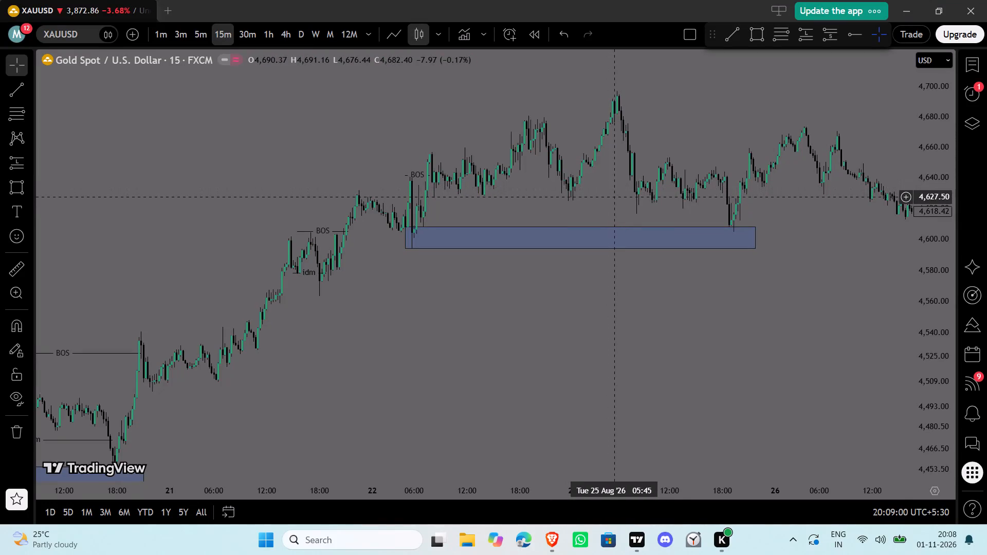
# Draw a horizontal trend line at about 4,629 from 13:00 on 24 August to 00:00 on 25 August with the dotted template.
pyautogui.click(732, 38)
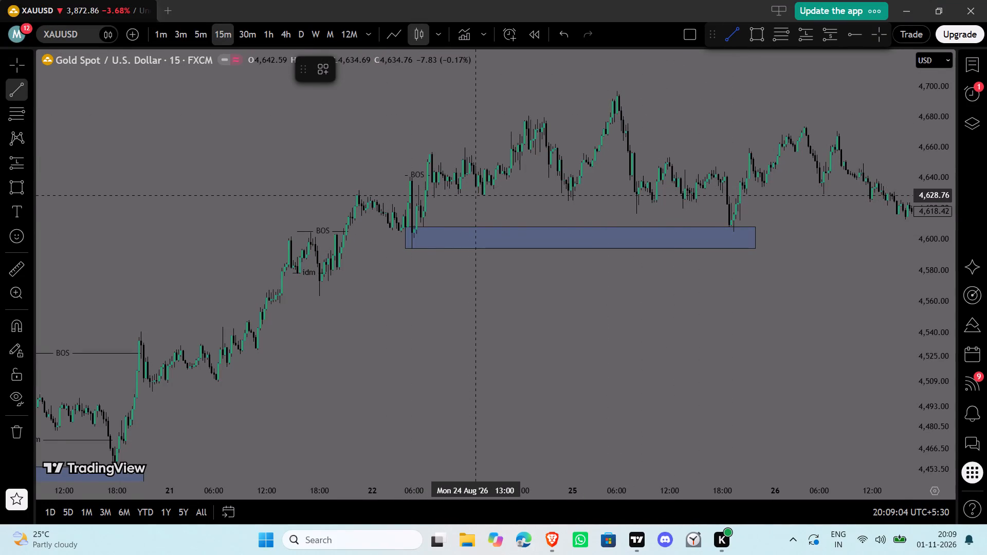
pyautogui.click(477, 195)
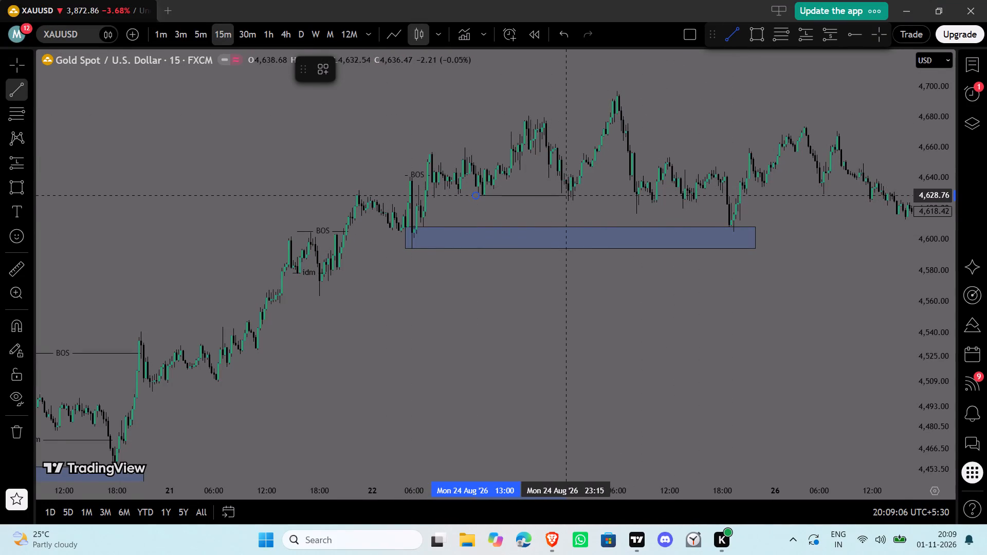
pyautogui.keyDown('shift'); pyautogui.click(573, 197); pyautogui.keyUp('shift')
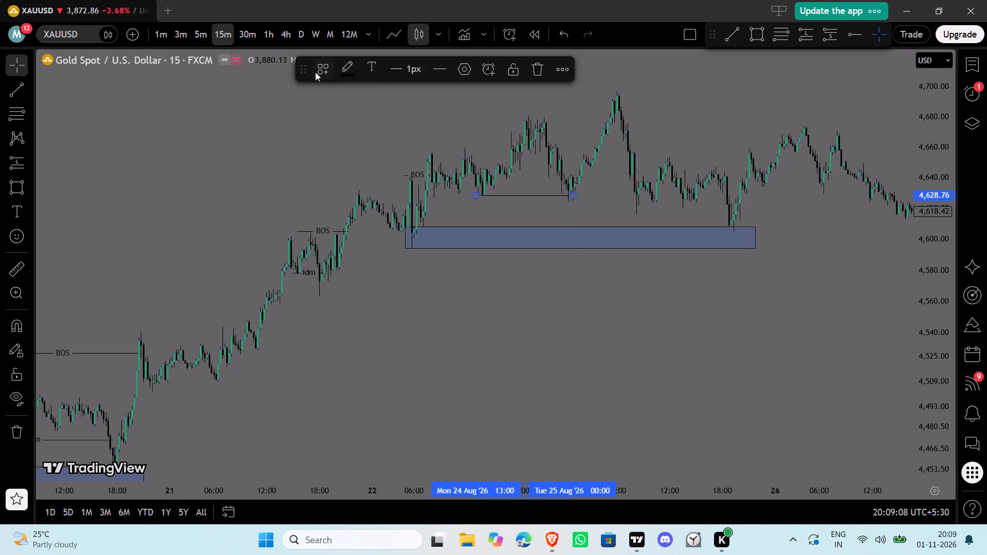
pyautogui.click(320, 73)
pyautogui.click(370, 145)
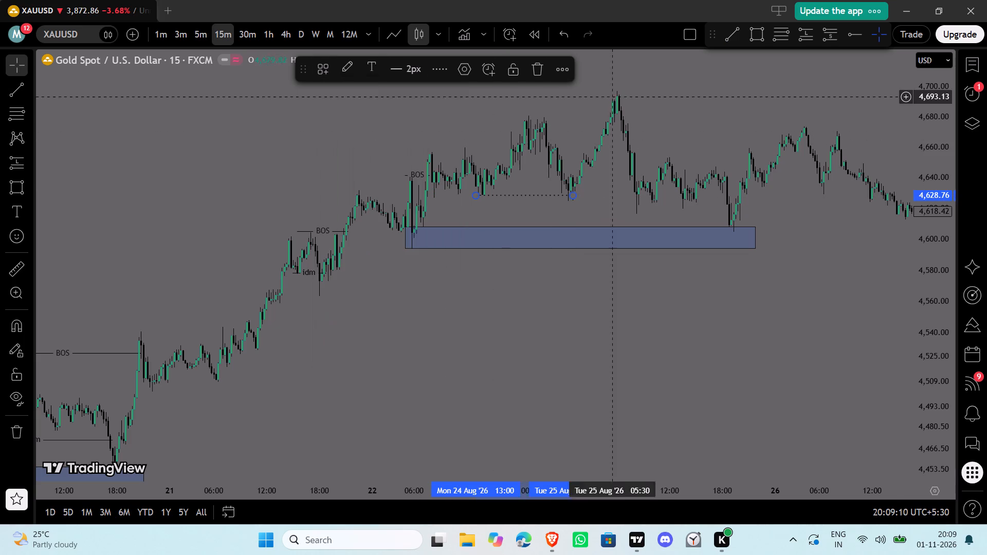
pyautogui.click(558, 93)
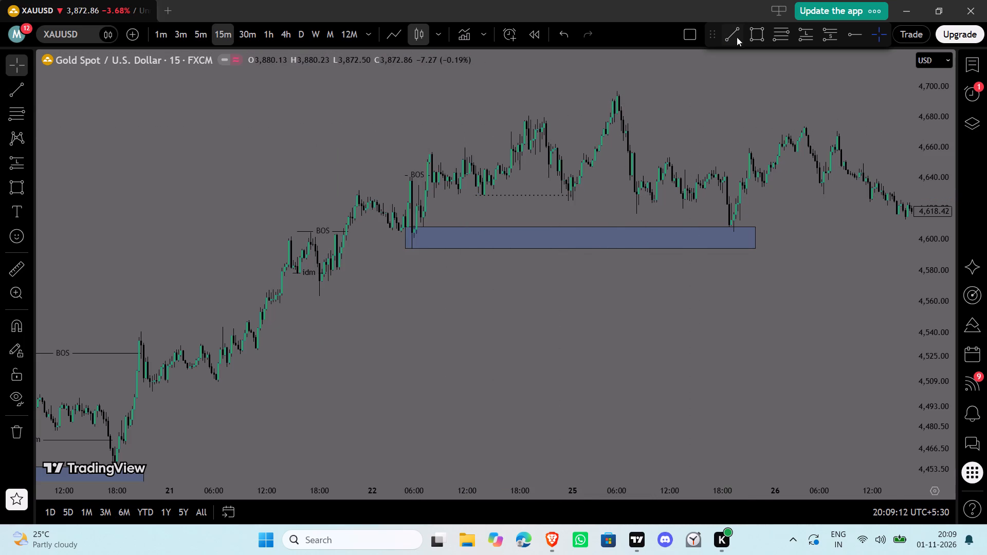
# Draw a short dotted trend line at about 4,630 from 21:30 on 24 August to about midnight.
pyautogui.click(737, 37)
pyautogui.click(551, 193)
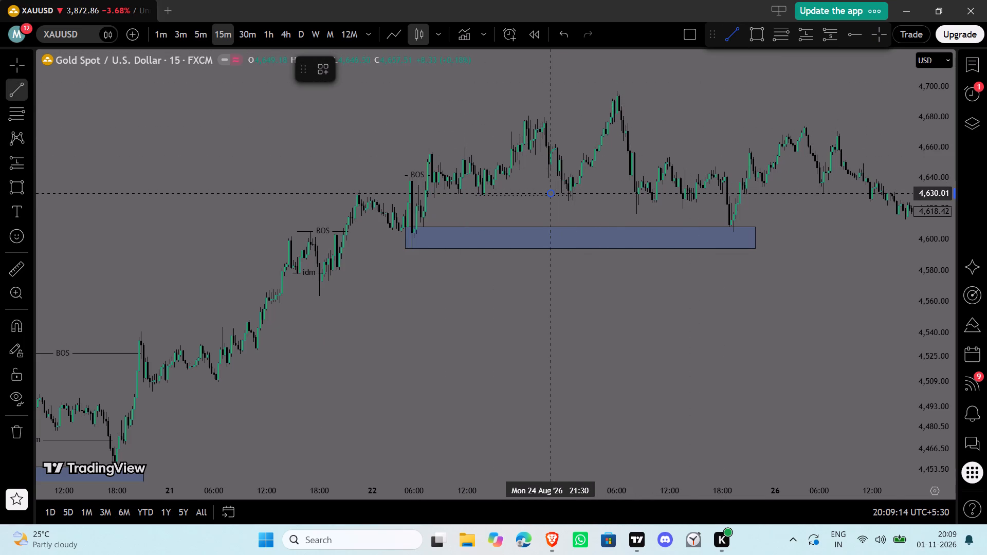
pyautogui.keyDown('shift'); pyautogui.click(570, 191); pyautogui.keyUp('shift')
pyautogui.click(685, 194)
pyautogui.click(682, 120)
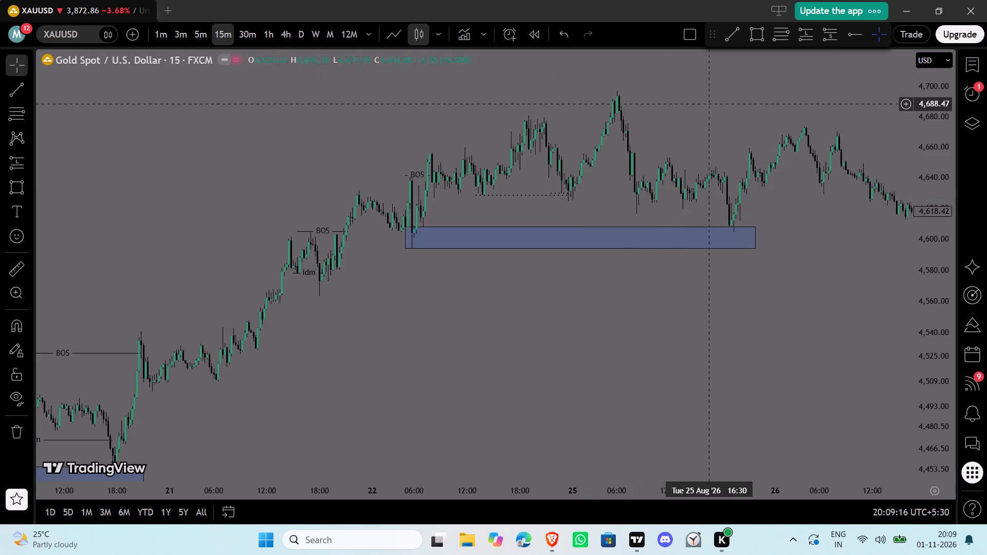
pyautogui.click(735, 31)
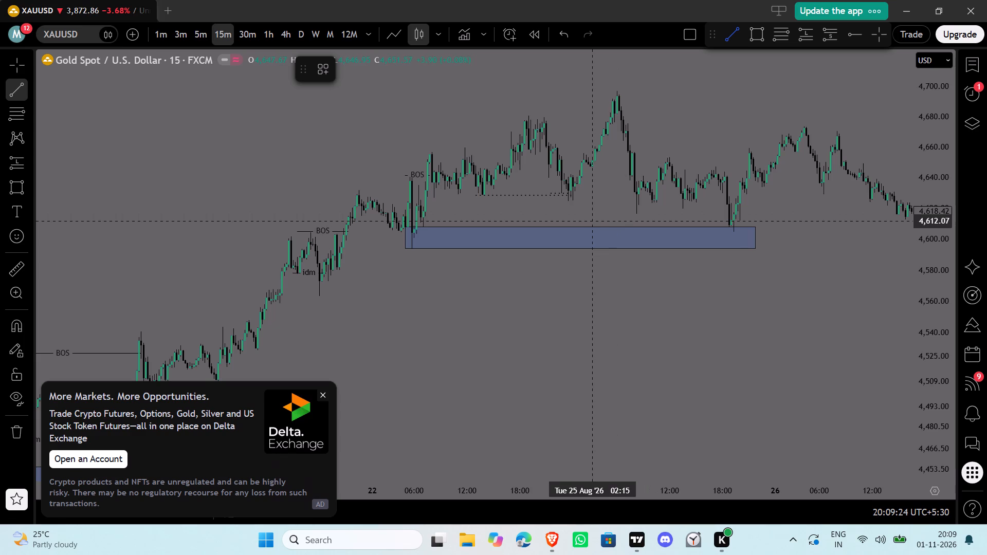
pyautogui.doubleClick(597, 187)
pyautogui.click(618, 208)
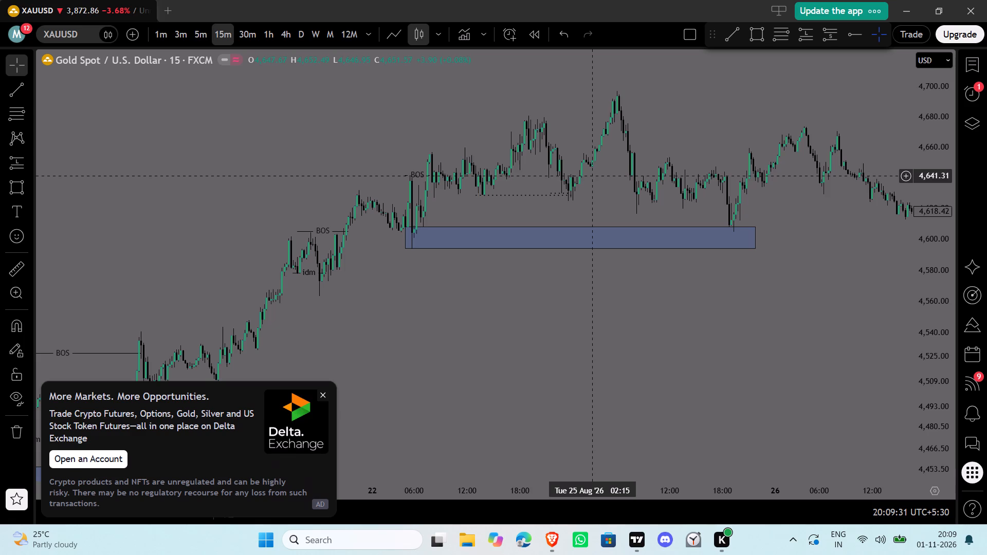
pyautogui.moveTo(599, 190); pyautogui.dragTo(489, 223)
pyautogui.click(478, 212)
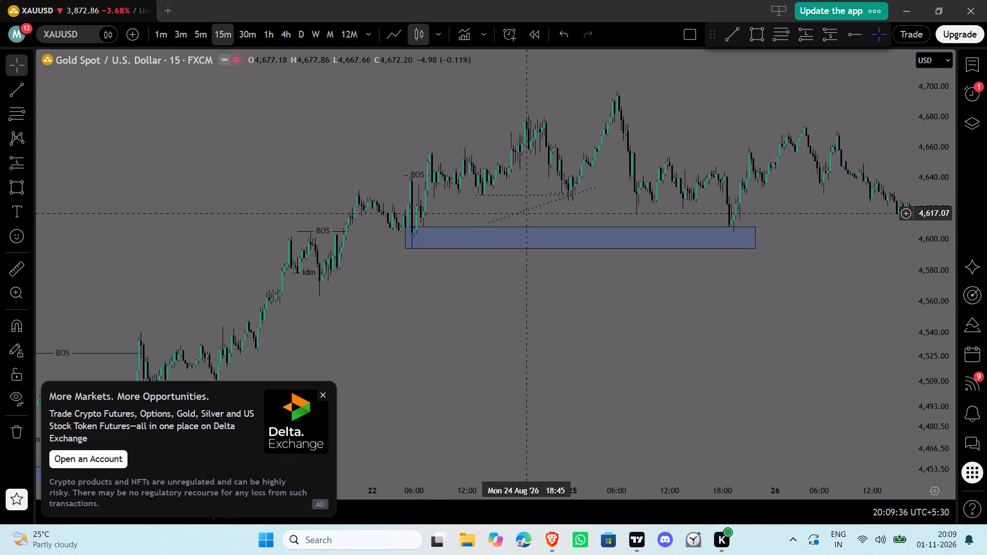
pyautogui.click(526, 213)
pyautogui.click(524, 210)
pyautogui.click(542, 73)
# Dismiss the advertisement and the ad-free upgrade offer covering the chart.
pyautogui.moveTo(716, 143); pyautogui.dragTo(717, 143)
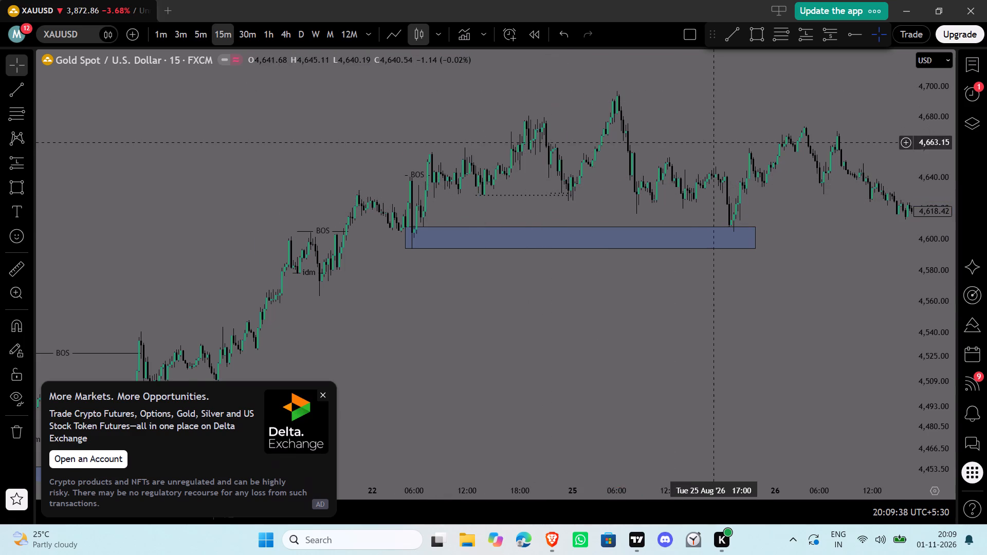
pyautogui.moveTo(717, 143); pyautogui.dragTo(410, 129)
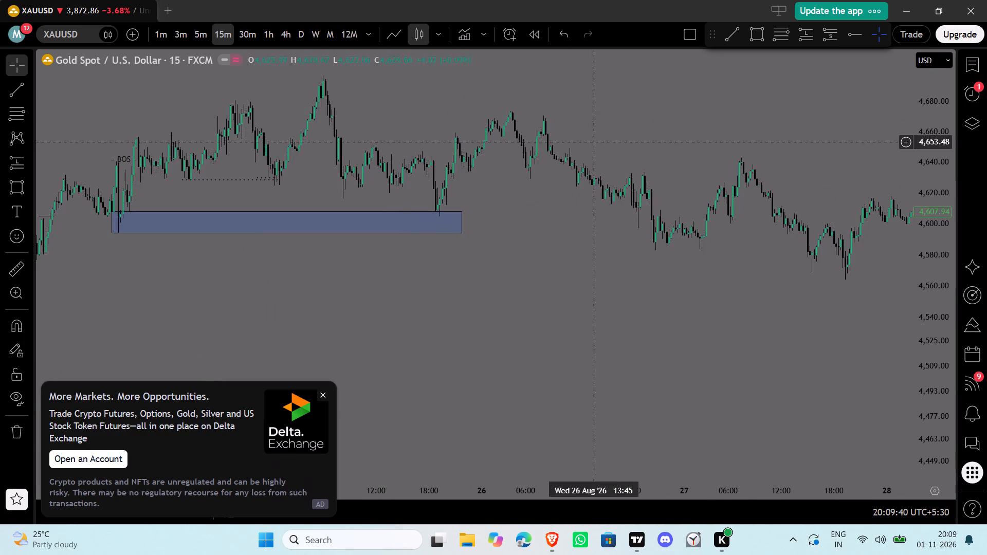
pyautogui.click(322, 397)
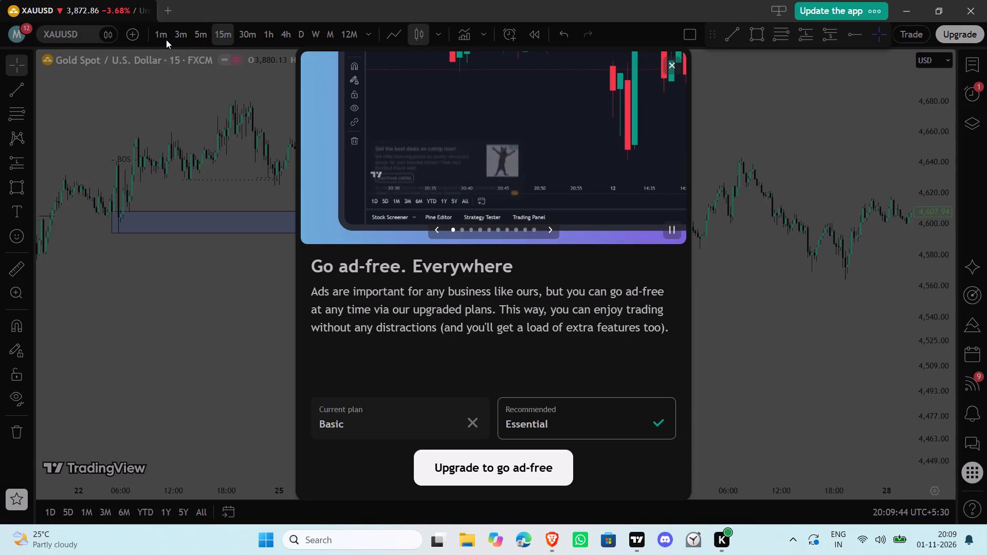
pyautogui.click(166, 40)
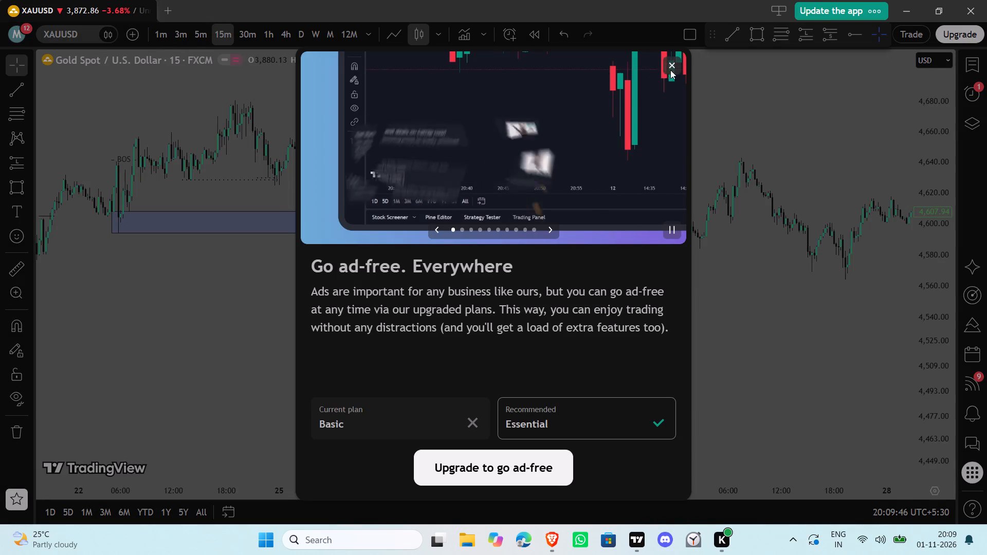
pyautogui.click(670, 70)
# Switch the chart to the 1-minute timeframe and go to the date 2026-10-01.
pyautogui.click(160, 32)
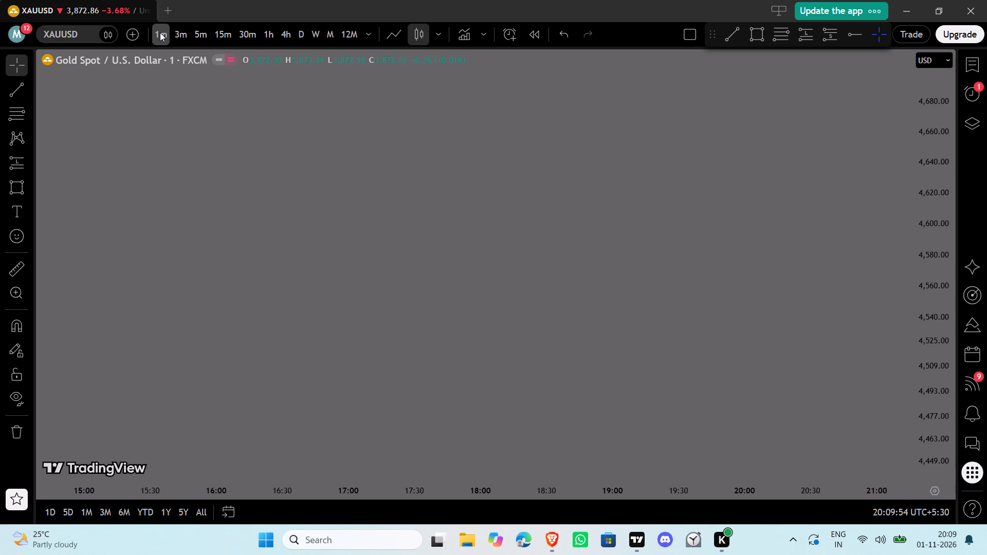
pyautogui.click(226, 513)
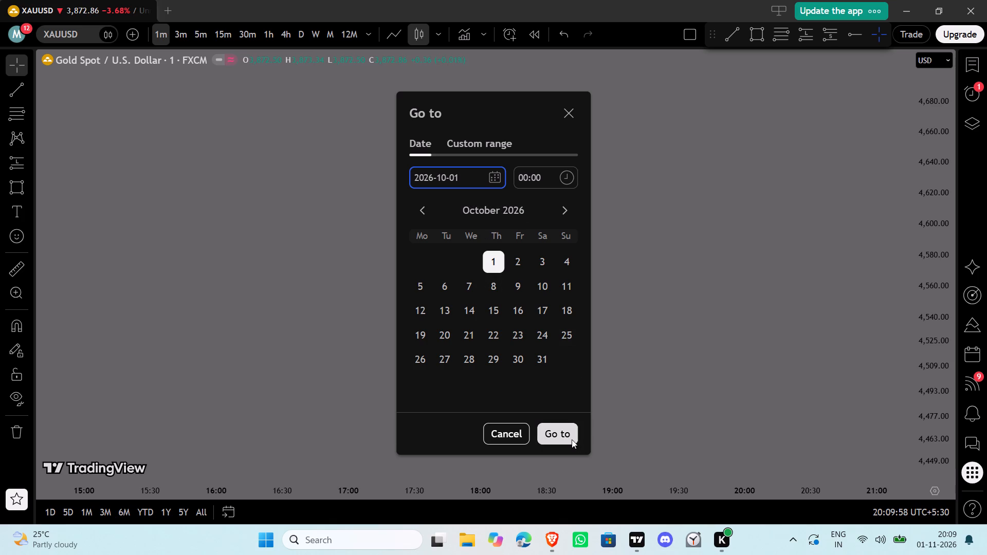
pyautogui.click(572, 439)
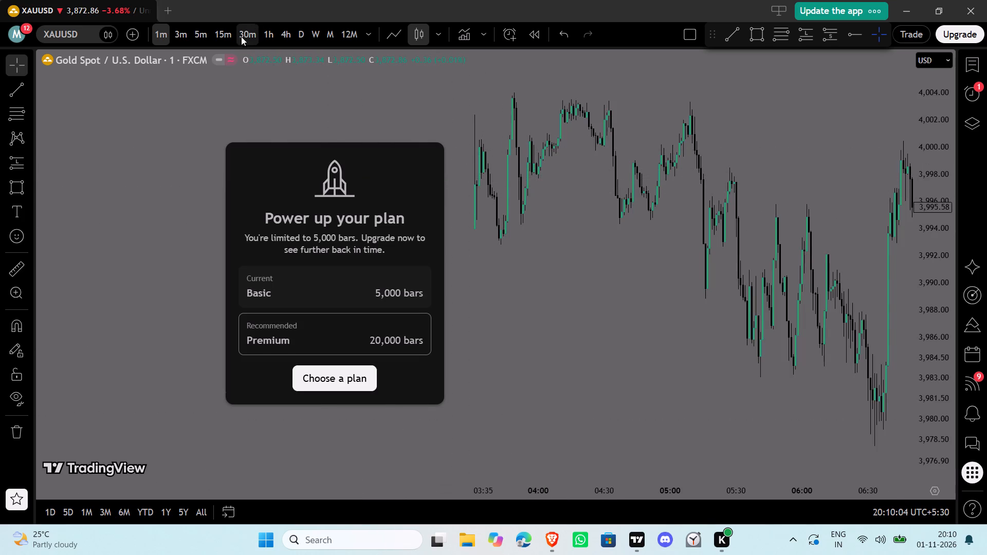
# Return to the 15-minute timeframe and draw a rectangle zone from about 3,978 to 3,996, spanning 05:45 to about 20:30 on 26 October.
pyautogui.click(223, 35)
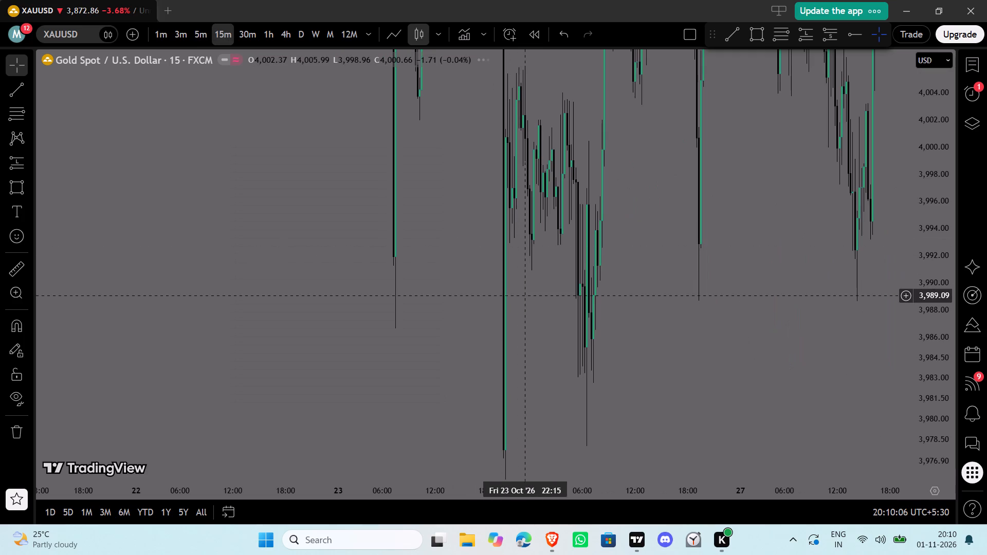
pyautogui.moveTo(721, 492); pyautogui.dragTo(600, 482)
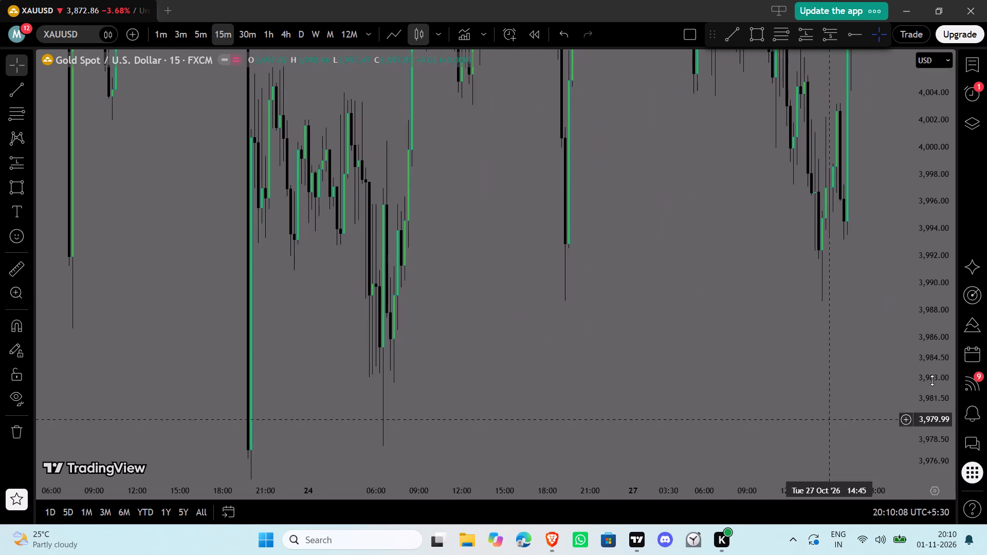
pyautogui.moveTo(938, 197); pyautogui.dragTo(935, 421)
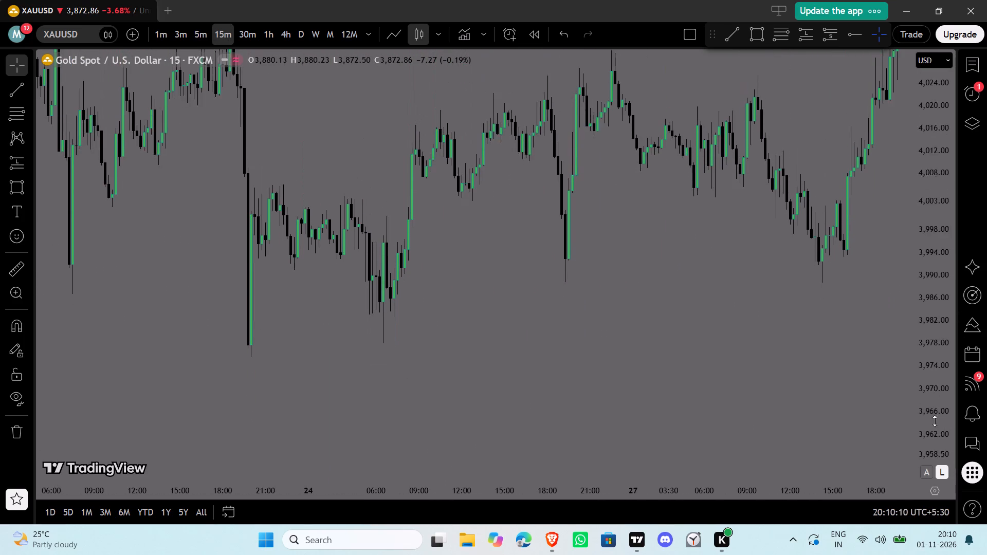
pyautogui.moveTo(935, 421); pyautogui.dragTo(933, 462)
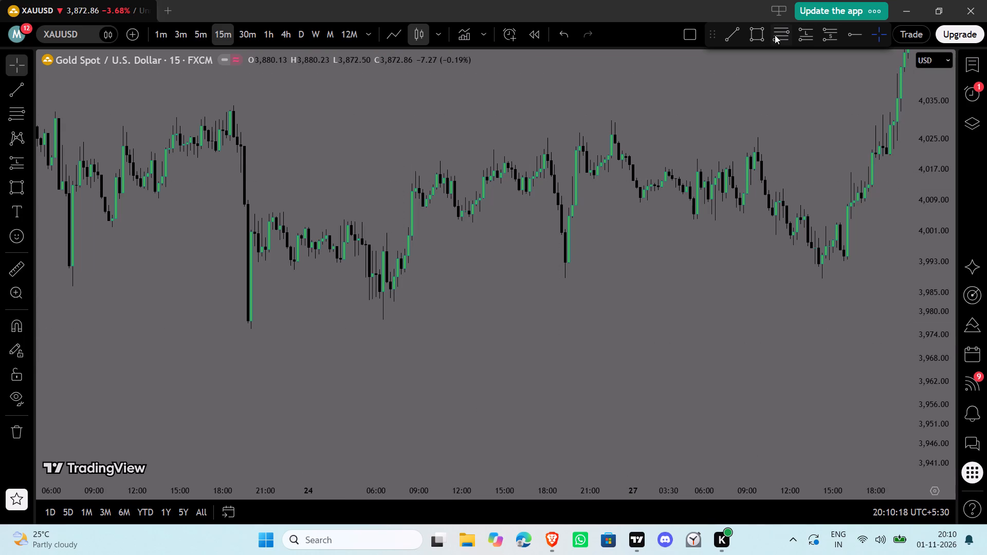
pyautogui.click(754, 32)
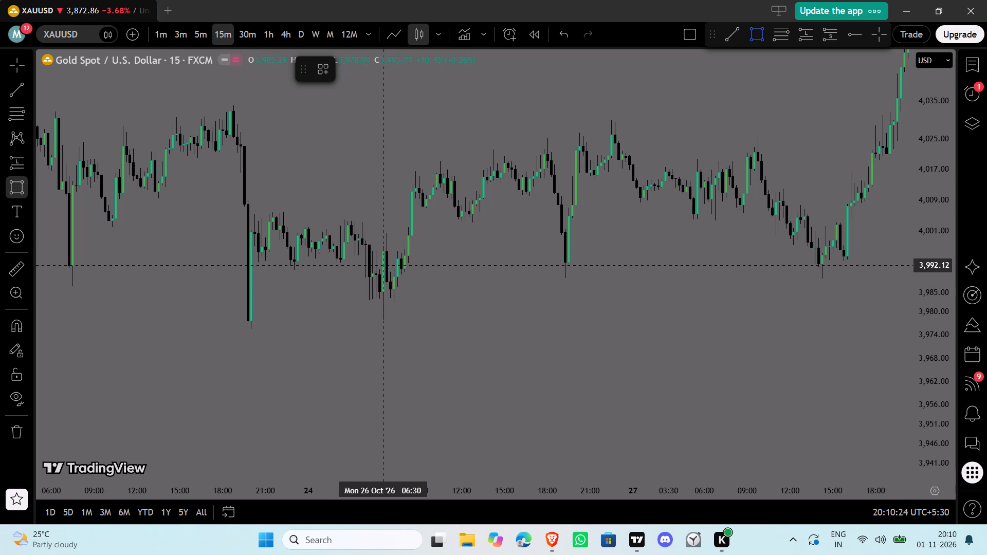
pyautogui.click(374, 320)
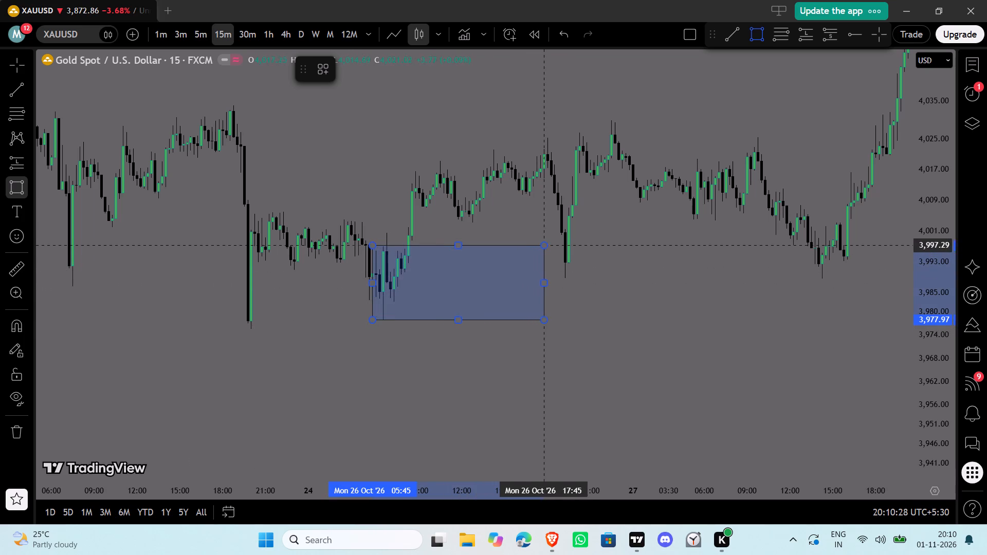
pyautogui.click(582, 251)
pyautogui.moveTo(623, 300); pyautogui.dragTo(629, 302)
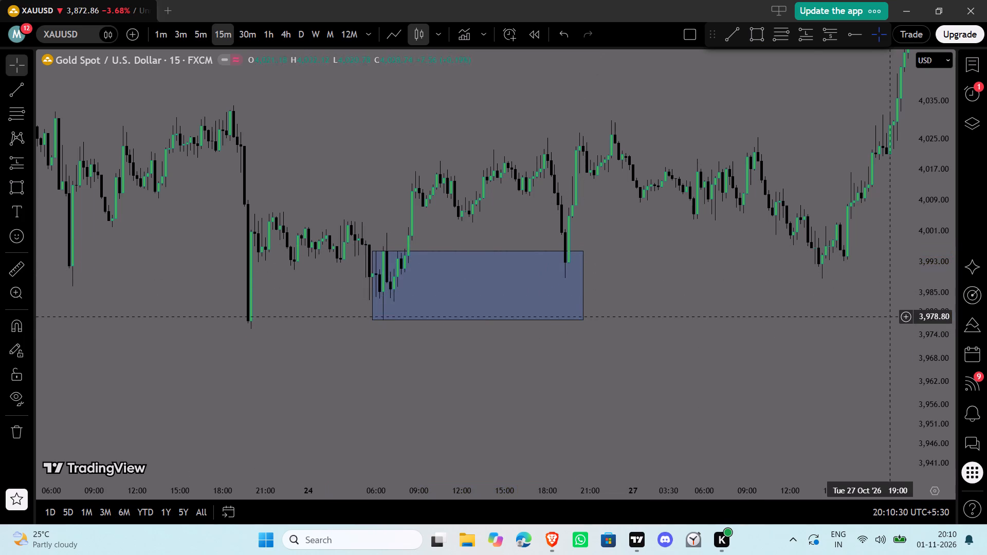
# Draw a rectangle zone from about 3,989 to 3,993, spanning 18:00 on 26 October to 00:30 on 28 October.
pyautogui.moveTo(880, 320); pyautogui.dragTo(694, 402)
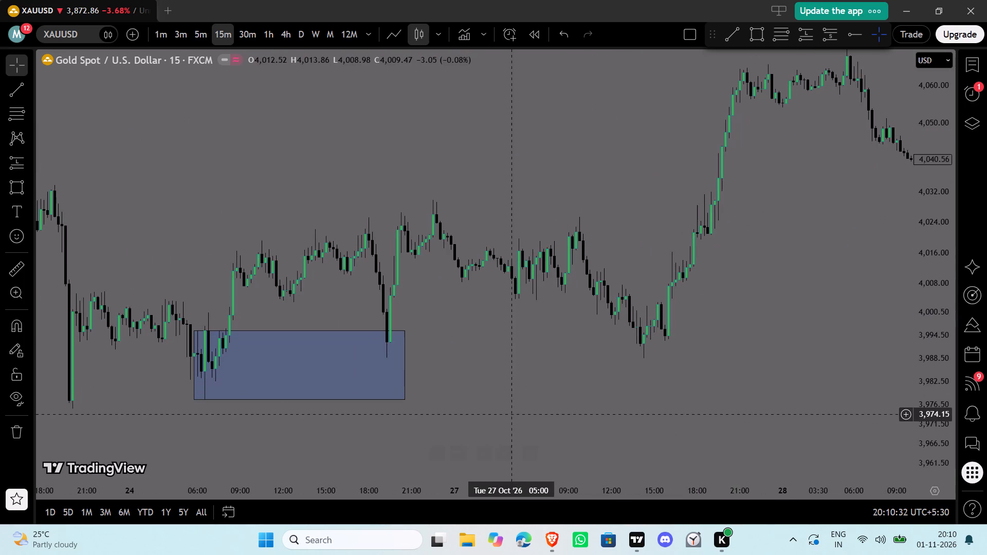
pyautogui.click(753, 38)
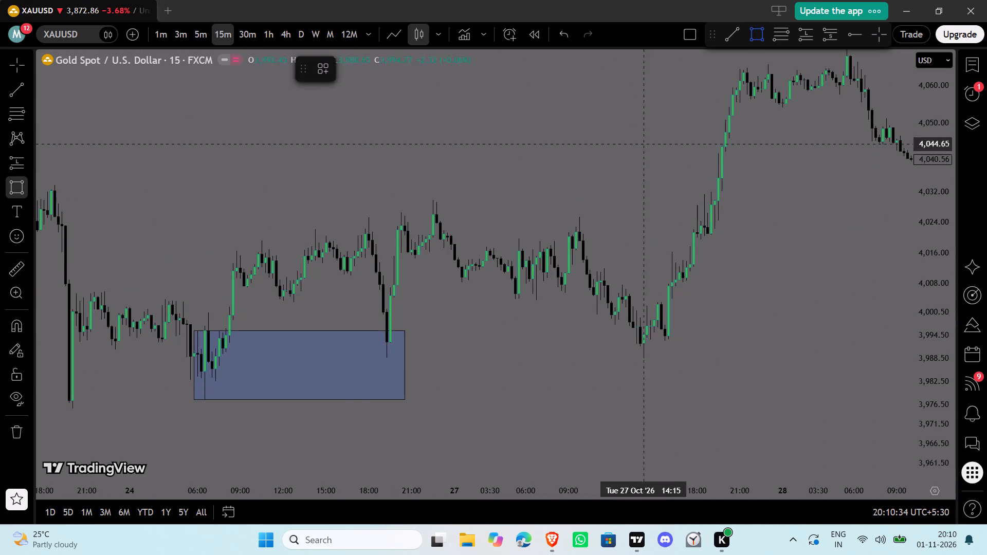
pyautogui.click(368, 357)
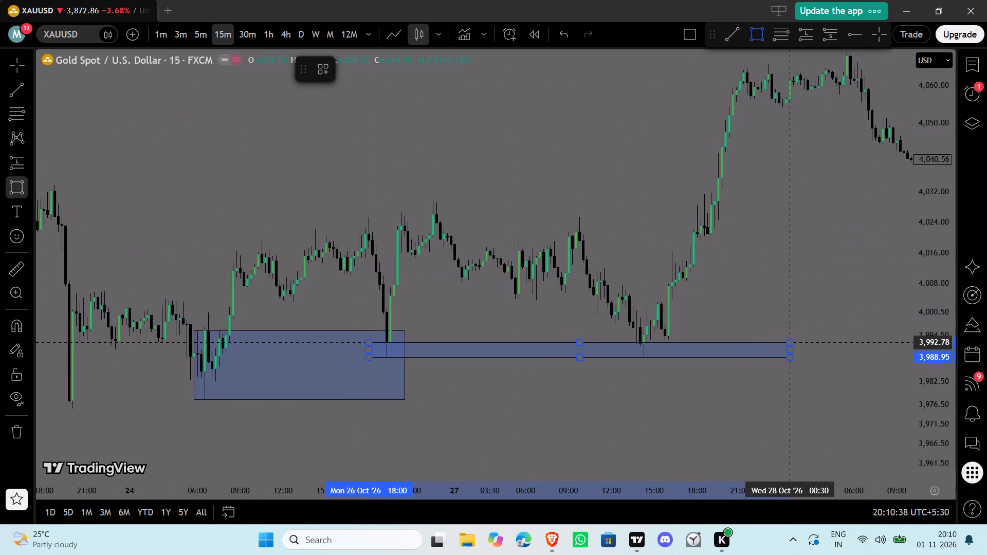
pyautogui.click(791, 342)
pyautogui.click(598, 416)
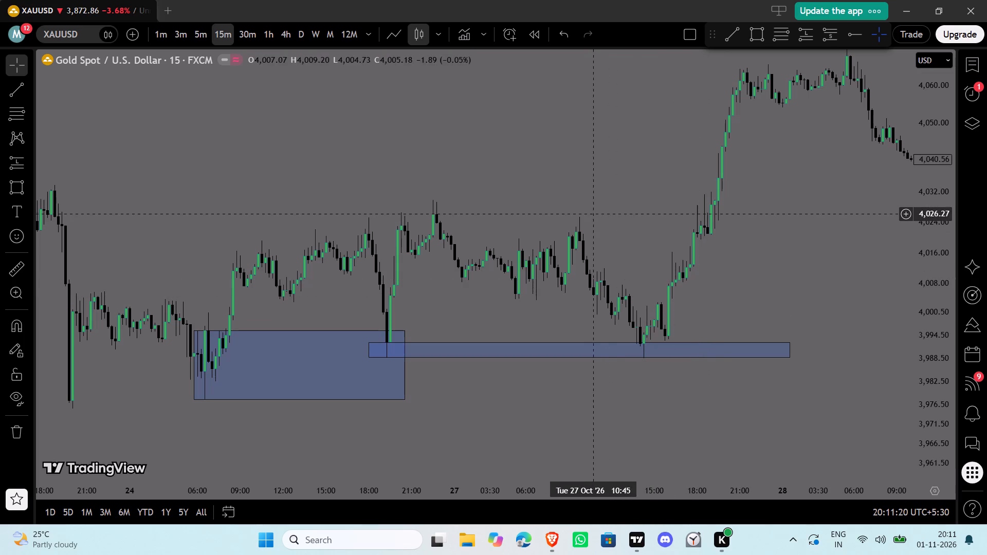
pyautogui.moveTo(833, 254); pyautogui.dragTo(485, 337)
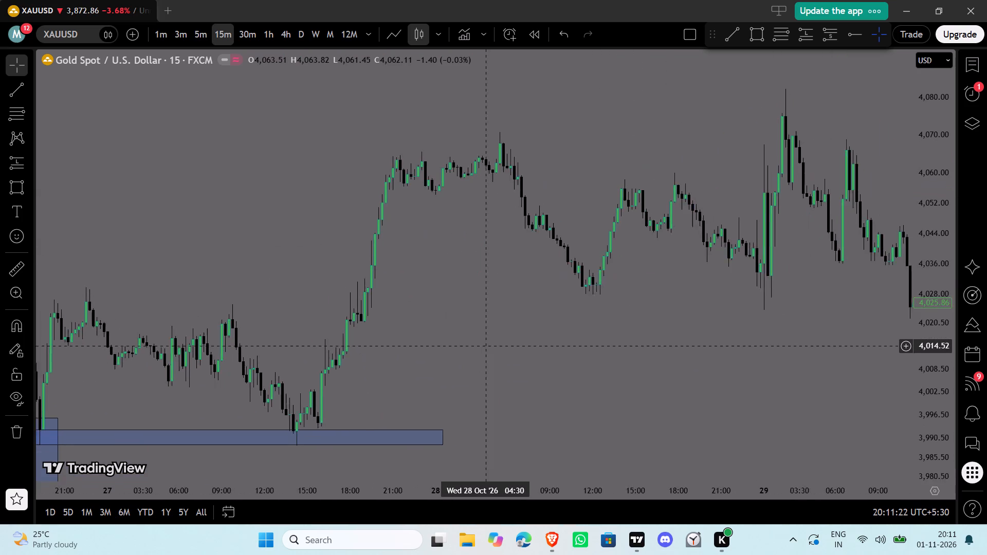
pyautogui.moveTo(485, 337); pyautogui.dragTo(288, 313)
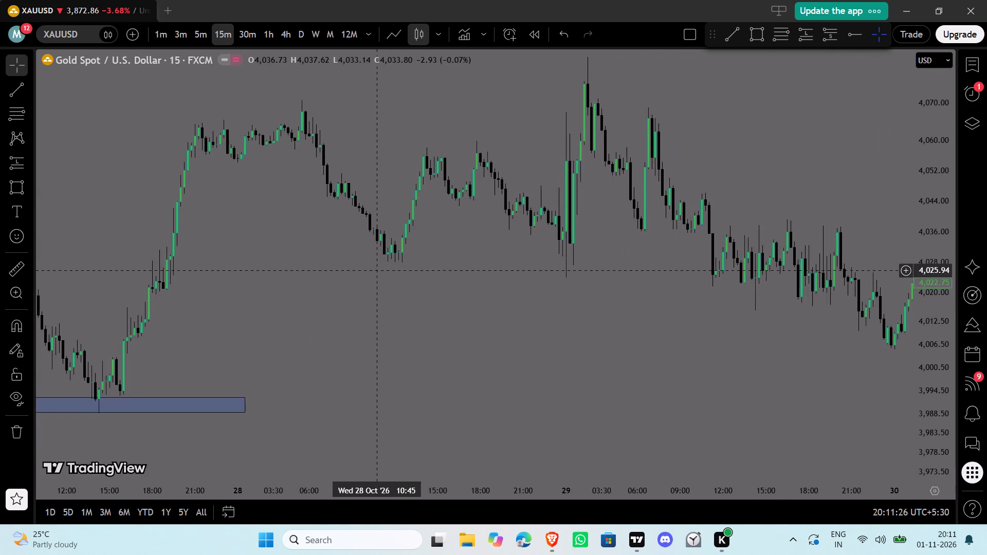
# Draw a horizontal BOS line at about 4,030 from 21:30 on 26 October to 19:15 on 27 October.
pyautogui.moveTo(370, 258); pyautogui.dragTo(635, 266)
pyautogui.moveTo(414, 336); pyautogui.dragTo(663, 313)
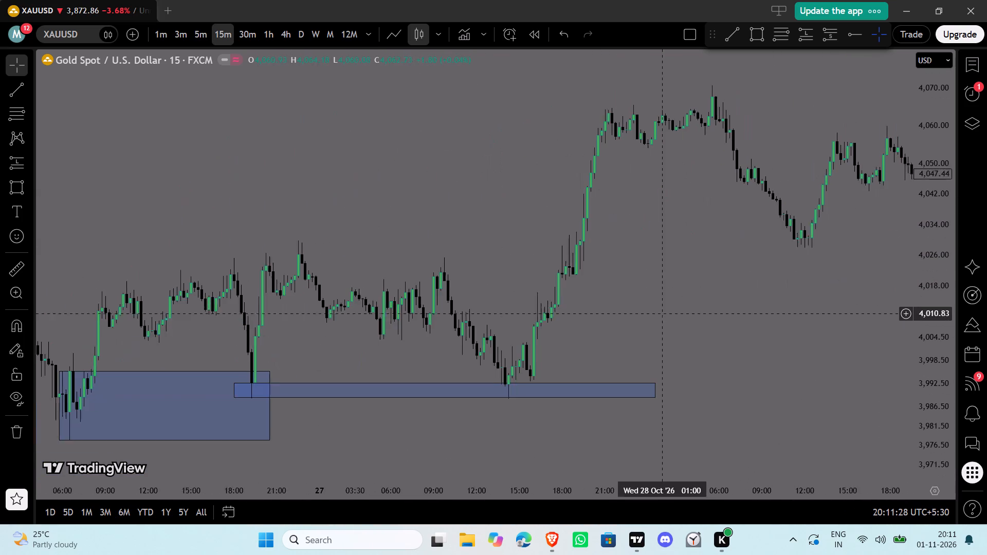
pyautogui.moveTo(663, 313); pyautogui.dragTo(666, 311)
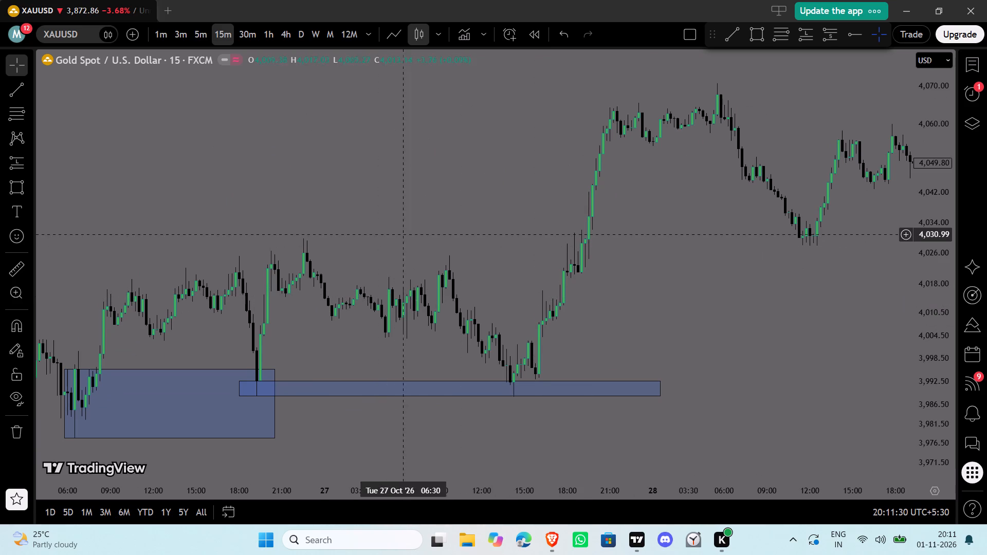
pyautogui.click(724, 33)
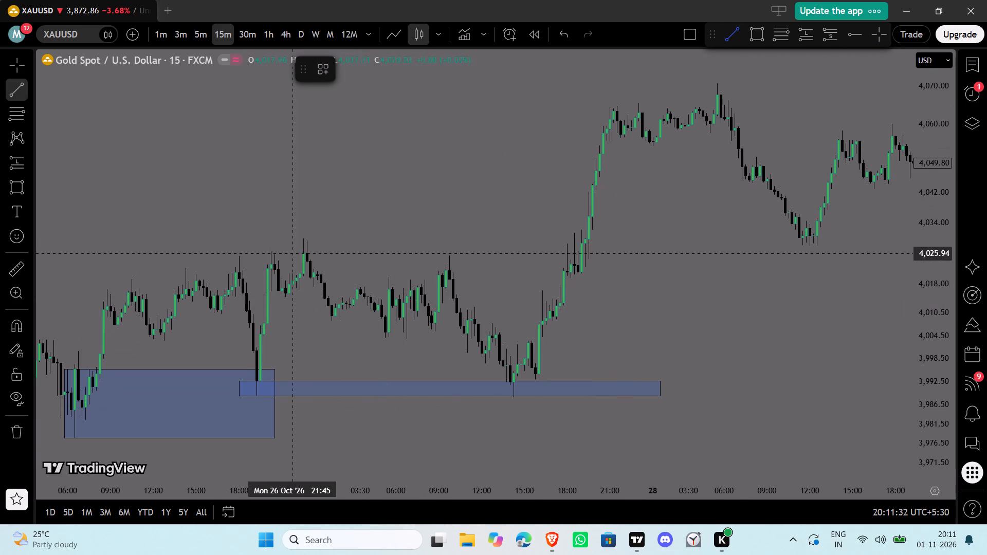
pyautogui.click(288, 237)
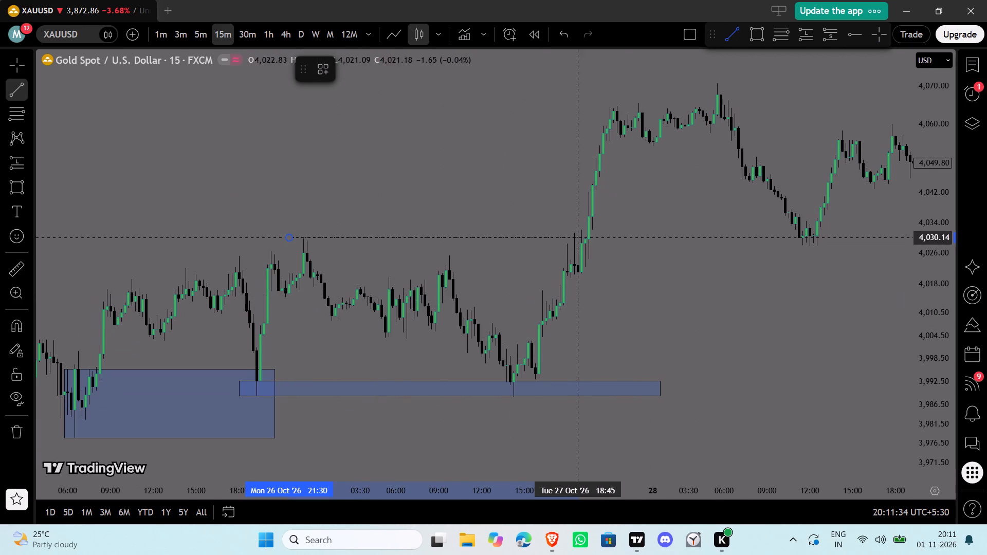
pyautogui.click(591, 245)
pyautogui.moveTo(592, 245); pyautogui.dragTo(589, 237)
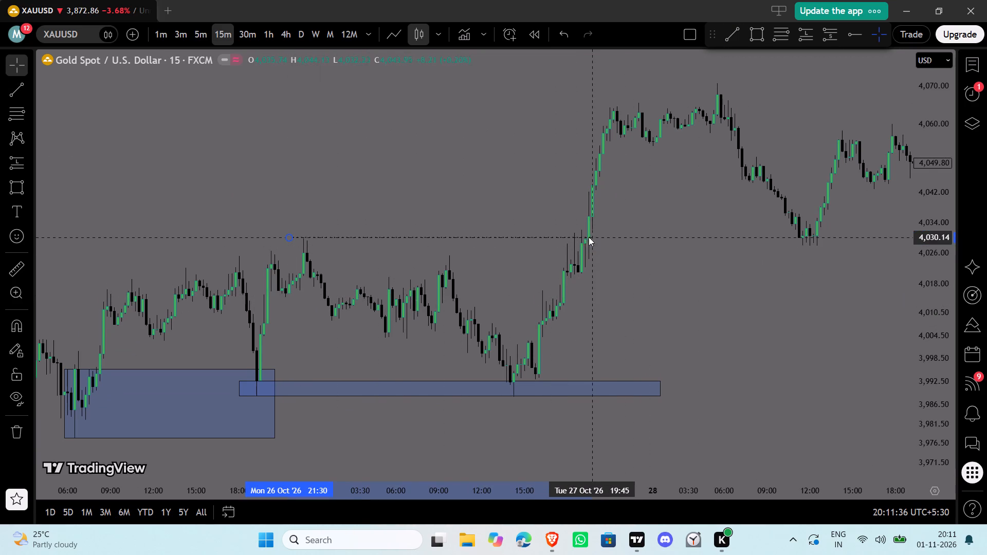
pyautogui.moveTo(589, 237); pyautogui.dragTo(586, 227)
pyautogui.click(316, 77)
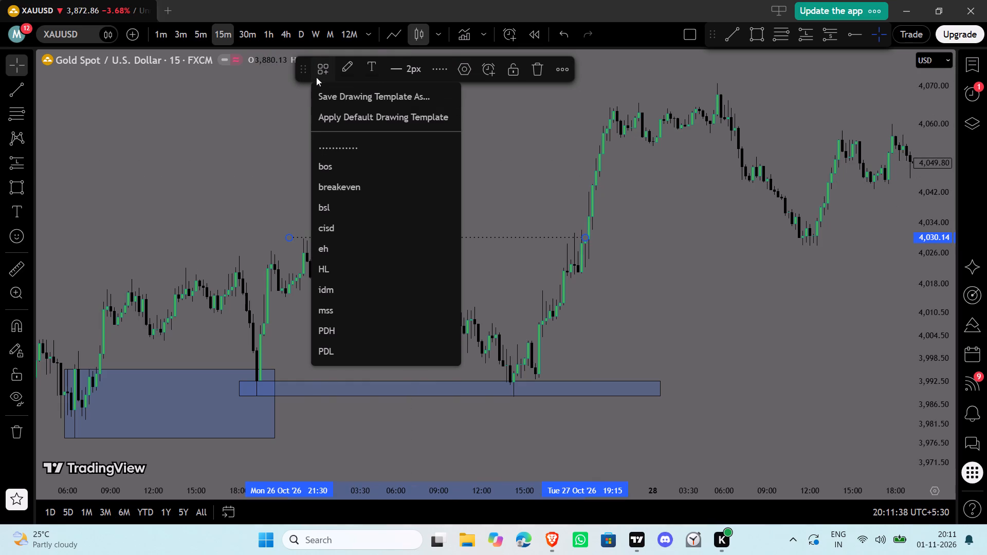
pyautogui.click(354, 156)
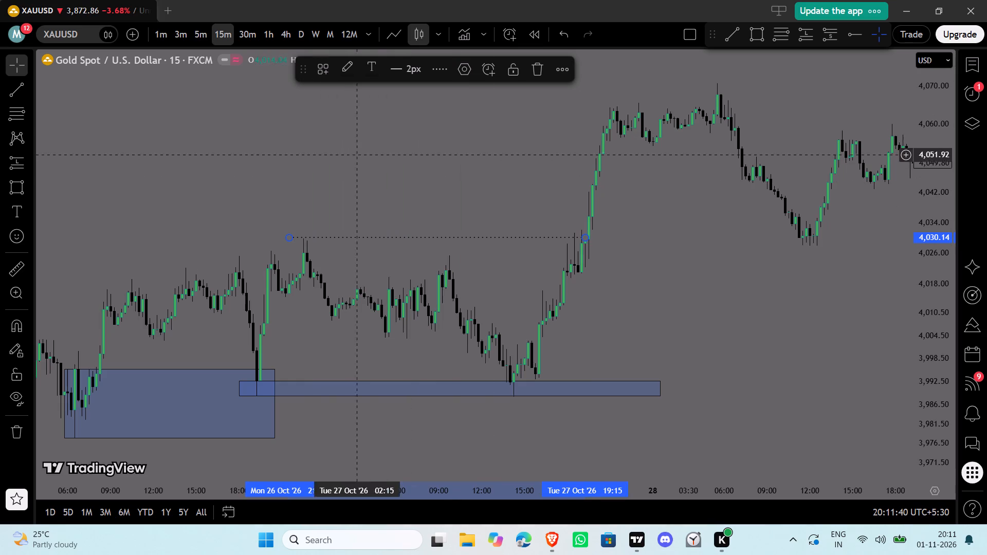
pyautogui.click(522, 166)
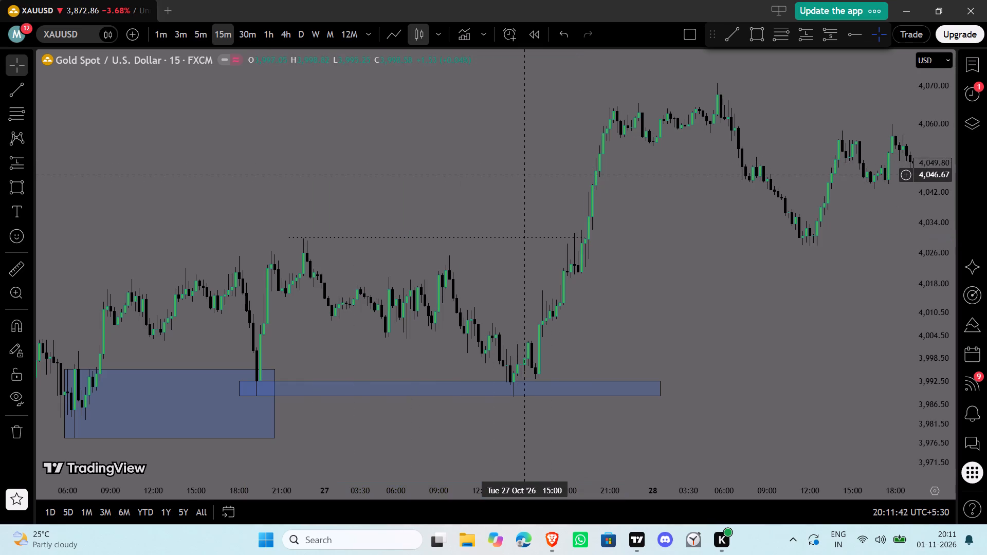
# Draw a rectangle zone from about 4,067 to 4,071, spanning 02:00 to about 11:00 on 29 October.
pyautogui.moveTo(538, 187); pyautogui.dragTo(403, 182)
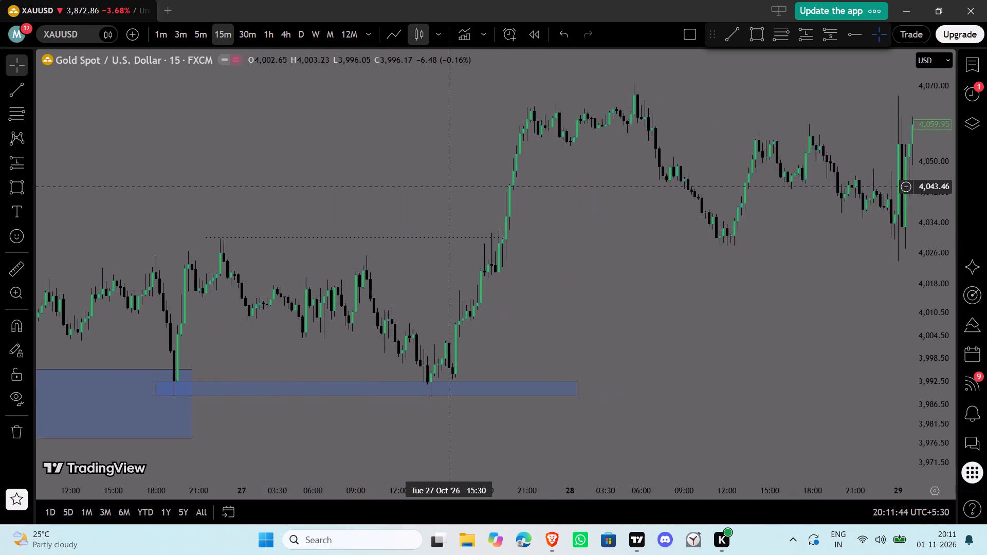
pyautogui.moveTo(403, 182); pyautogui.dragTo(284, 175)
pyautogui.moveTo(710, 307); pyautogui.dragTo(462, 294)
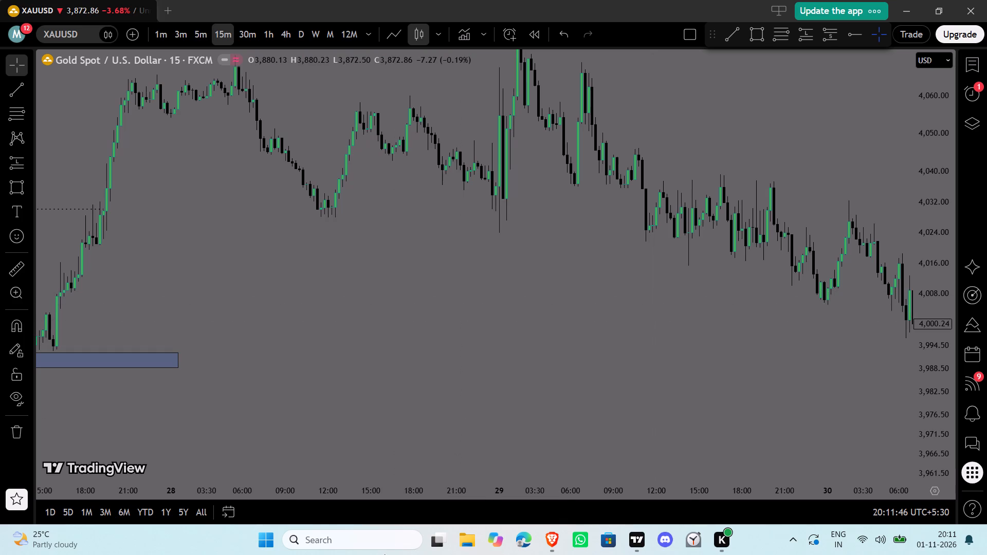
pyautogui.moveTo(356, 494); pyautogui.dragTo(506, 484)
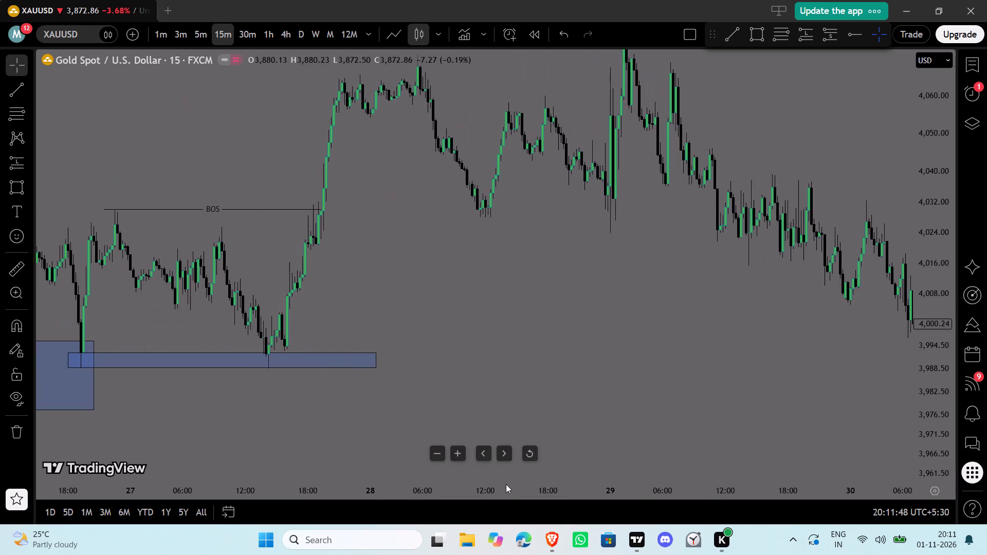
pyautogui.moveTo(482, 487); pyautogui.dragTo(515, 488)
pyautogui.moveTo(753, 341); pyautogui.dragTo(738, 340)
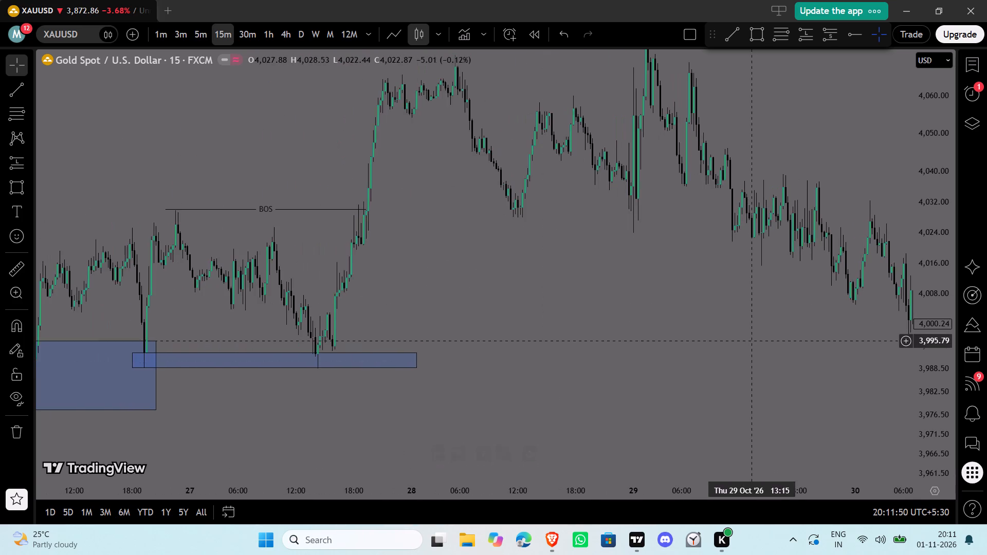
pyautogui.moveTo(738, 340); pyautogui.dragTo(826, 422)
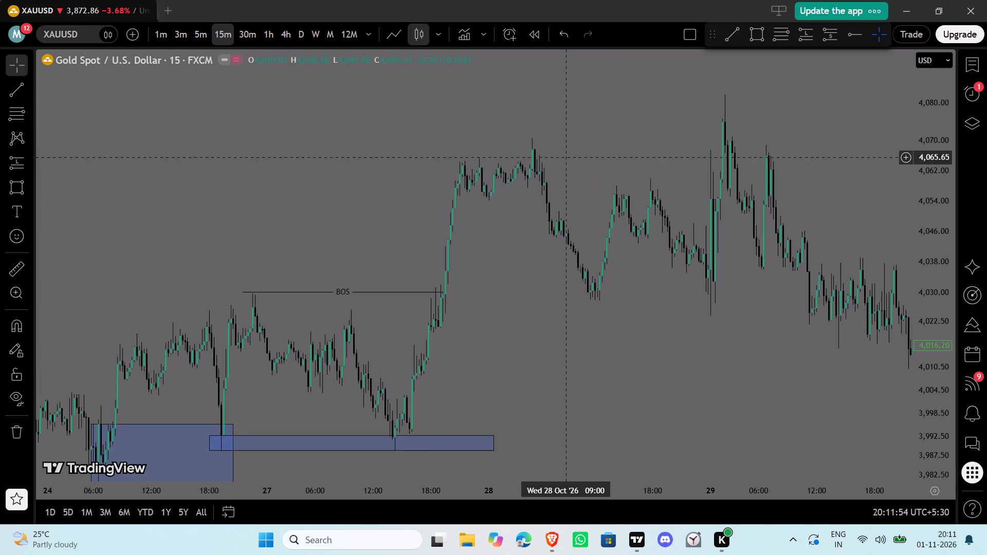
pyautogui.moveTo(561, 407); pyautogui.dragTo(403, 306)
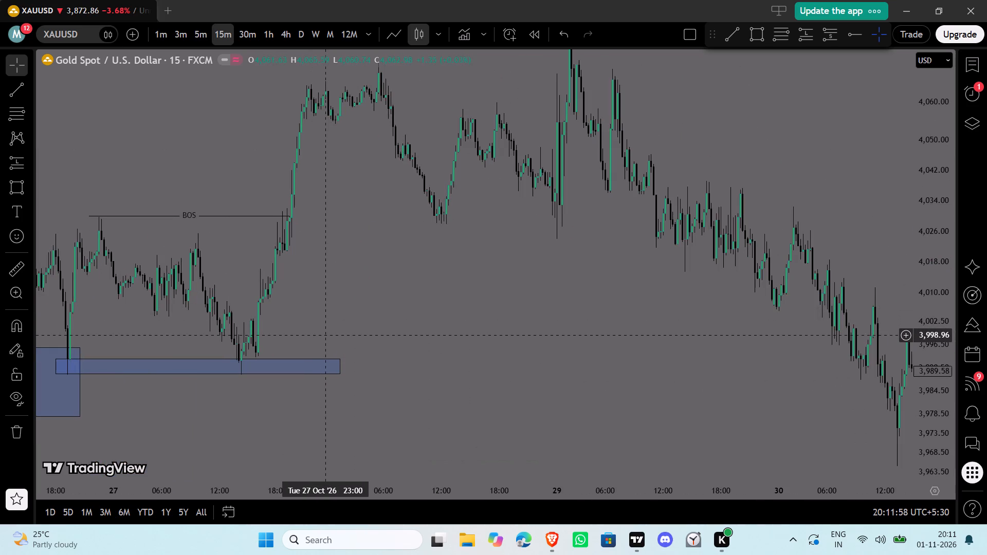
pyautogui.moveTo(365, 231); pyautogui.dragTo(344, 322)
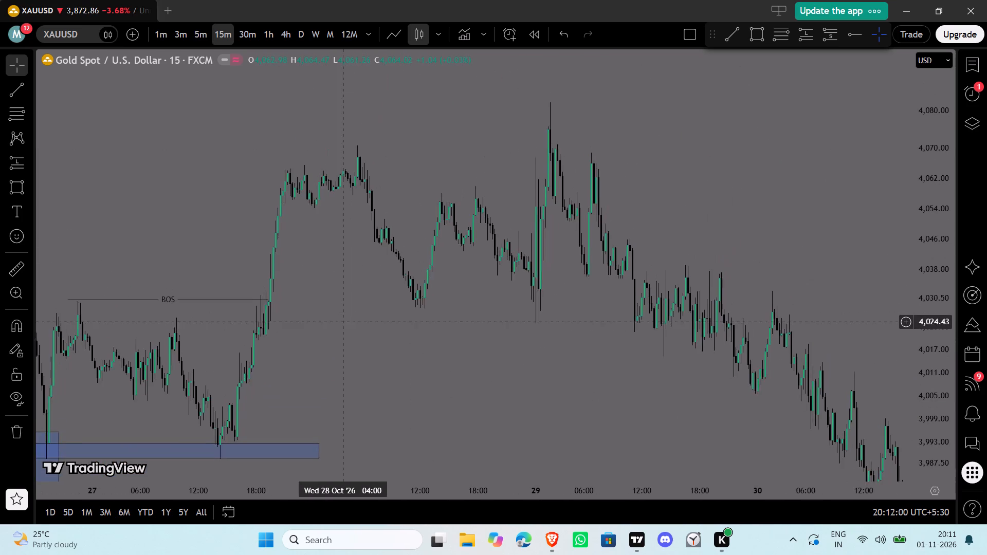
pyautogui.moveTo(344, 322); pyautogui.dragTo(341, 329)
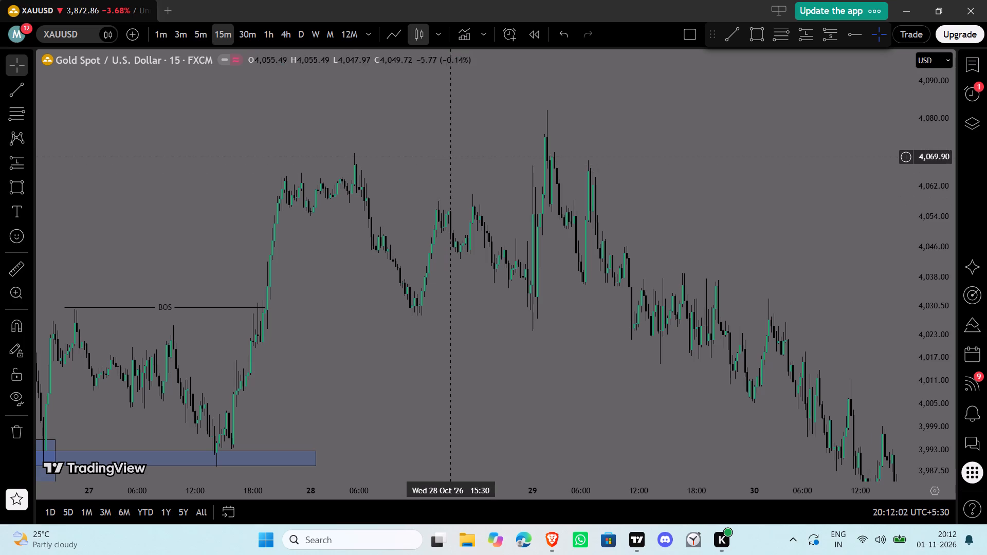
pyautogui.moveTo(465, 146); pyautogui.dragTo(258, 160)
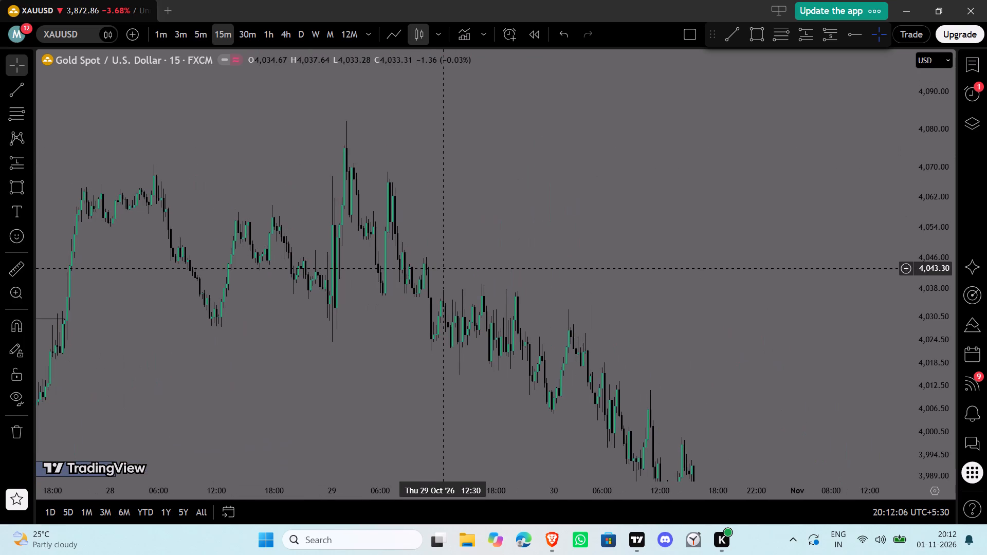
pyautogui.click(759, 35)
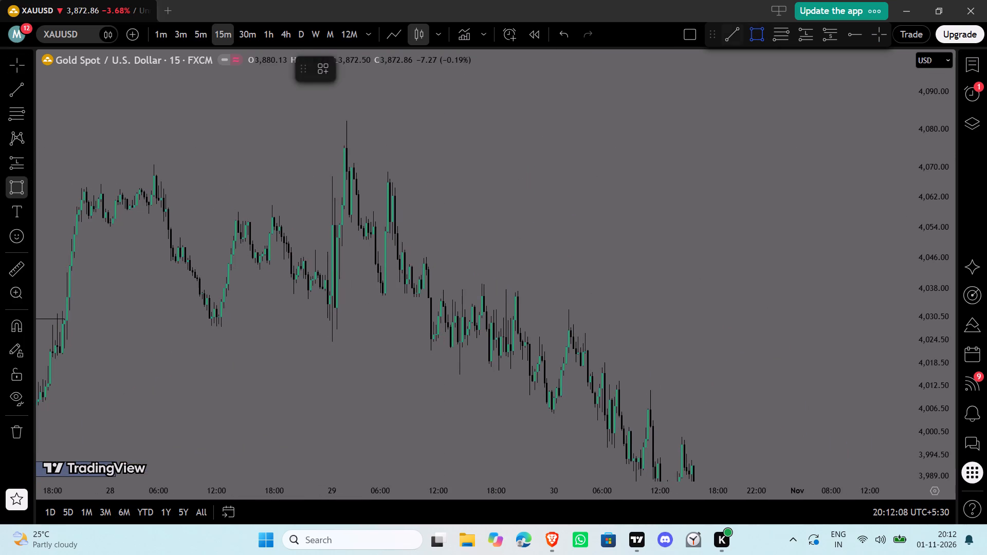
pyautogui.click(352, 179)
pyautogui.click(430, 163)
pyautogui.click(460, 246)
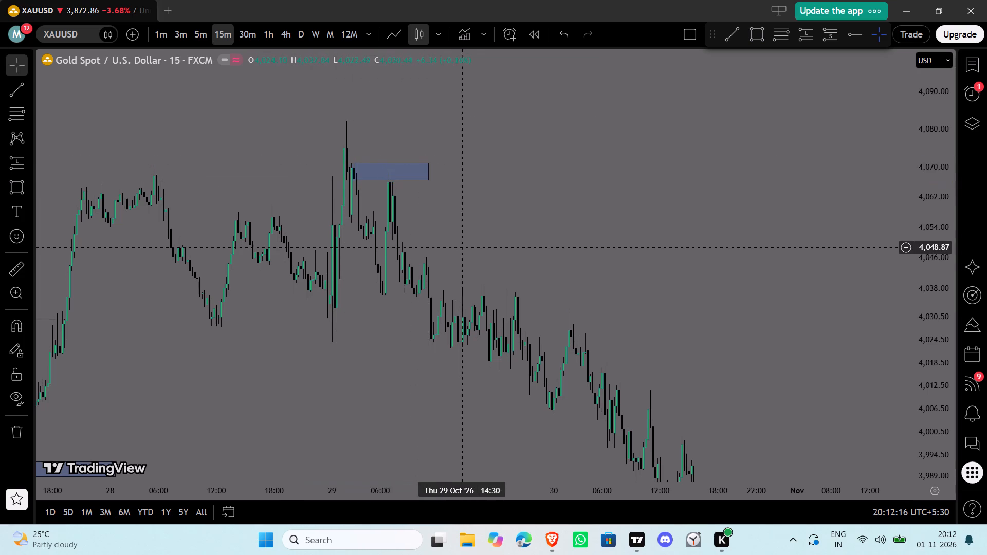
# Draw a rectangle zone from about 4,049 to 4,065, spanning 07:00 to about 11:15 on 29 October.
pyautogui.moveTo(464, 248); pyautogui.dragTo(413, 213)
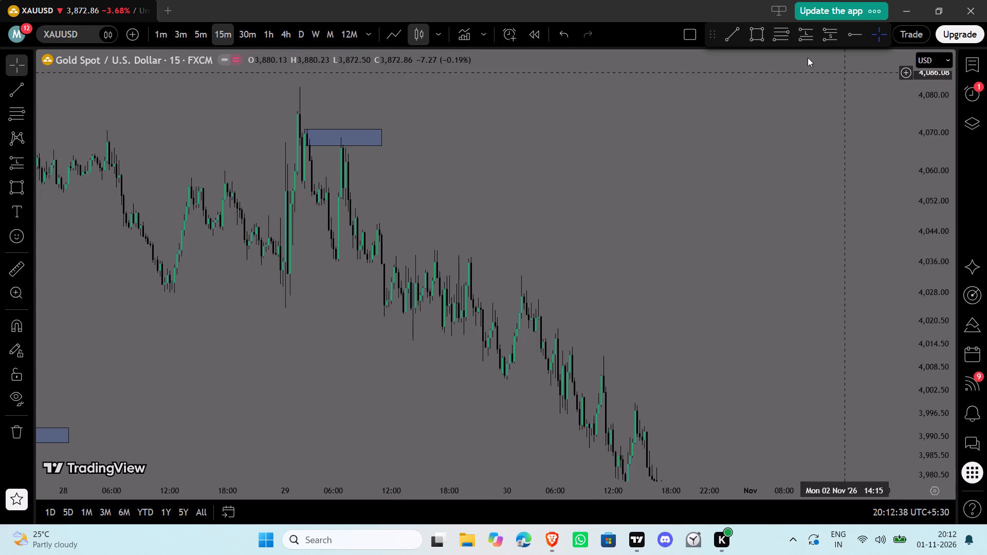
pyautogui.click(764, 33)
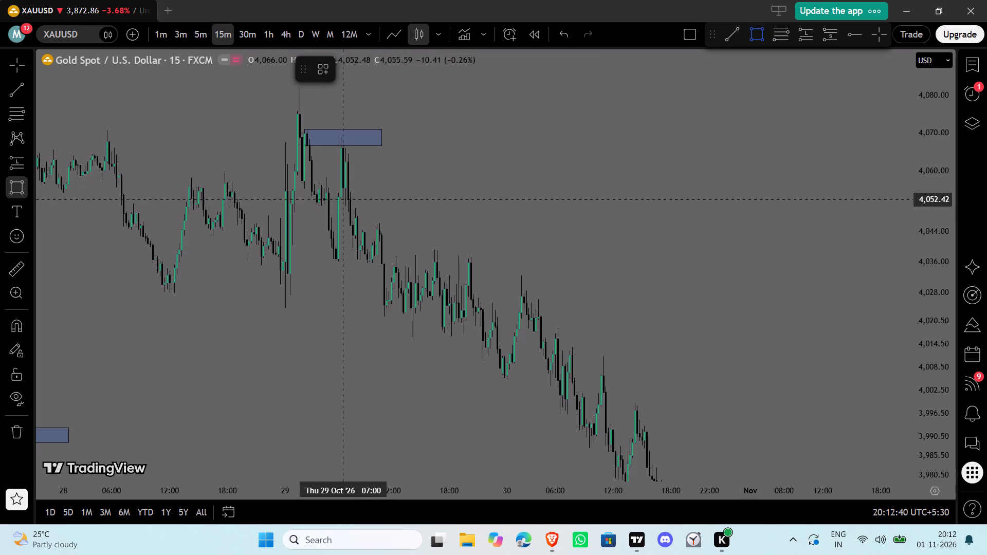
pyautogui.click(342, 212)
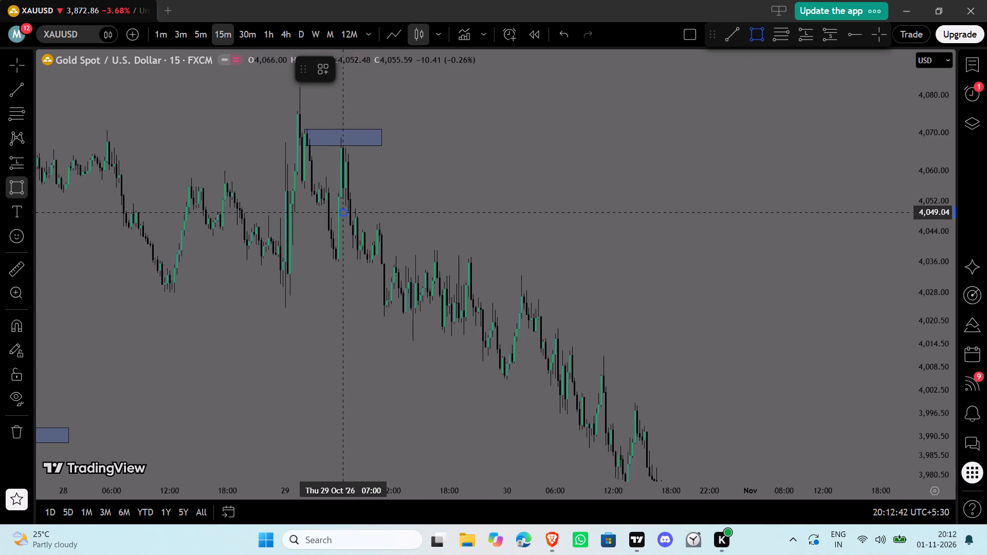
pyautogui.click(385, 153)
pyautogui.doubleClick(517, 184)
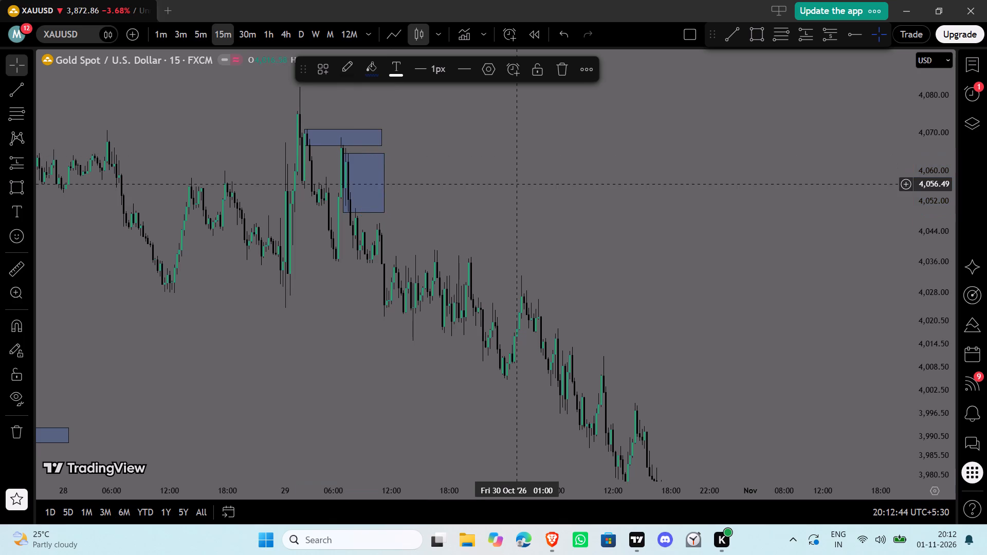
# Examine the price action on 29 and 30 October following the two newest rectangle zones.
pyautogui.moveTo(521, 200); pyautogui.dragTo(453, 138)
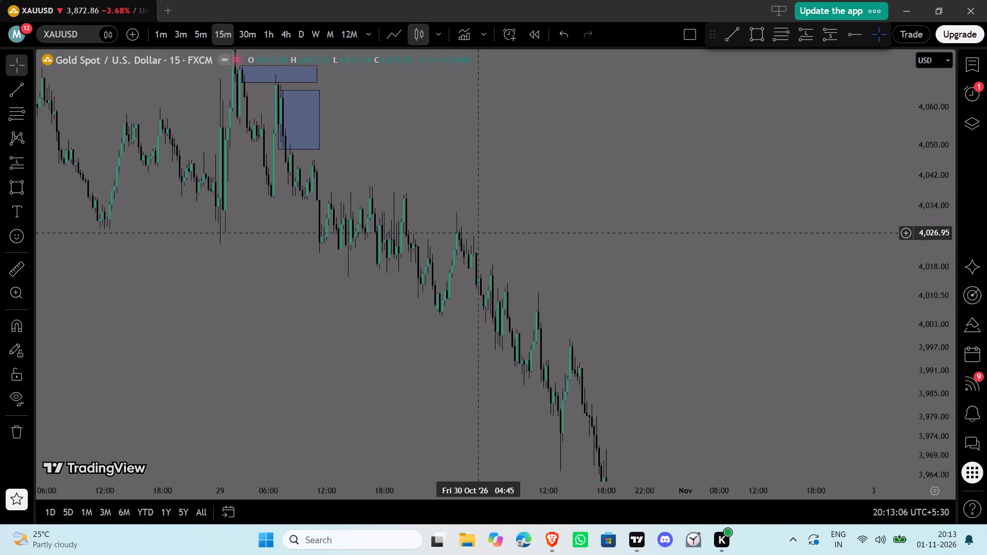
pyautogui.moveTo(520, 218); pyautogui.dragTo(503, 185)
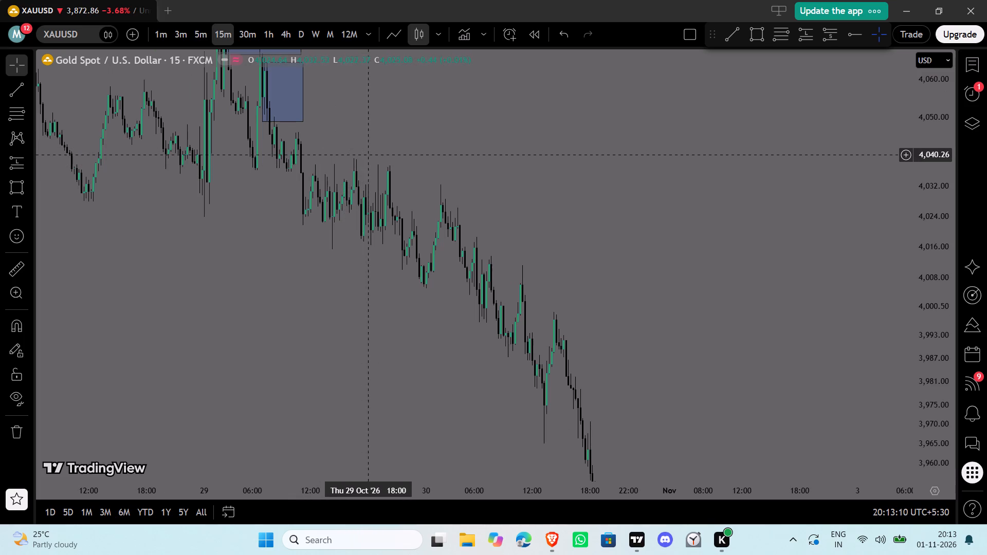
pyautogui.moveTo(373, 153); pyautogui.dragTo(373, 157)
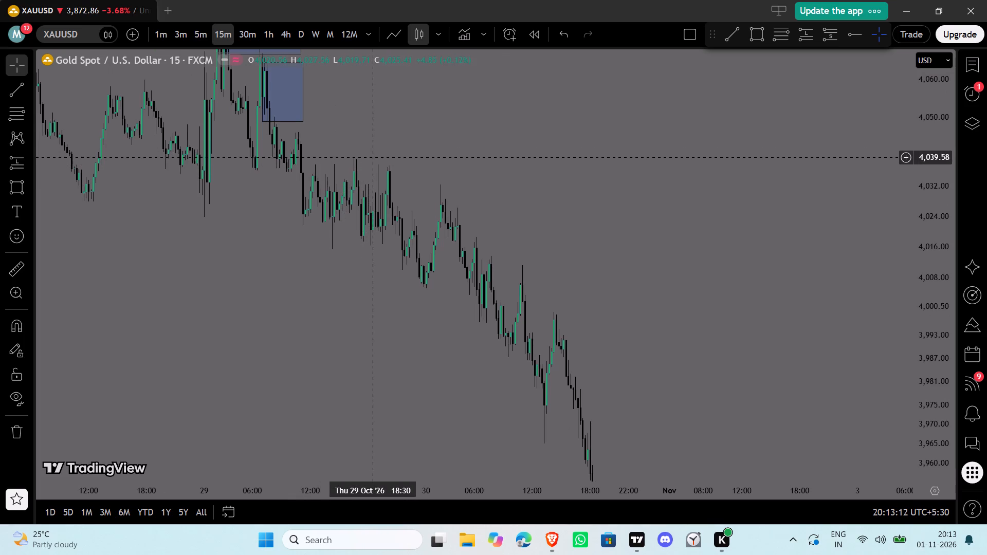
pyautogui.moveTo(373, 157); pyautogui.dragTo(373, 158)
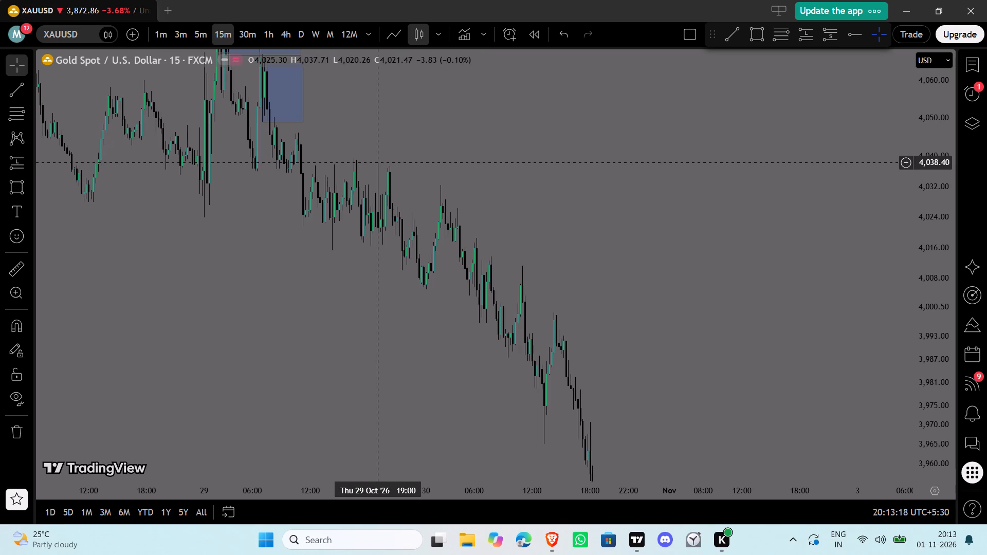
pyautogui.doubleClick(414, 183)
pyautogui.moveTo(411, 181); pyautogui.dragTo(351, 138)
pyautogui.doubleClick(454, 146)
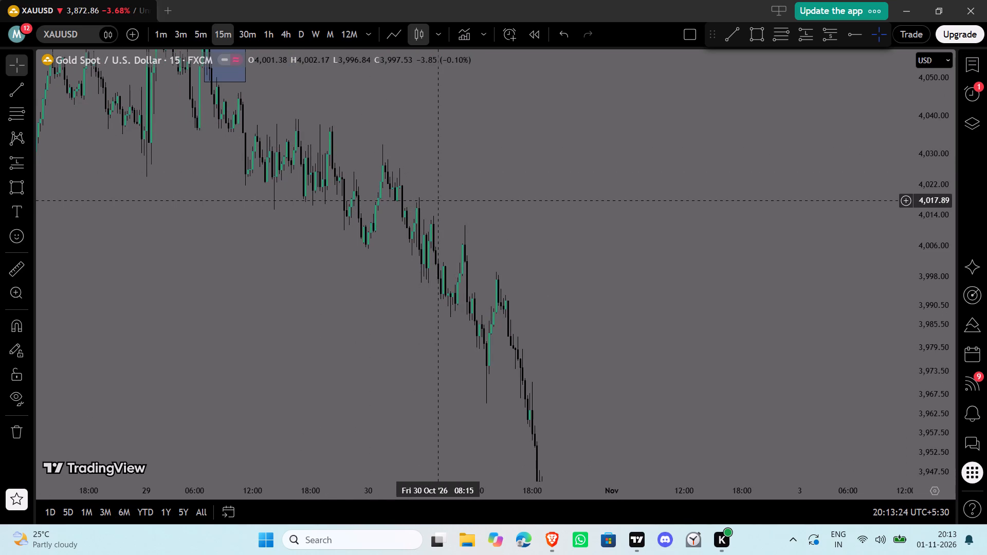
pyautogui.click(429, 152)
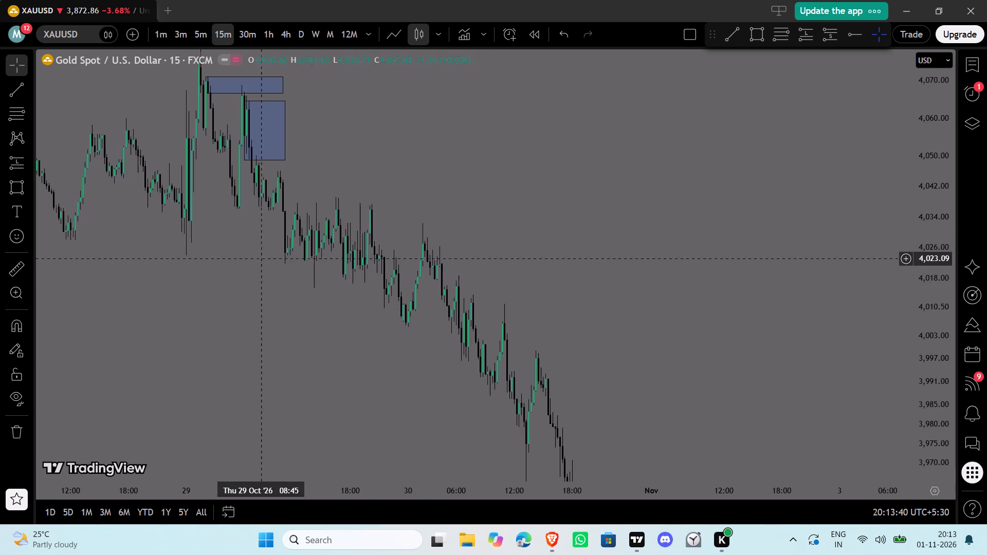
pyautogui.click(235, 232)
pyautogui.moveTo(233, 198); pyautogui.dragTo(235, 191)
pyautogui.click(235, 181)
pyautogui.click(230, 182)
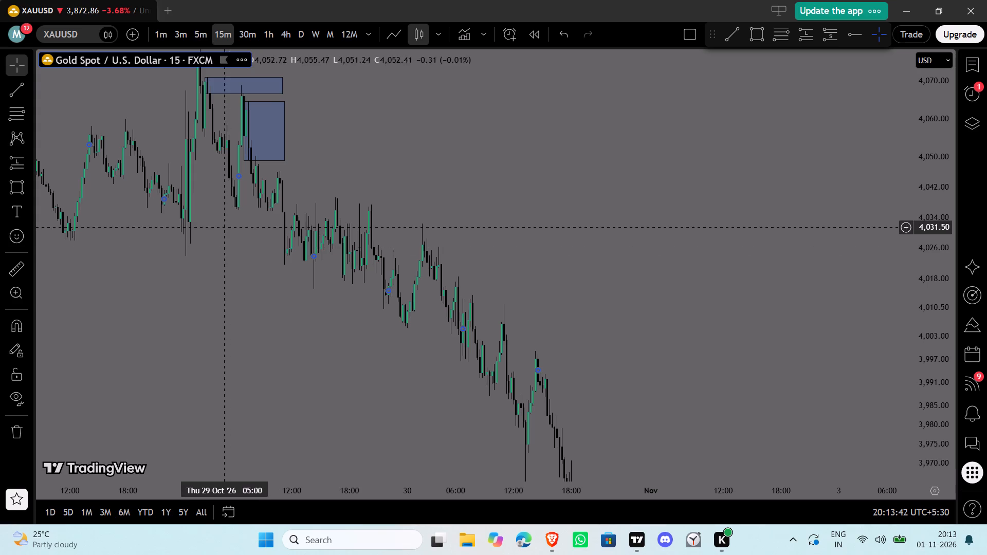
pyautogui.click(222, 221)
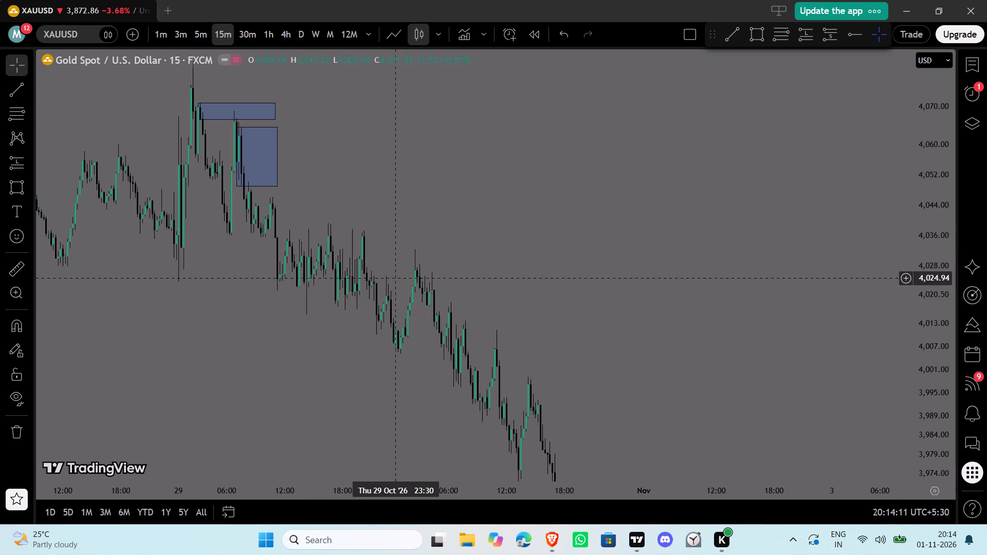
# Draw a rectangle zone from about 4,005 to 4,014, spanning about 07:15 to 12:30 on 30 October.
pyautogui.moveTo(482, 298); pyautogui.dragTo(372, 211)
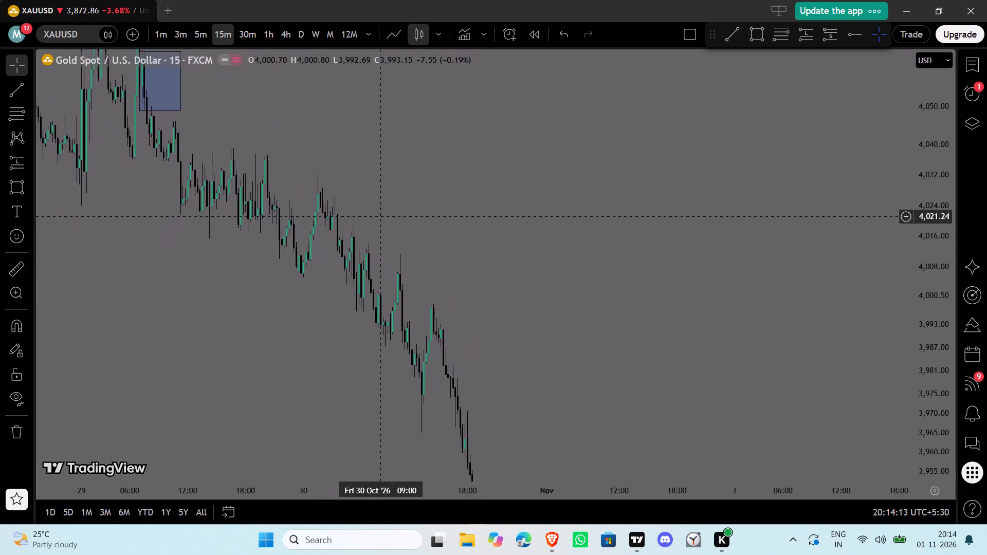
pyautogui.moveTo(372, 211); pyautogui.dragTo(371, 210)
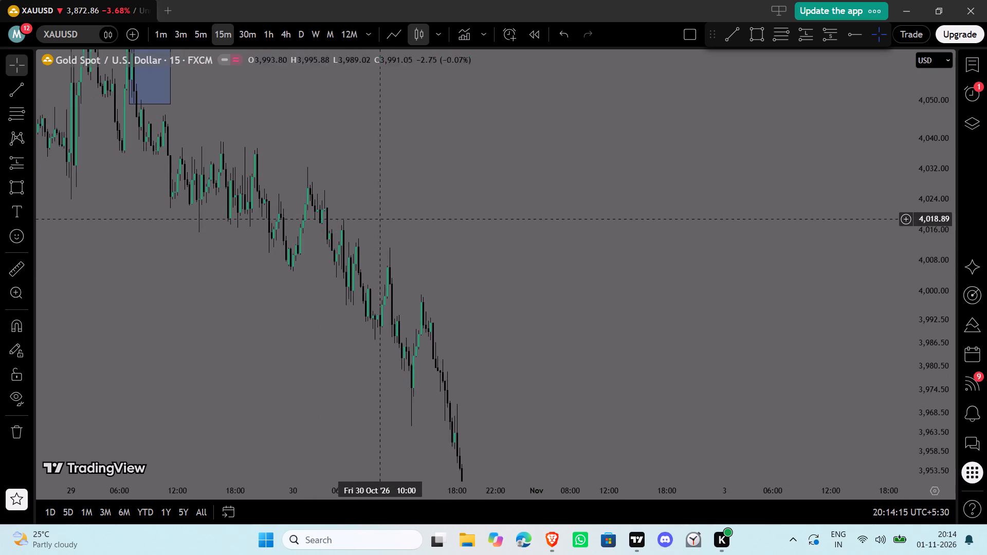
pyautogui.click(761, 32)
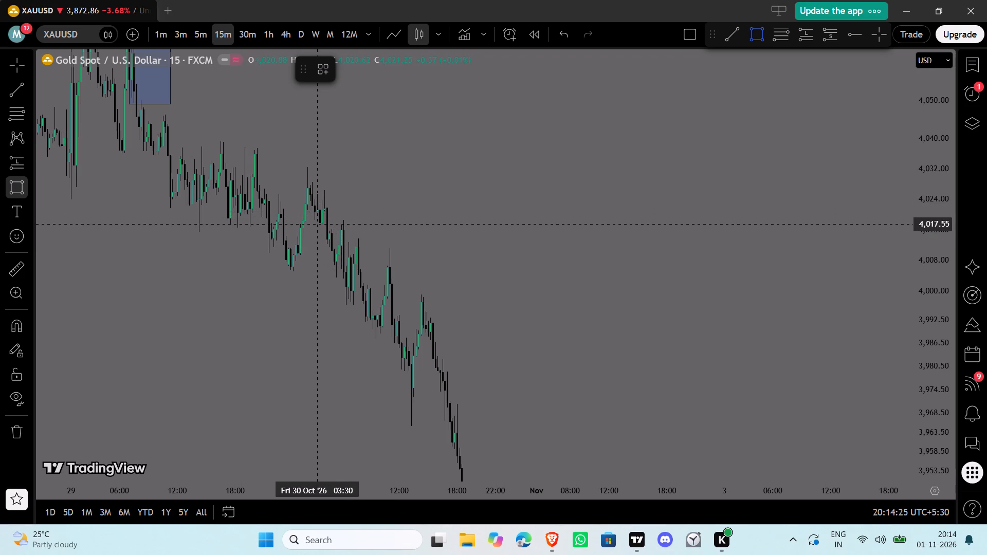
pyautogui.click(353, 273)
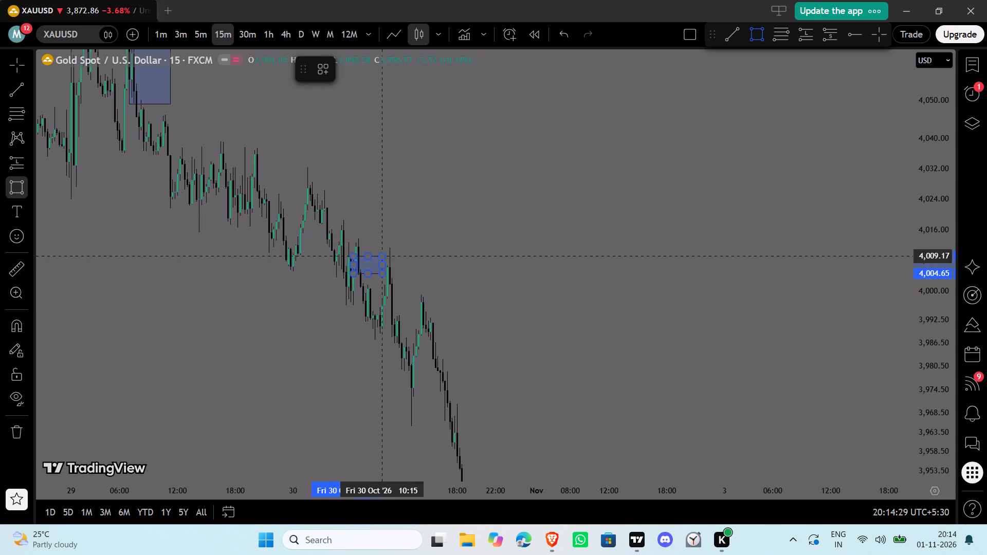
pyautogui.click(405, 237)
pyautogui.moveTo(616, 194); pyautogui.dragTo(620, 194)
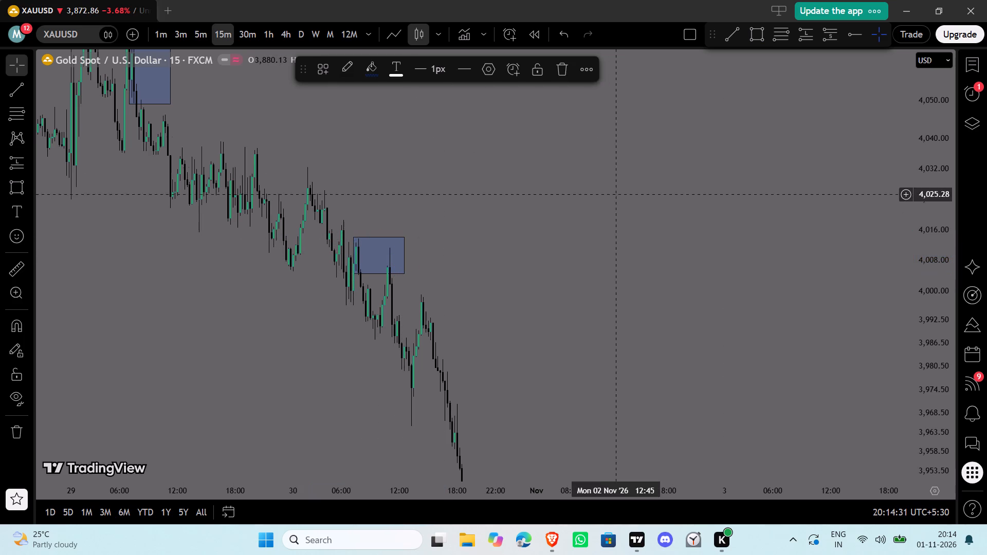
# Draw a rectangle zone from about 4,018 to 4,026, spanning about 03:45 to 07:00 on 30 October.
pyautogui.click(750, 39)
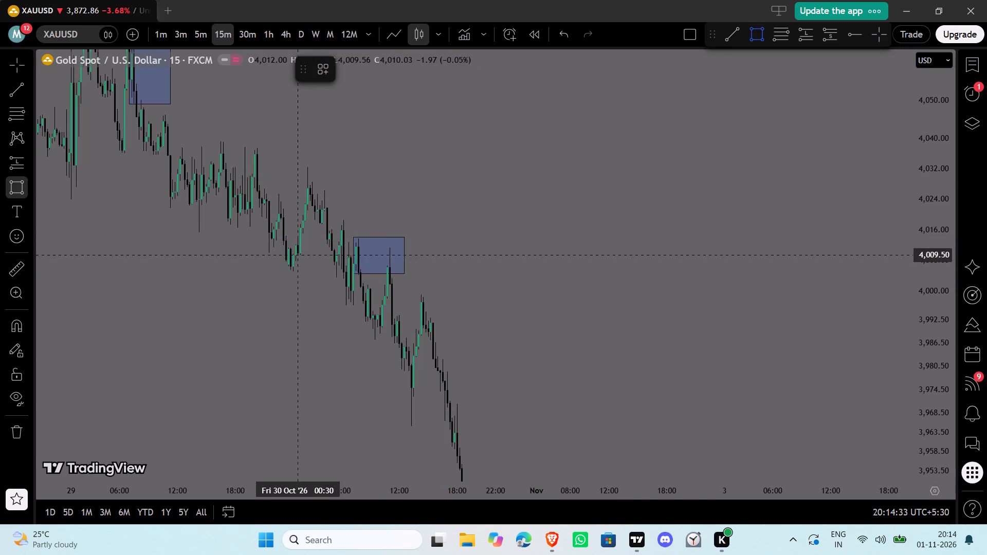
pyautogui.click(319, 224)
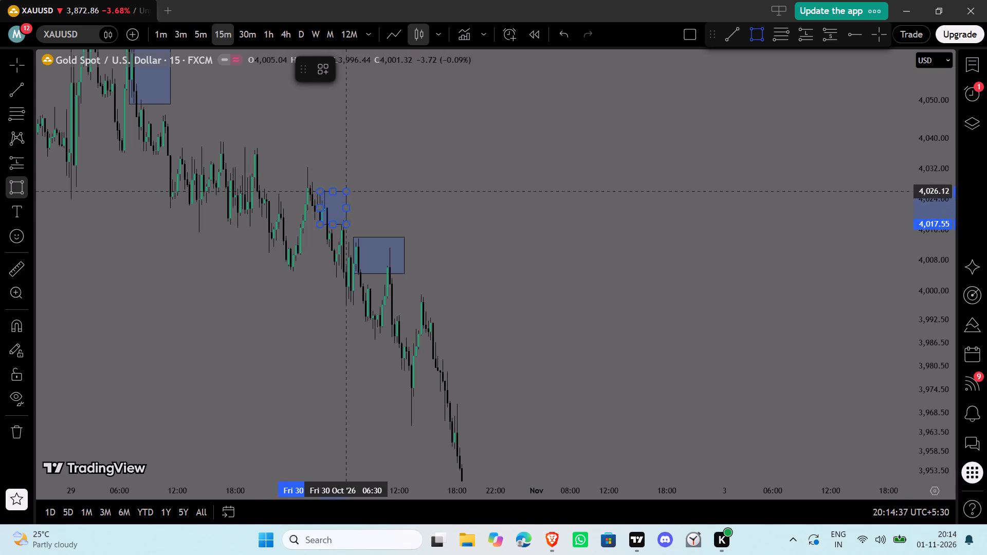
pyautogui.click(350, 190)
pyautogui.click(436, 215)
pyautogui.click(536, 197)
pyautogui.click(583, 191)
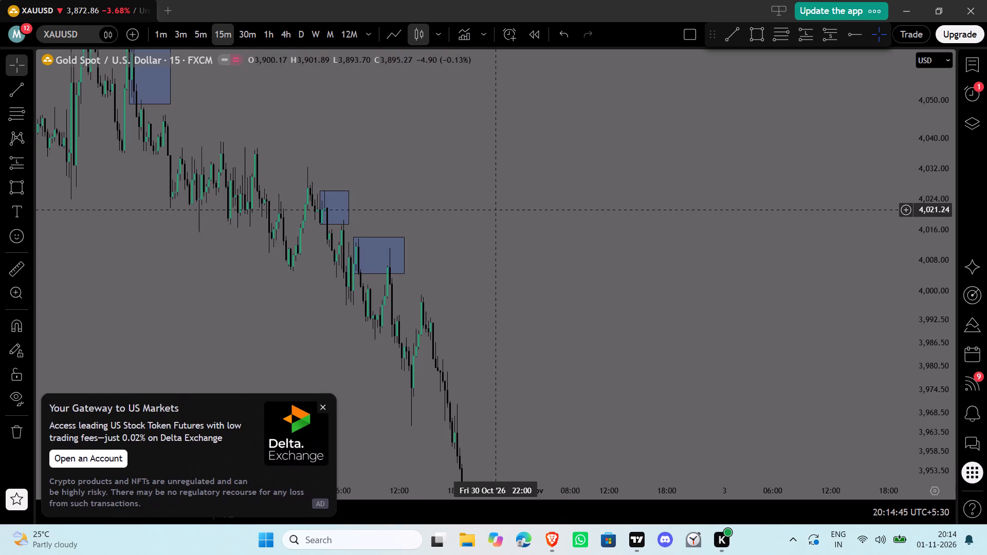
pyautogui.moveTo(521, 203); pyautogui.dragTo(524, 208)
pyautogui.click(323, 408)
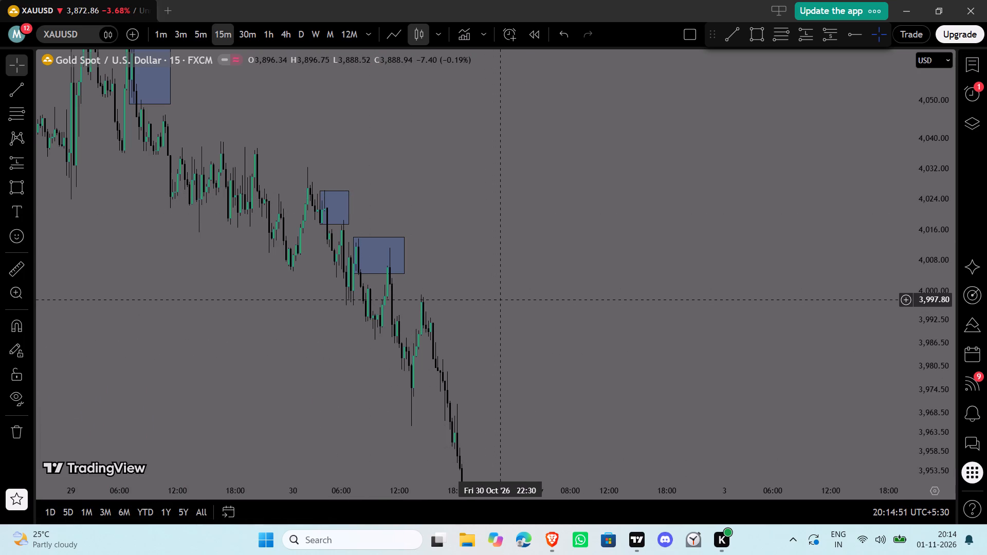
# Draw a rectangle zone from about 3,998 to 4,011, spanning about 10:45 to 17:30 on 30 October.
pyautogui.click(760, 34)
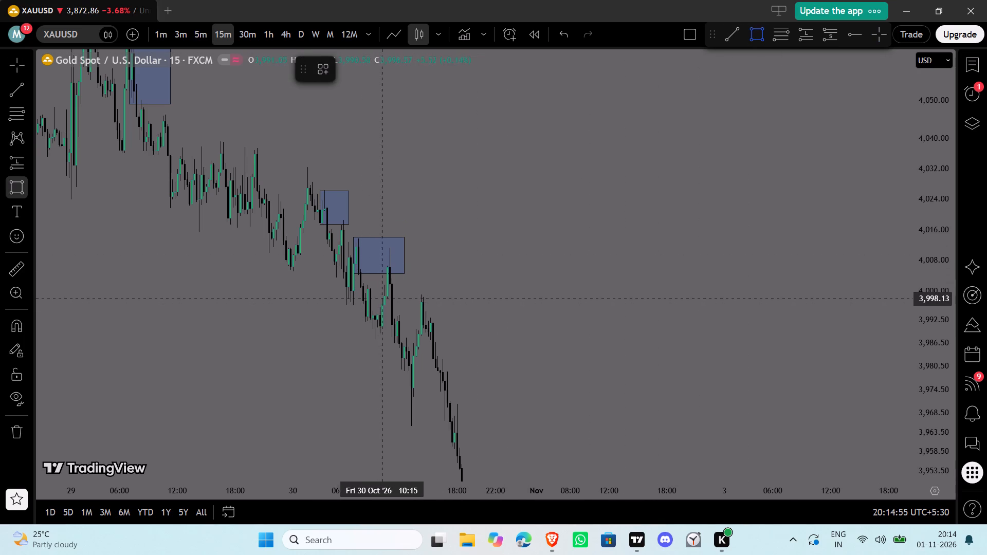
pyautogui.click(388, 299)
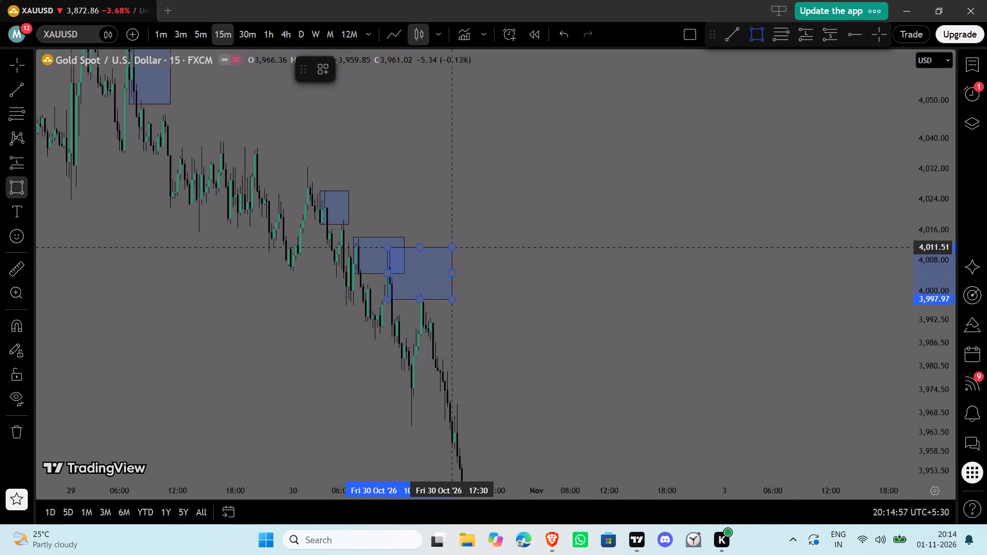
pyautogui.click(453, 249)
pyautogui.click(696, 287)
# Examine the XAUUSD decline following the newest zones through to the latest candle, with the price scale compressed.
pyautogui.moveTo(692, 288); pyautogui.dragTo(619, 198)
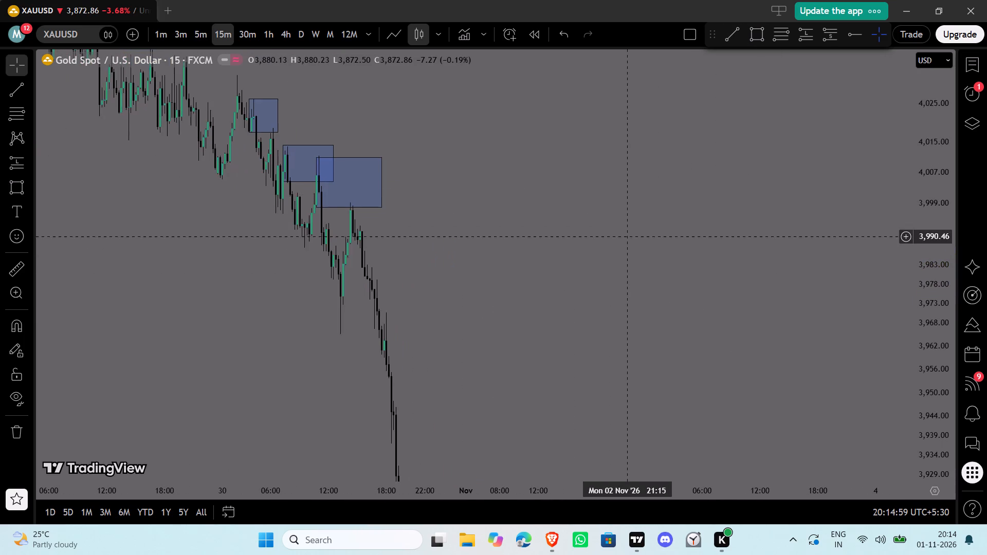
pyautogui.moveTo(631, 322); pyautogui.dragTo(622, 272)
pyautogui.moveTo(622, 301); pyautogui.dragTo(609, 222)
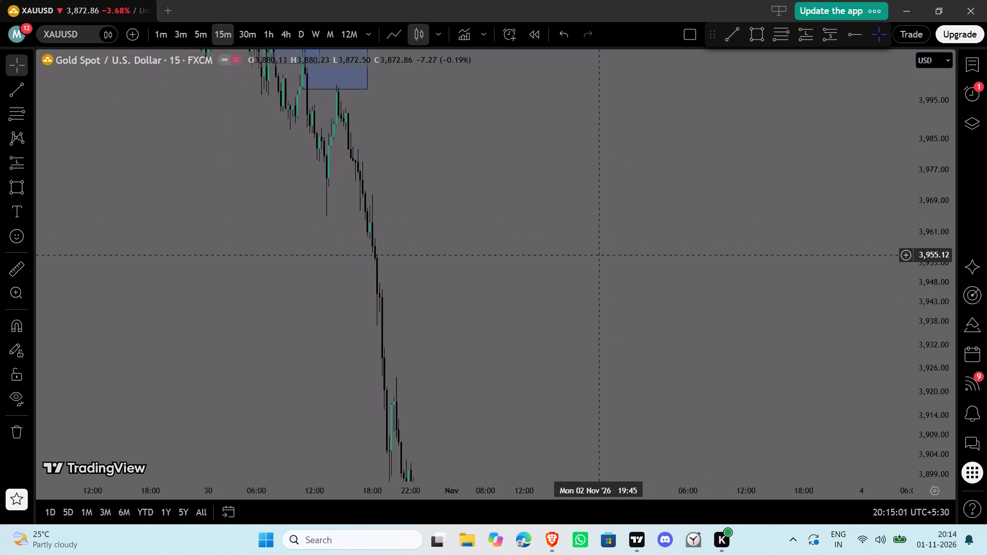
pyautogui.moveTo(595, 231); pyautogui.dragTo(586, 143)
pyautogui.moveTo(578, 289); pyautogui.dragTo(596, 168)
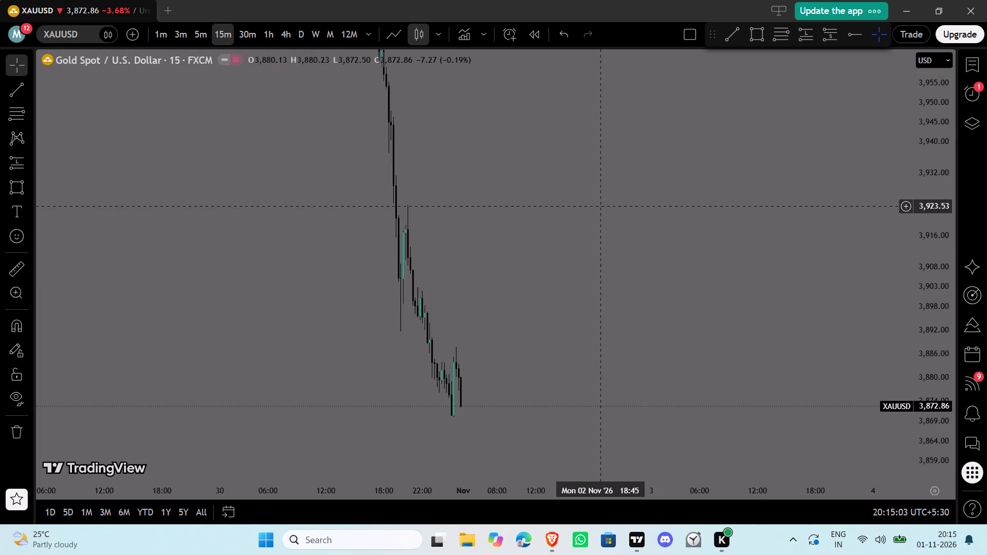
pyautogui.moveTo(931, 195); pyautogui.dragTo(960, 417)
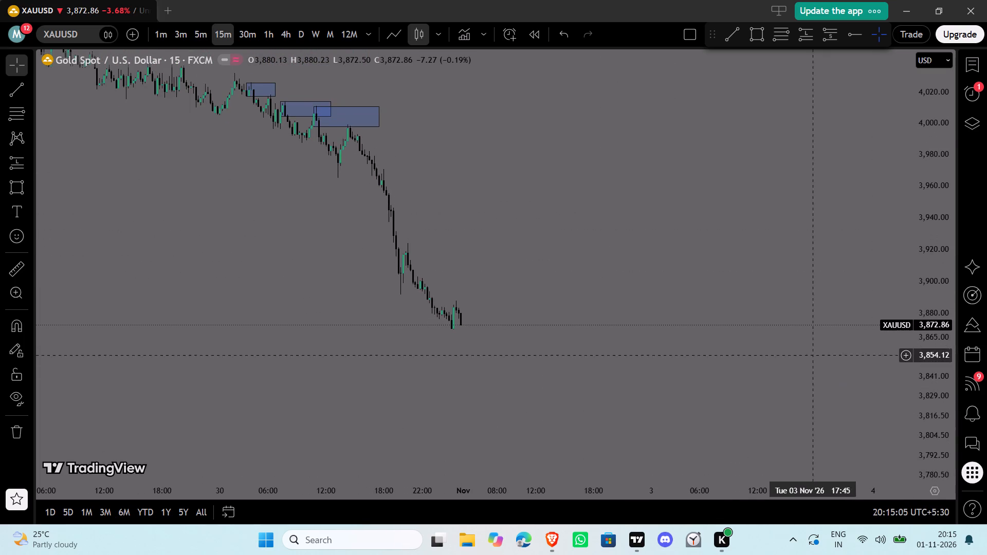
# Open the watchlist and switch the chart to NZDUSD.
pyautogui.click(972, 62)
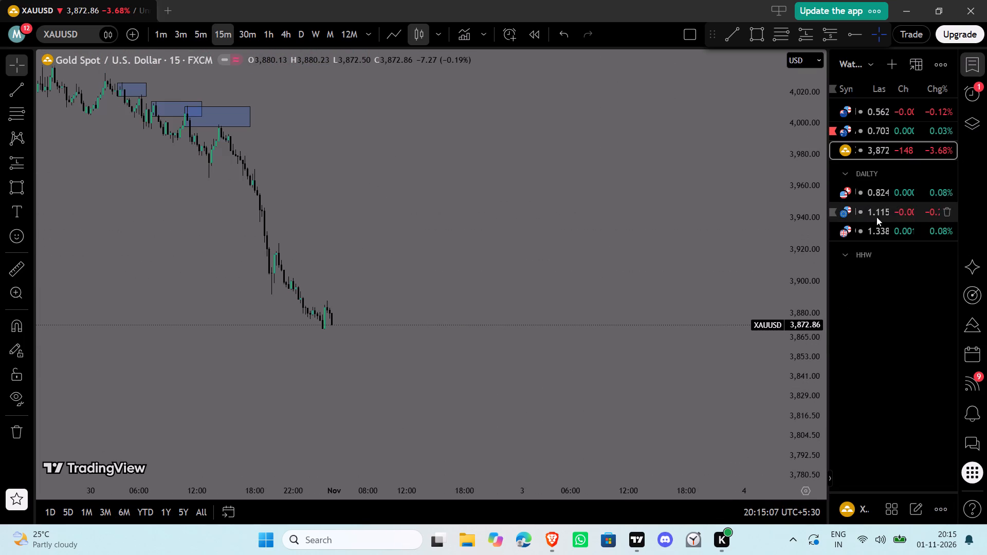
pyautogui.click(868, 131)
pyautogui.click(878, 105)
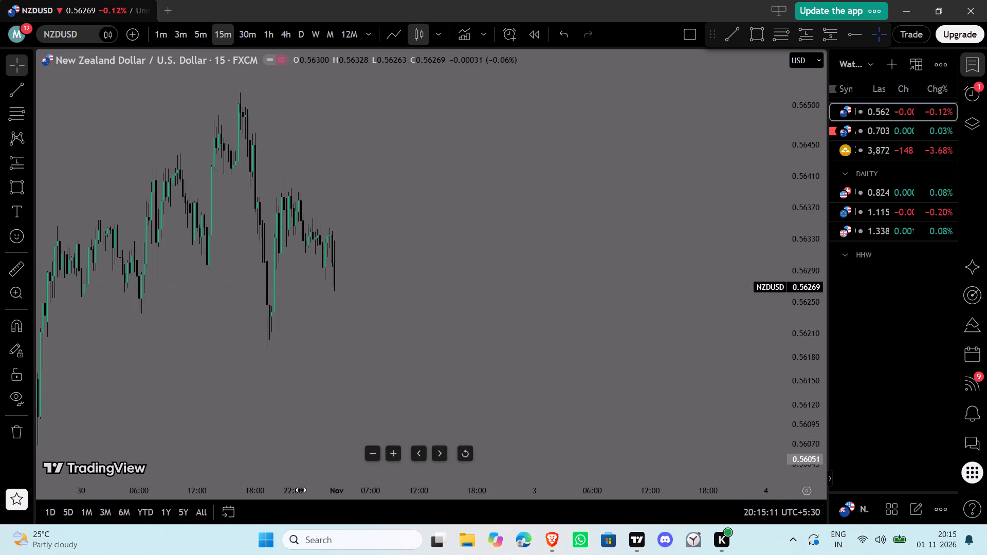
# Extend the end of the NZDUSD long position from 28 October to about 17:30 on 2 November.
pyautogui.moveTo(290, 495); pyautogui.dragTo(597, 476)
pyautogui.click(597, 475)
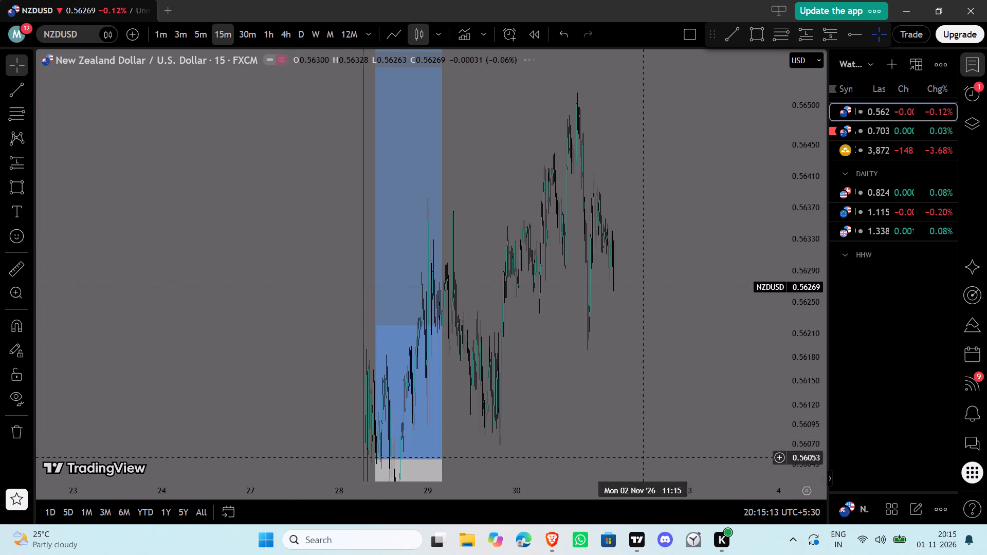
pyautogui.moveTo(786, 225); pyautogui.dragTo(807, 410)
pyautogui.moveTo(807, 233); pyautogui.dragTo(823, 493)
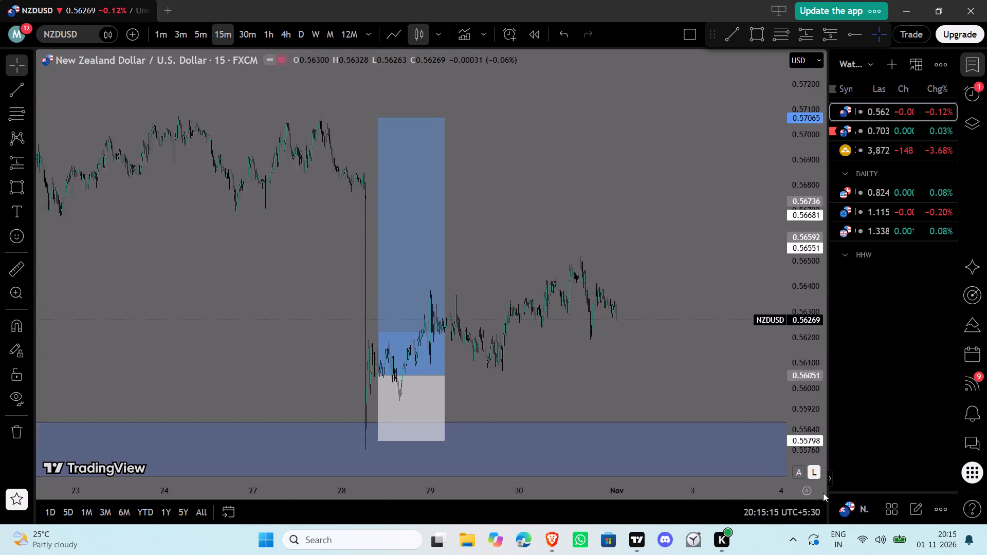
pyautogui.moveTo(823, 493); pyautogui.dragTo(822, 495)
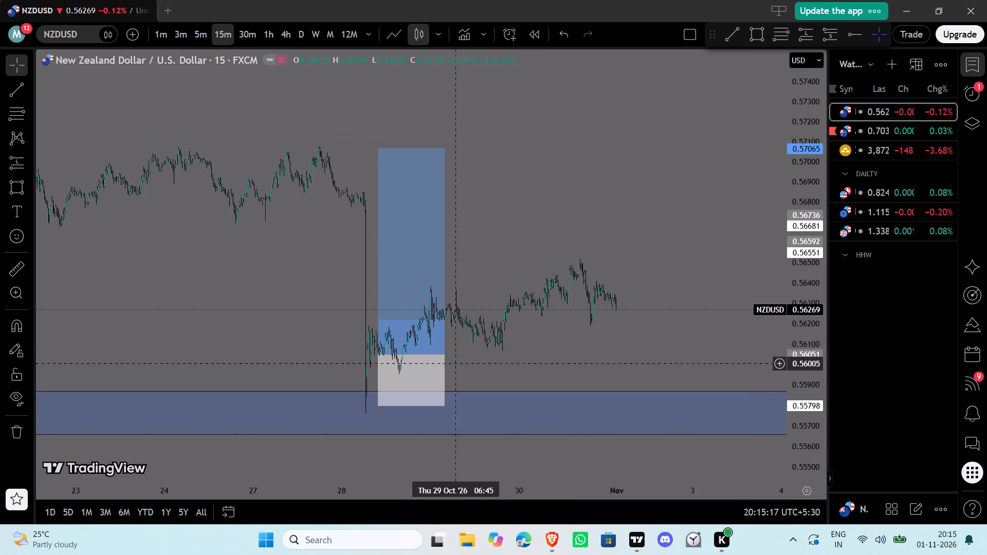
pyautogui.moveTo(444, 357); pyautogui.dragTo(669, 354)
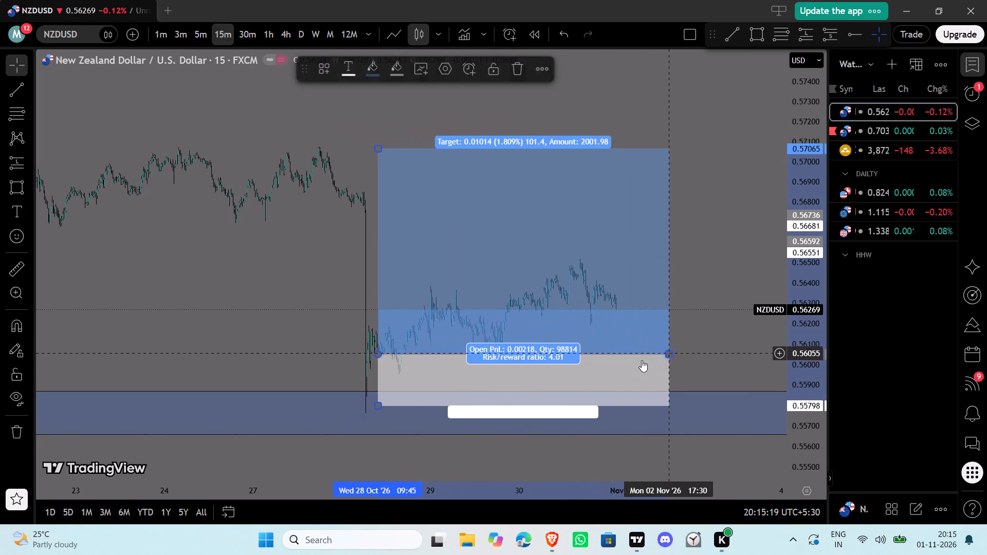
pyautogui.click(227, 276)
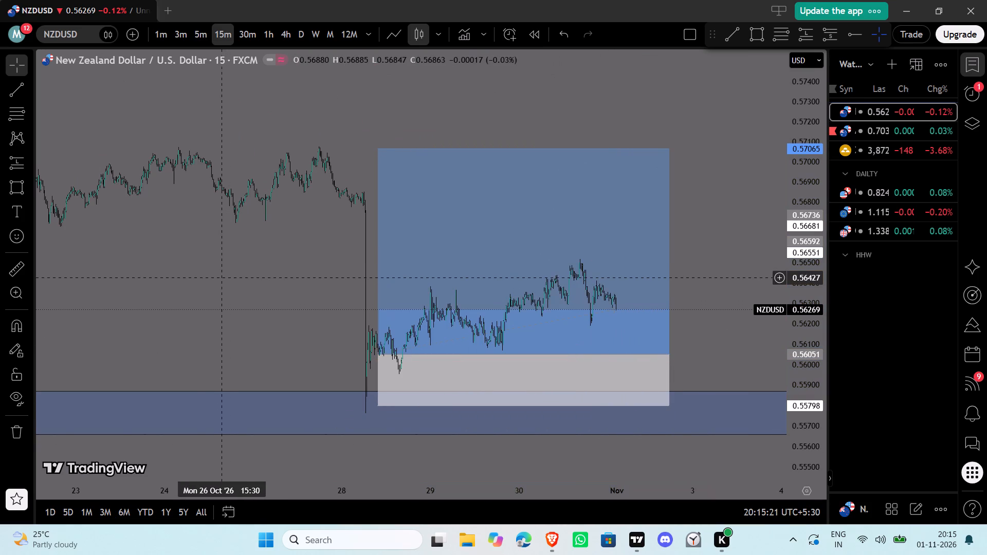
# Switch NZDUSD to the 4-hour timeframe and examine the price history and earlier marked positions back to June.
pyautogui.click(282, 40)
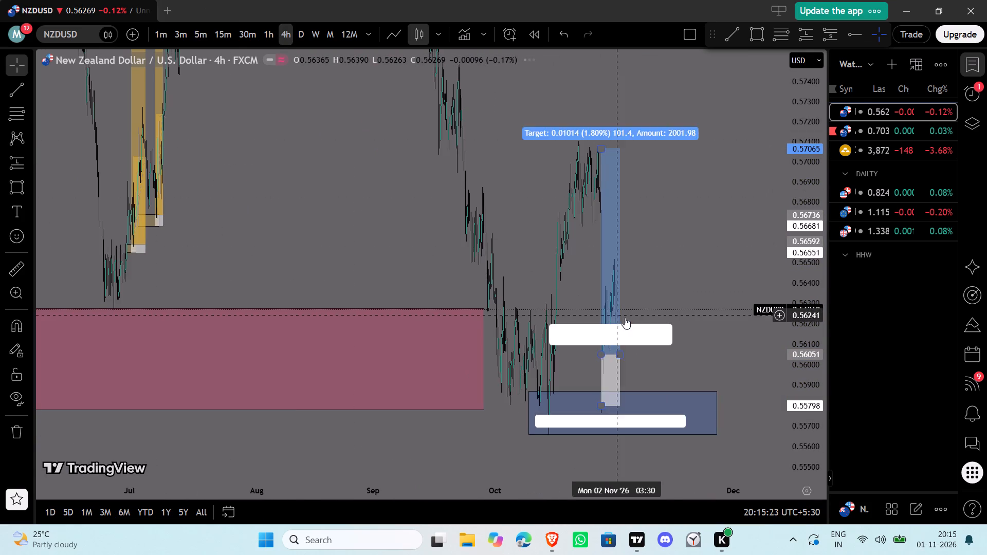
pyautogui.rightClick(266, 142)
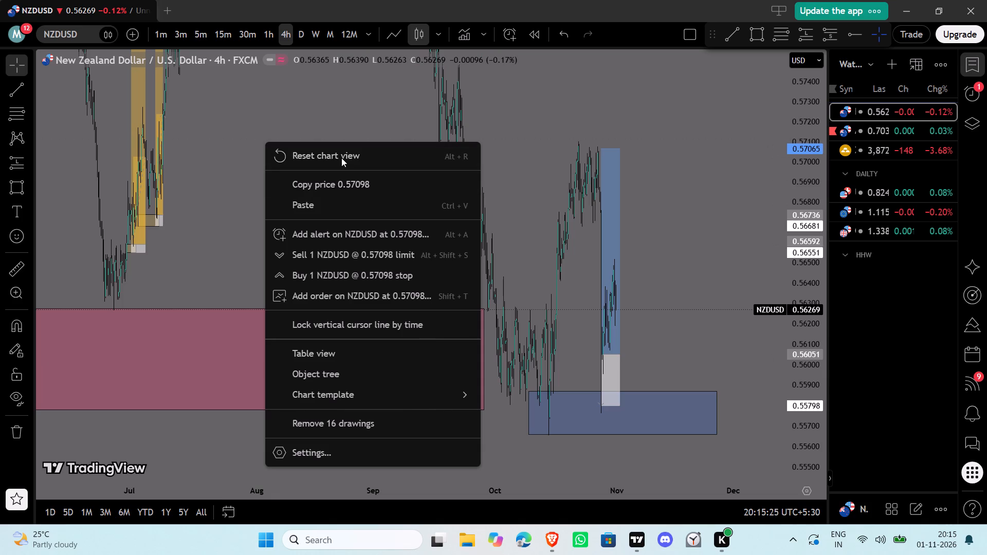
pyautogui.click(341, 158)
pyautogui.moveTo(595, 317); pyautogui.dragTo(431, 297)
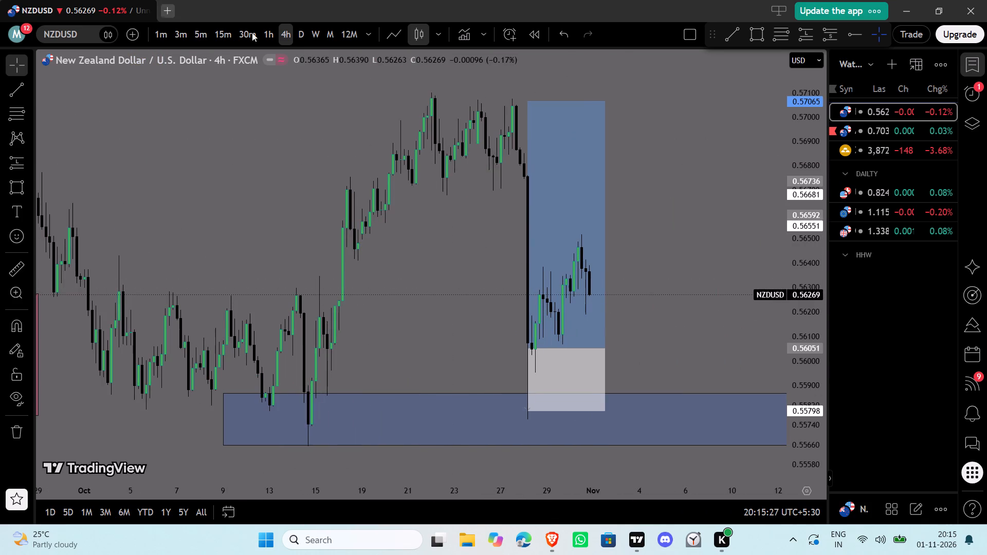
pyautogui.moveTo(127, 214); pyautogui.dragTo(935, 250)
pyautogui.moveTo(367, 278); pyautogui.dragTo(586, 254)
pyautogui.moveTo(332, 365); pyautogui.dragTo(874, 304)
pyautogui.moveTo(342, 353); pyautogui.dragTo(349, 353)
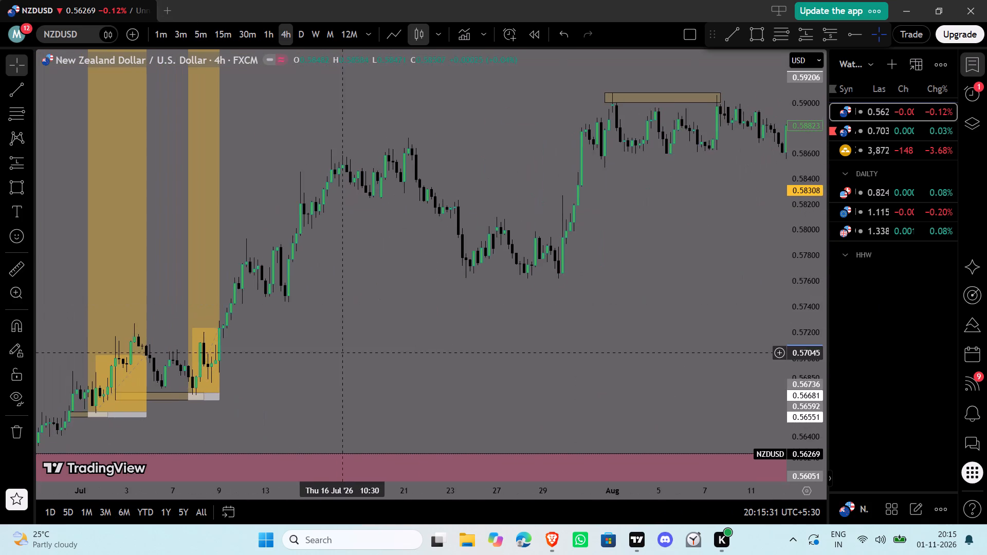
pyautogui.moveTo(349, 353); pyautogui.dragTo(627, 342)
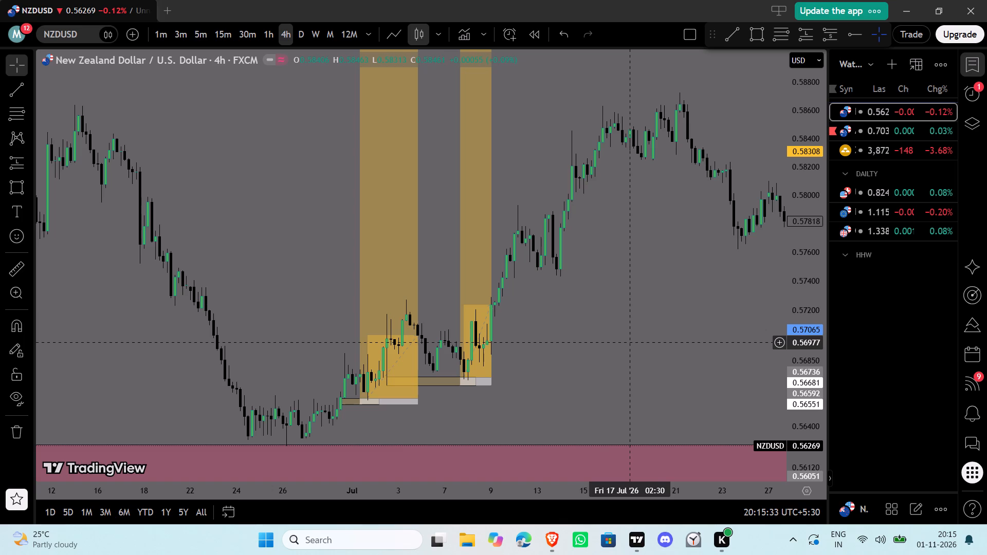
# Switch to the 1-hour timeframe and examine the two marked long positions and their zones in early July.
pyautogui.click(264, 36)
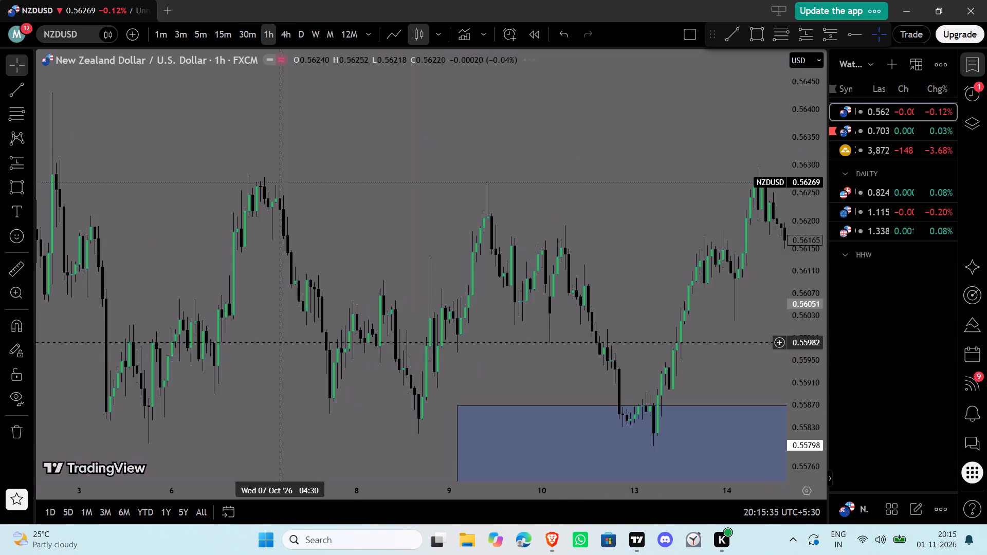
pyautogui.moveTo(319, 496); pyautogui.dragTo(854, 449)
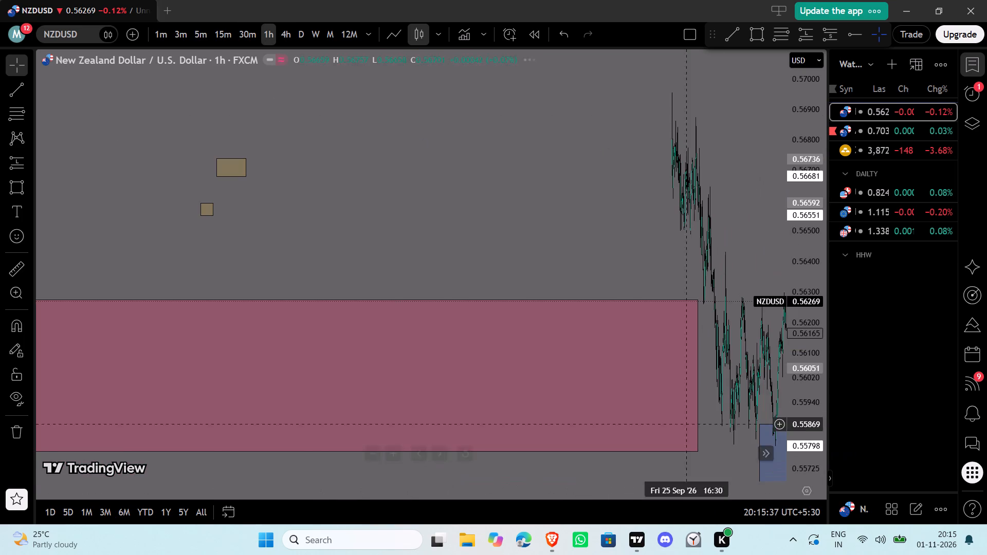
pyautogui.moveTo(289, 369); pyautogui.dragTo(872, 357)
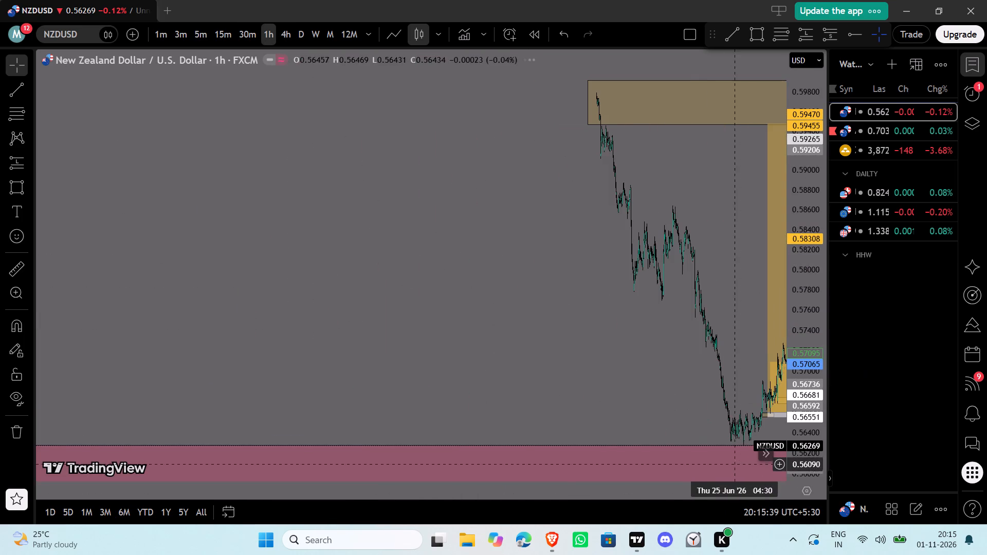
pyautogui.moveTo(737, 493); pyautogui.dragTo(465, 470)
pyautogui.moveTo(513, 352); pyautogui.dragTo(202, 338)
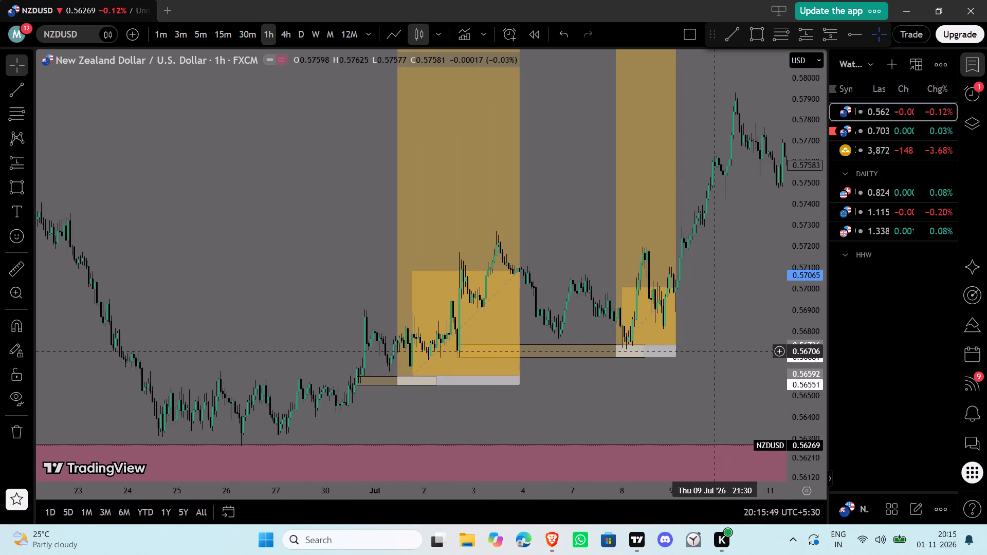
pyautogui.moveTo(671, 383); pyautogui.dragTo(573, 385)
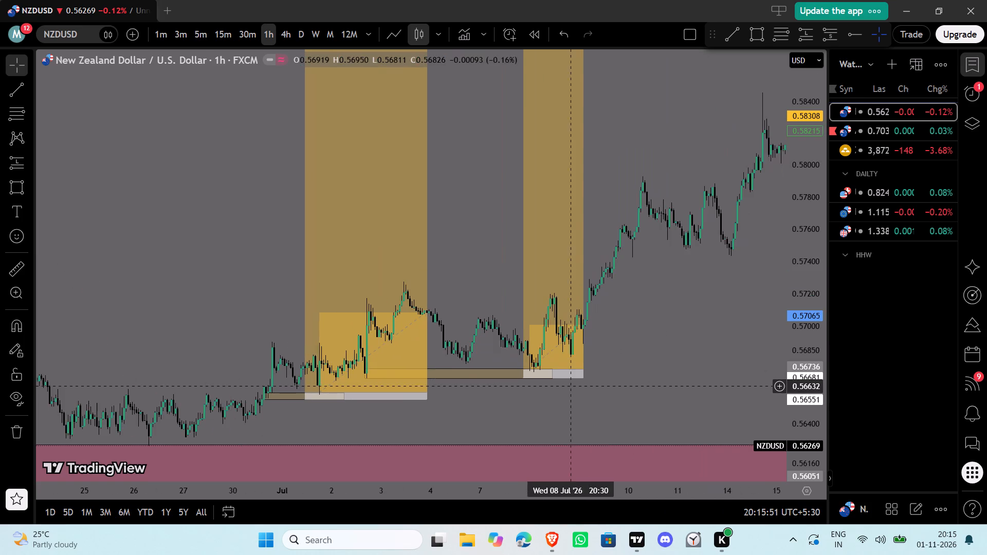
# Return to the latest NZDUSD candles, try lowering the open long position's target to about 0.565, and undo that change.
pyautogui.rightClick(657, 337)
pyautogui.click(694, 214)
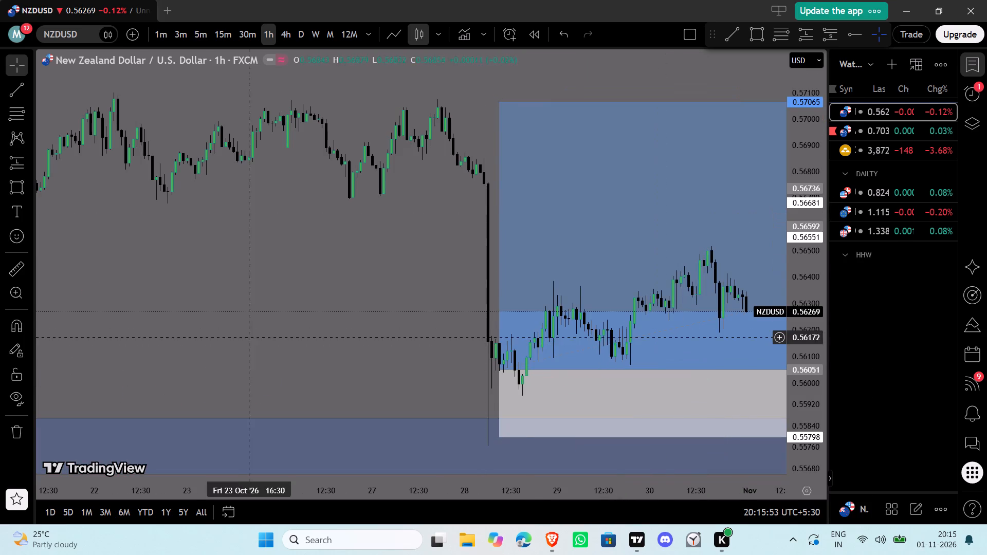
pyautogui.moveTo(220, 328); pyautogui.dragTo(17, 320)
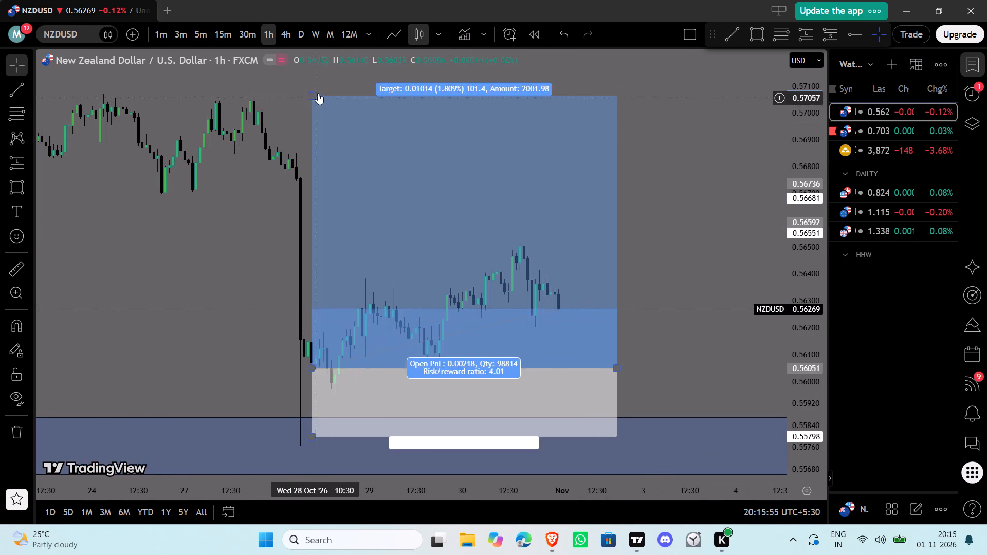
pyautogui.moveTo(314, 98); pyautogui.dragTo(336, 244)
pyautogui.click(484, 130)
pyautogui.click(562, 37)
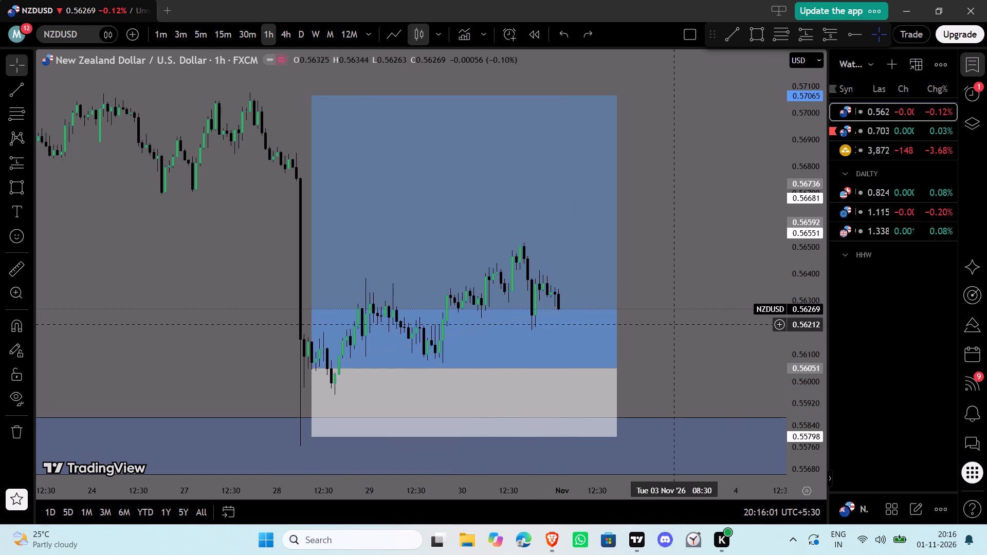
# Examine the NZDUSD long position on the 15-minute timeframe, and the wider price history and latest candles on the daily timeframe.
pyautogui.click(213, 38)
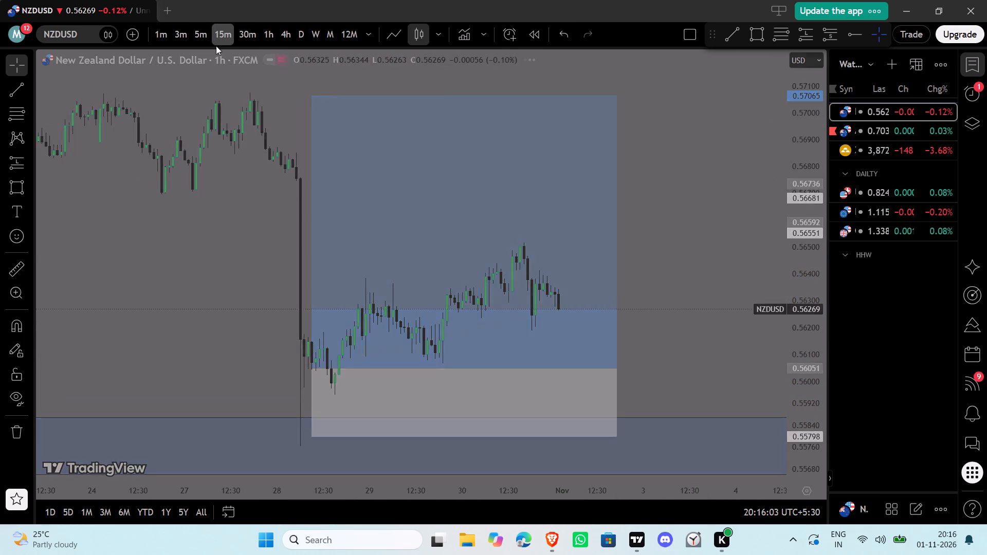
pyautogui.moveTo(361, 496); pyautogui.dragTo(625, 443)
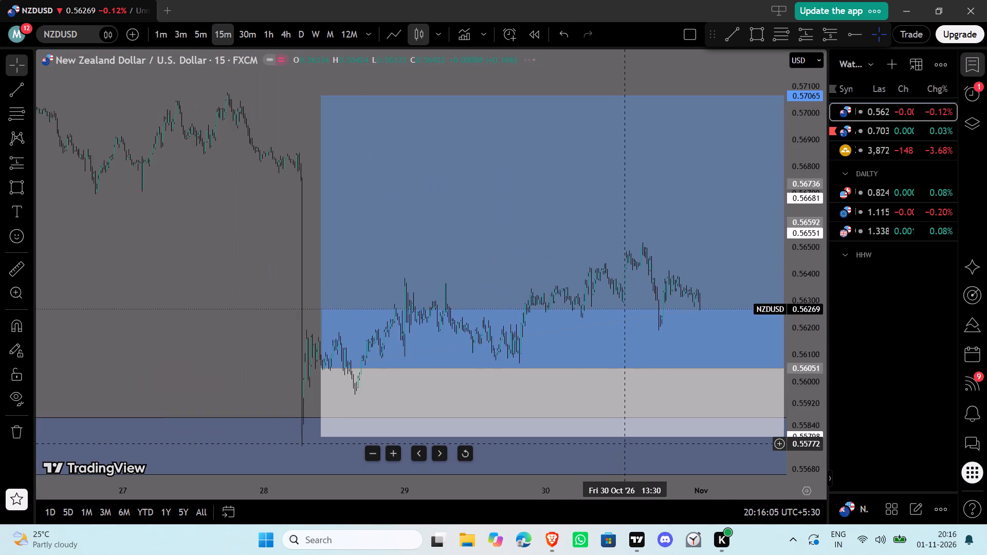
pyautogui.moveTo(625, 443); pyautogui.dragTo(561, 440)
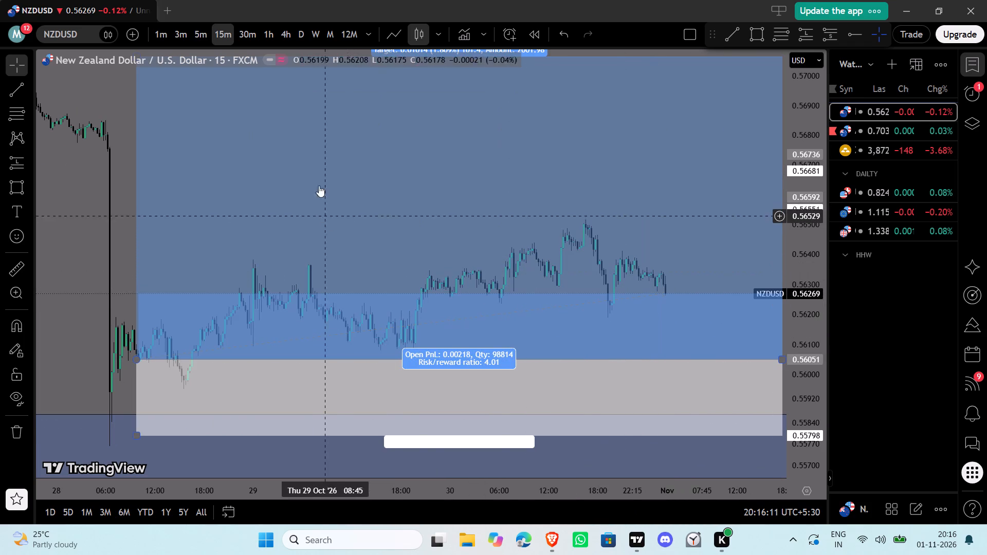
pyautogui.click(297, 33)
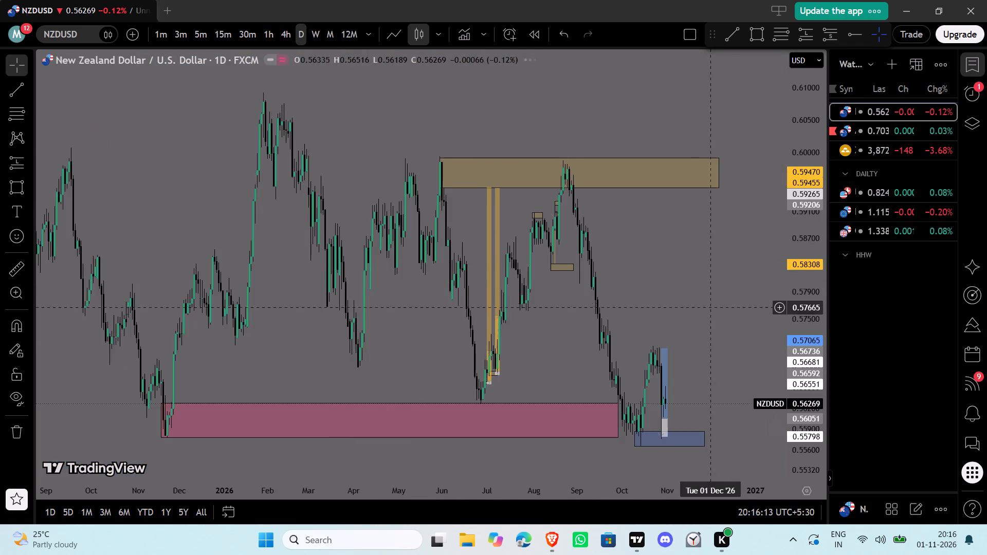
pyautogui.rightClick(626, 205)
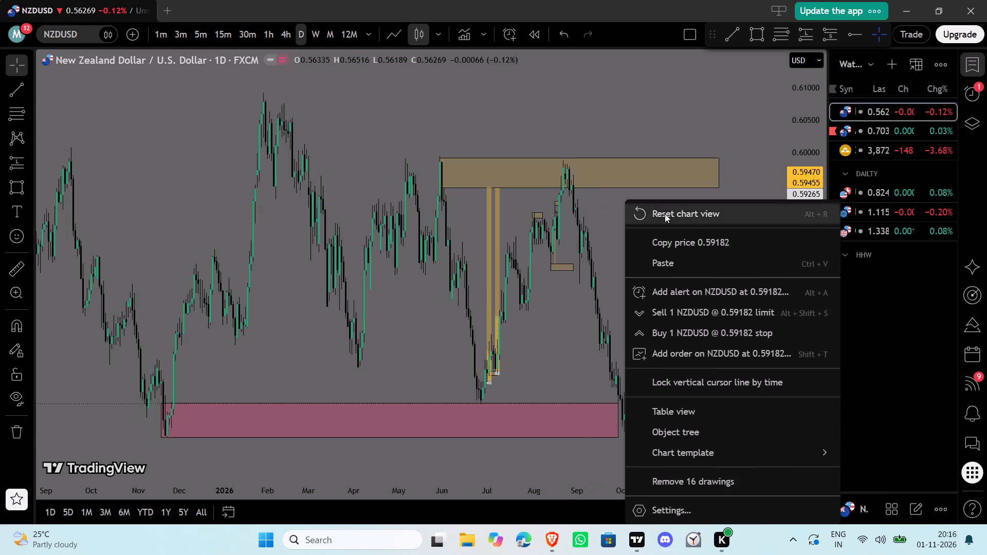
pyautogui.click(665, 214)
pyautogui.rightClick(604, 245)
pyautogui.rightClick(657, 228)
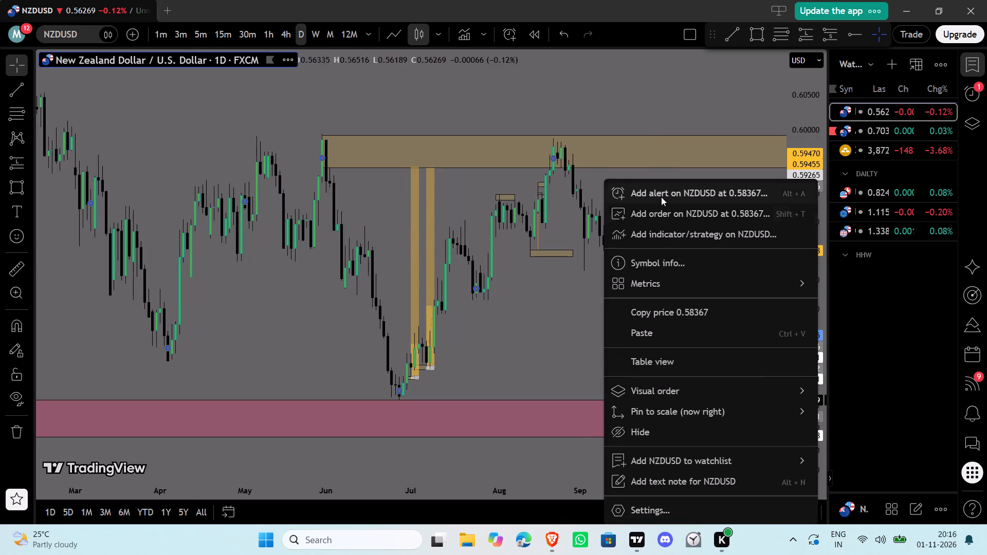
pyautogui.click(566, 341)
pyautogui.rightClick(546, 328)
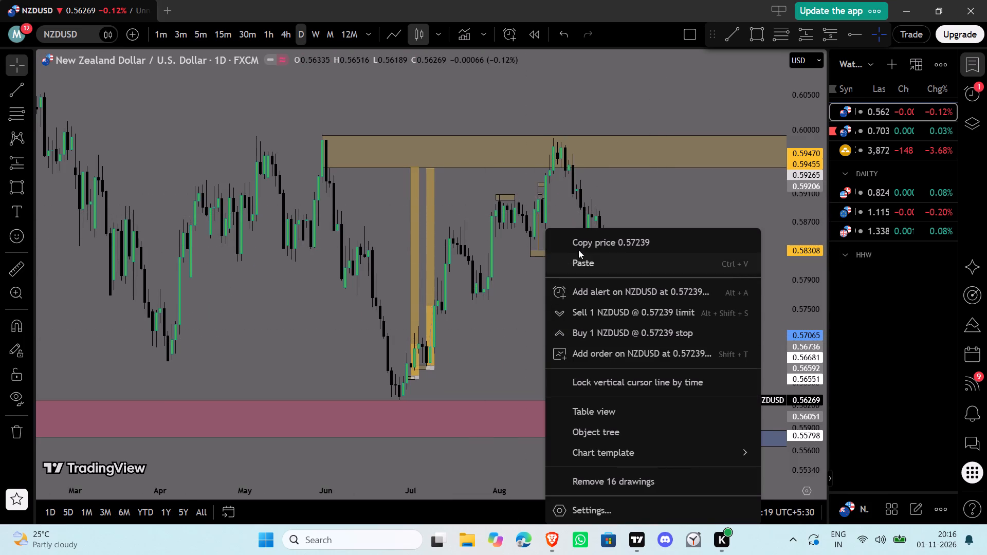
pyautogui.click(539, 302)
pyautogui.moveTo(740, 491); pyautogui.dragTo(565, 485)
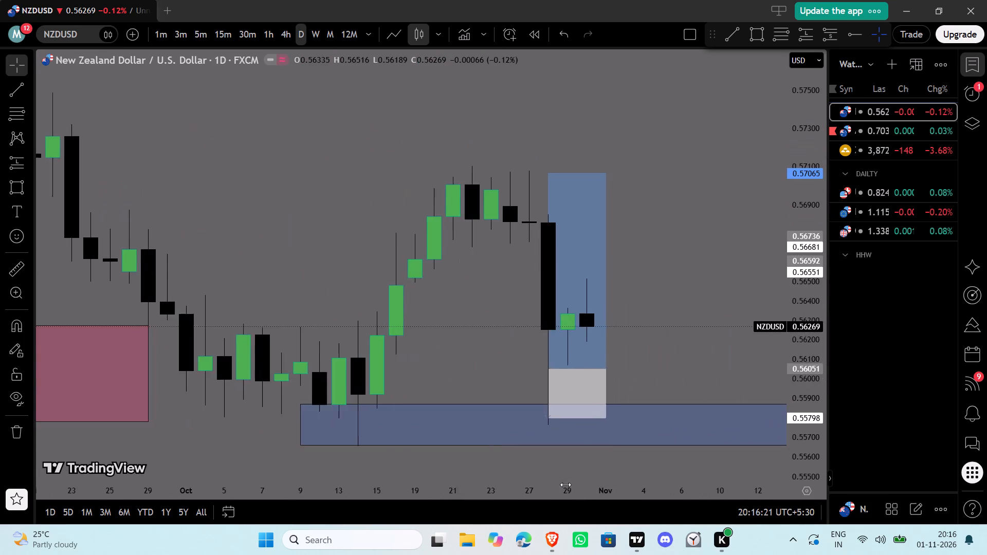
pyautogui.moveTo(565, 485); pyautogui.dragTo(610, 482)
# Examine recent AUDUSD price action on the 1-hour and daily timeframes, plus the XAUUSD daily chart.
pyautogui.click(874, 123)
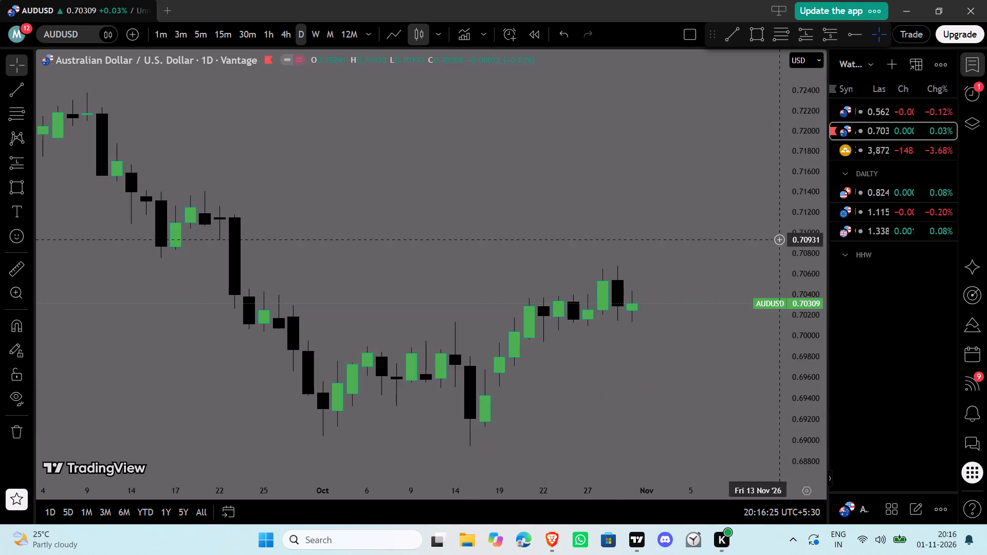
pyautogui.click(267, 39)
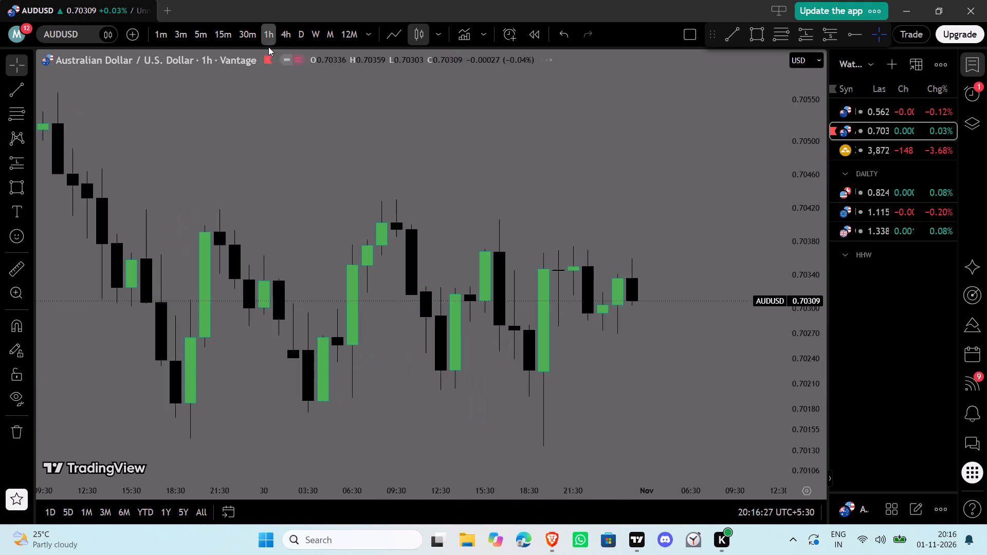
pyautogui.moveTo(488, 492); pyautogui.dragTo(681, 459)
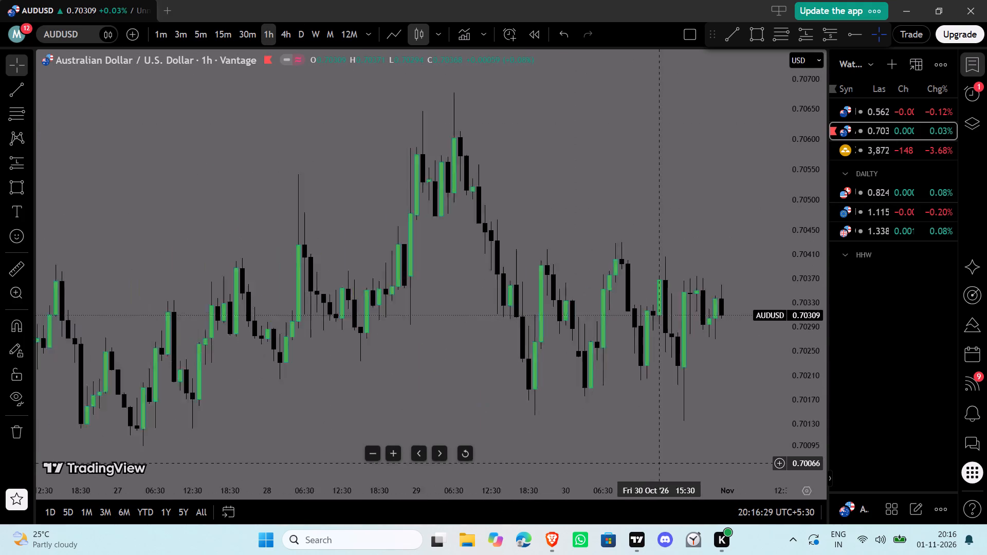
pyautogui.moveTo(681, 459); pyautogui.dragTo(663, 446)
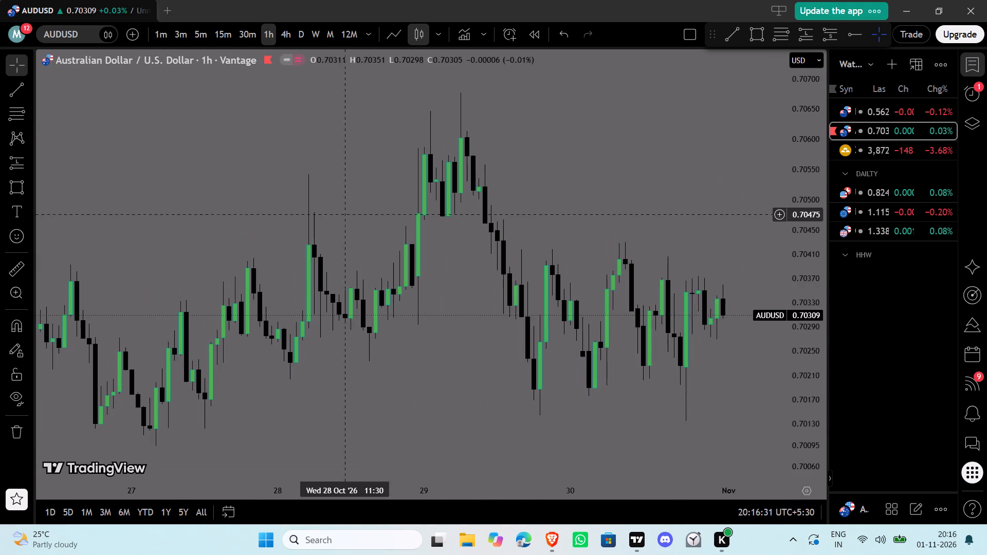
pyautogui.click(297, 38)
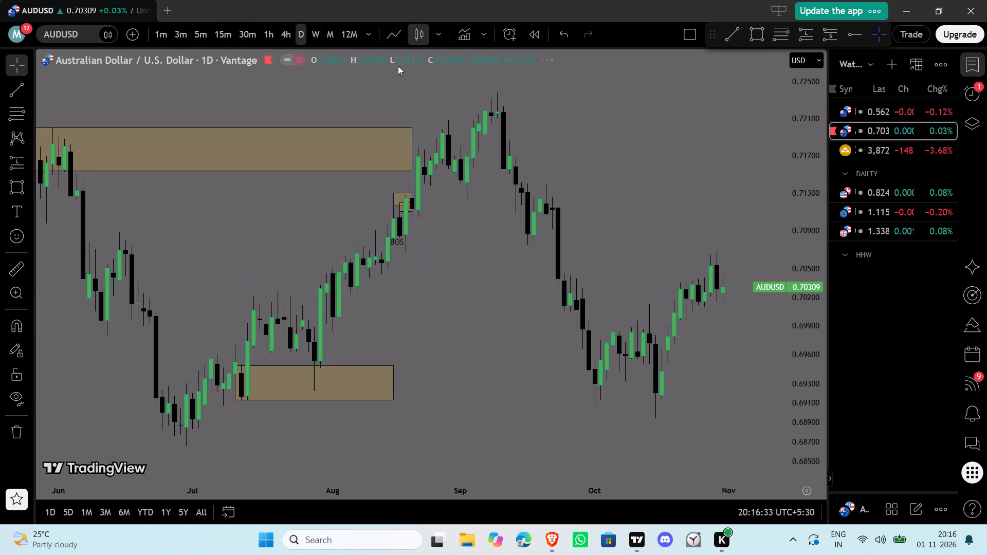
pyautogui.click(890, 147)
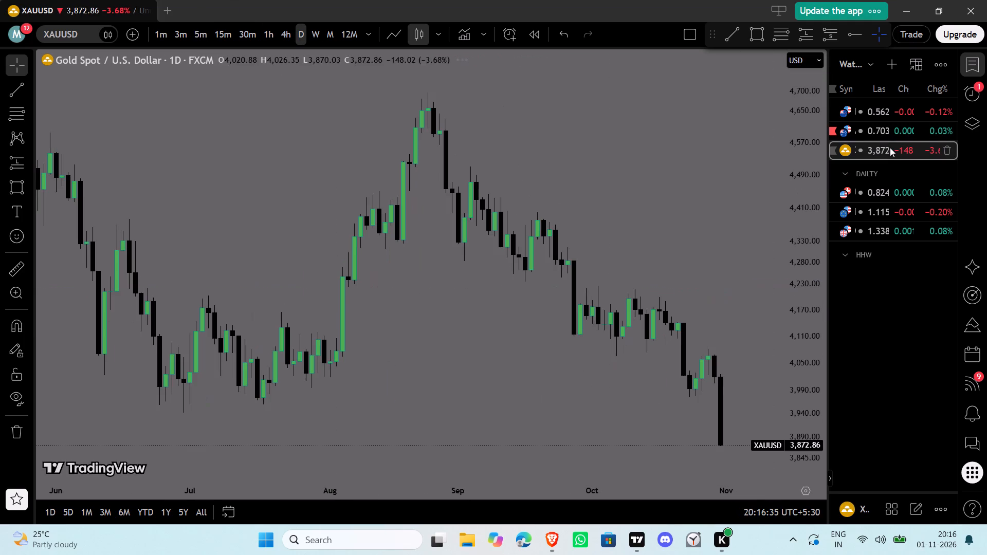
# On the USDCHF 1-hour chart, draw a rectangle zone from about 0.8203 to 0.8216, spanning 30 October 14:30 to 3 November 08:30.
pyautogui.click(892, 191)
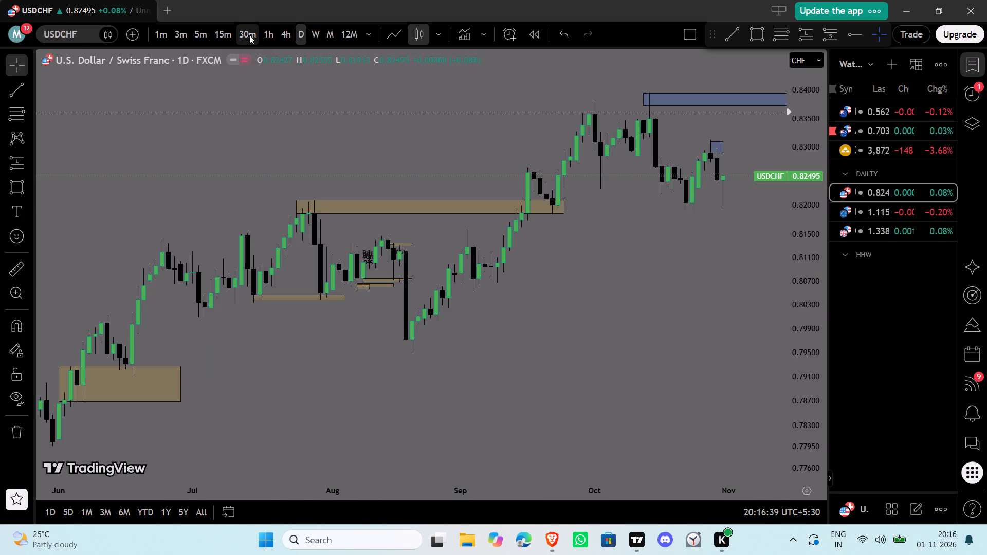
pyautogui.click(264, 35)
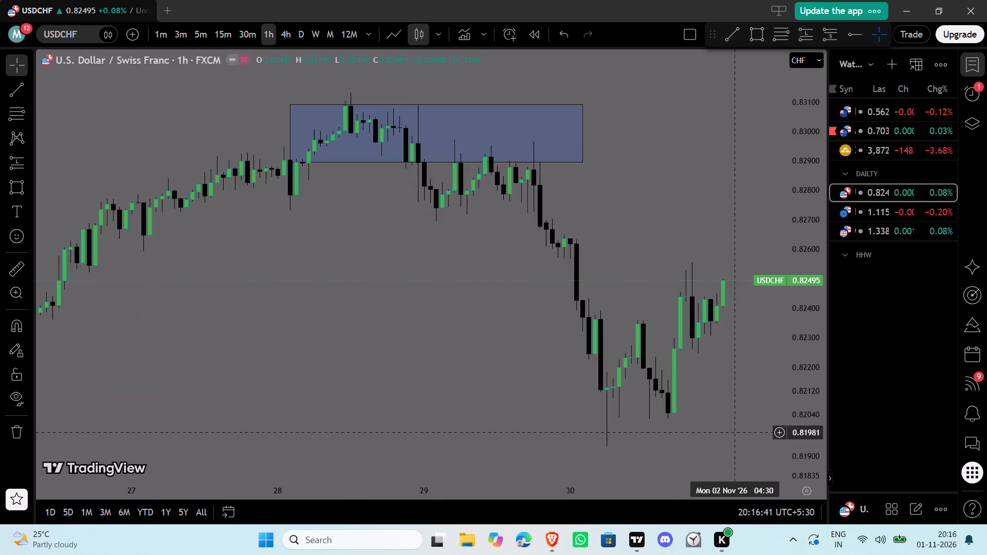
pyautogui.moveTo(733, 426); pyautogui.dragTo(561, 416)
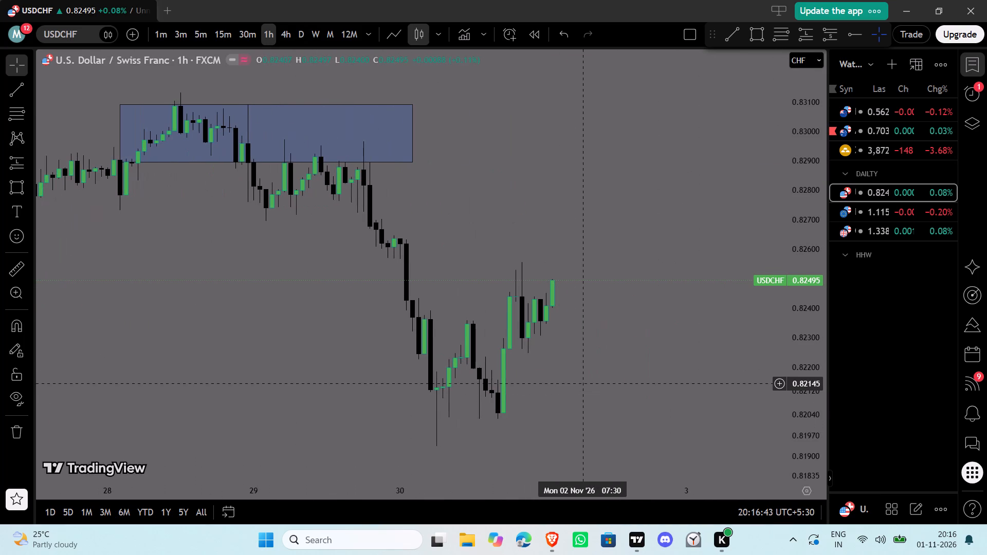
pyautogui.click(751, 34)
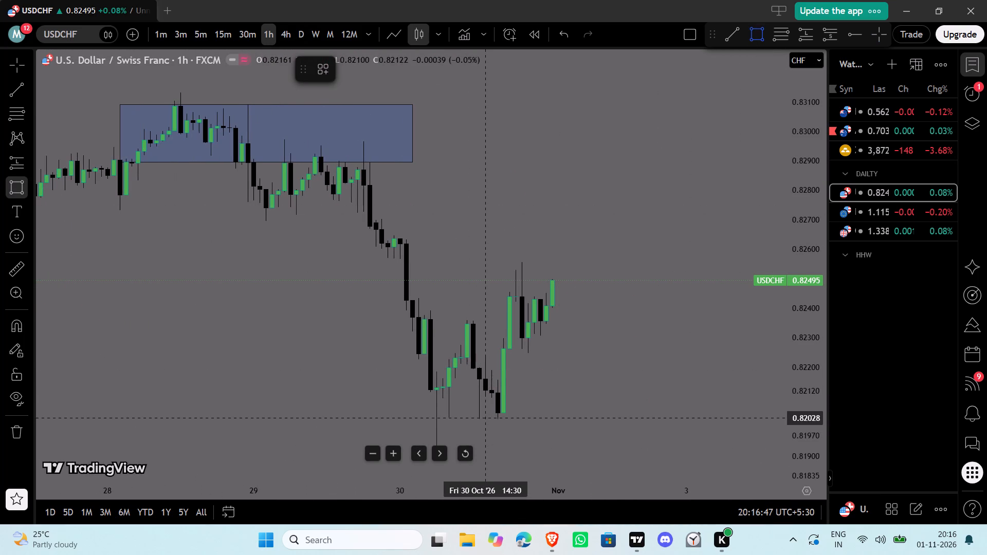
pyautogui.click(487, 418)
pyautogui.click(664, 379)
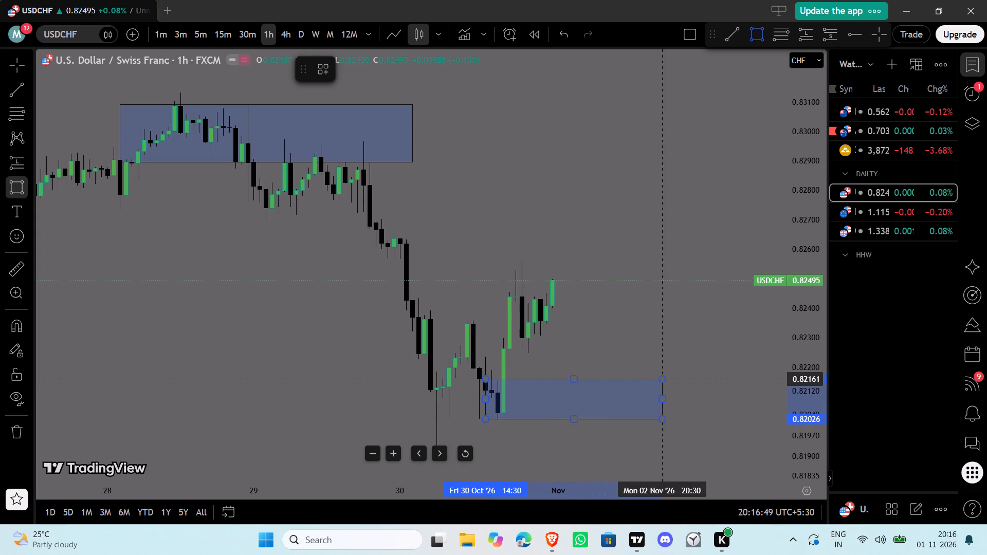
pyautogui.moveTo(664, 398); pyautogui.dragTo(699, 395)
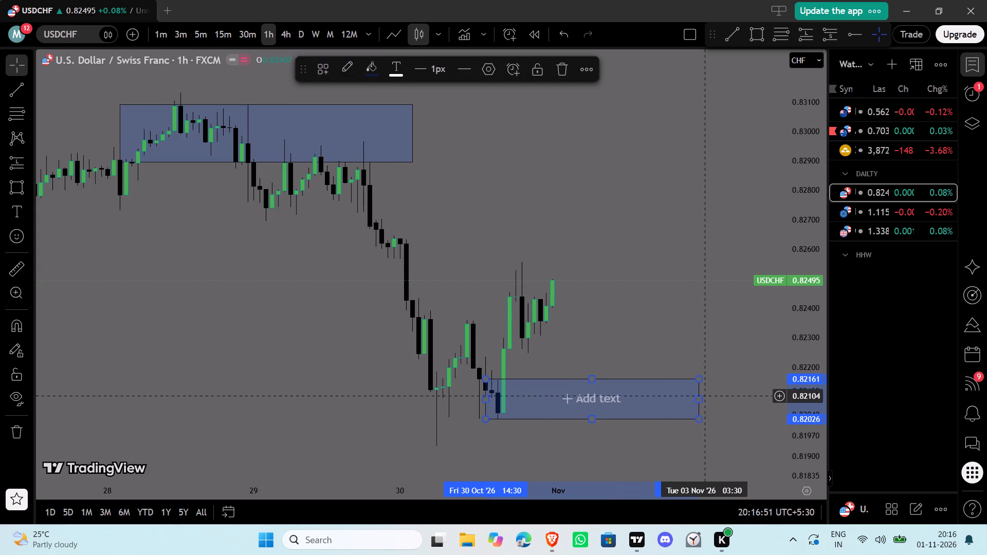
pyautogui.moveTo(698, 398); pyautogui.dragTo(737, 398)
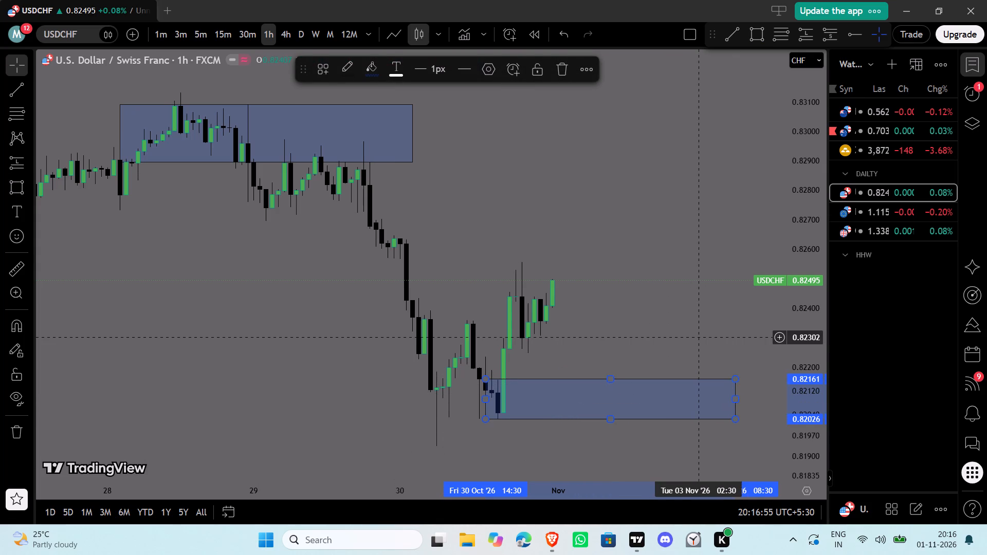
pyautogui.click(718, 242)
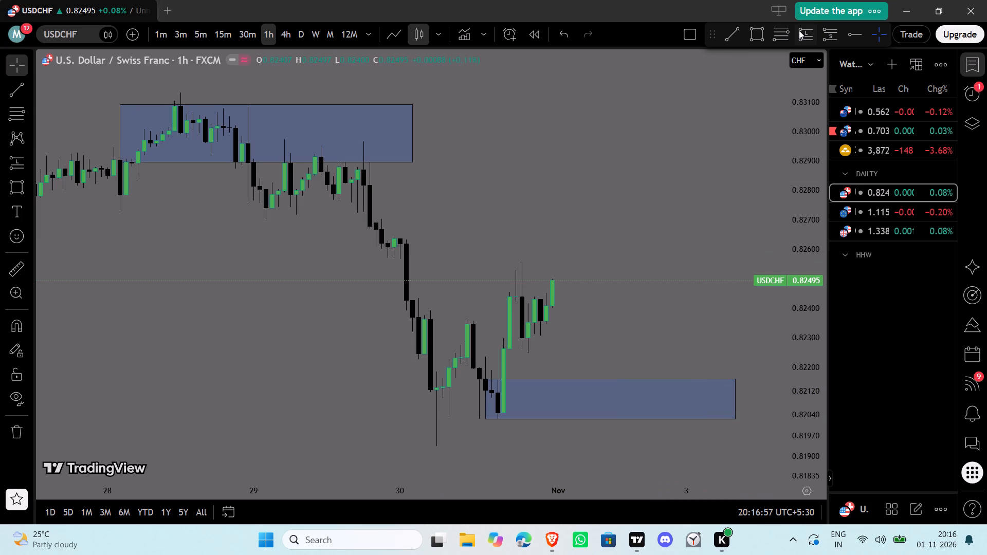
# Place a USDCHF long position starting 2 November 04:30 with entry about 0.82158, stop 0.82026 and target 0.83087.
pyautogui.click(799, 30)
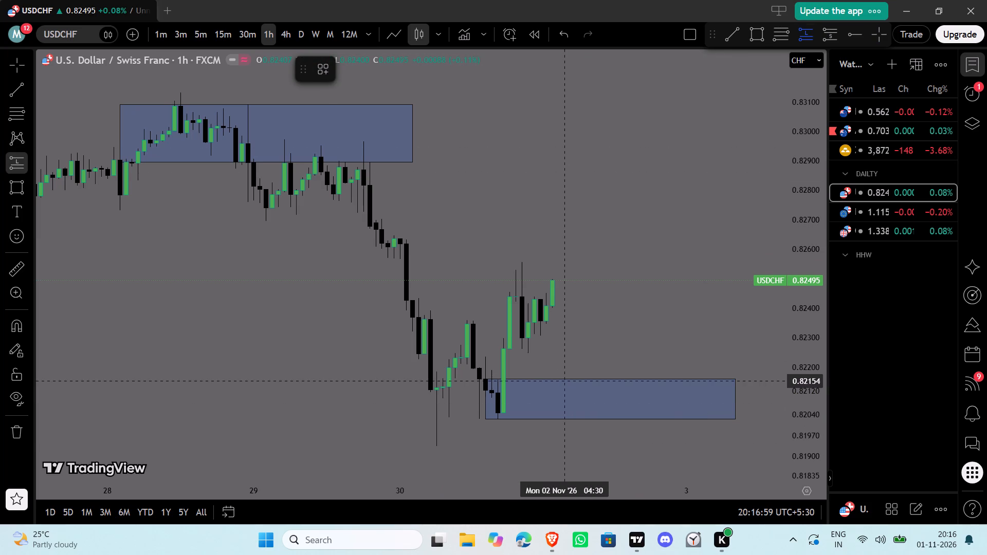
pyautogui.click(564, 379)
pyautogui.moveTo(565, 452); pyautogui.dragTo(565, 433)
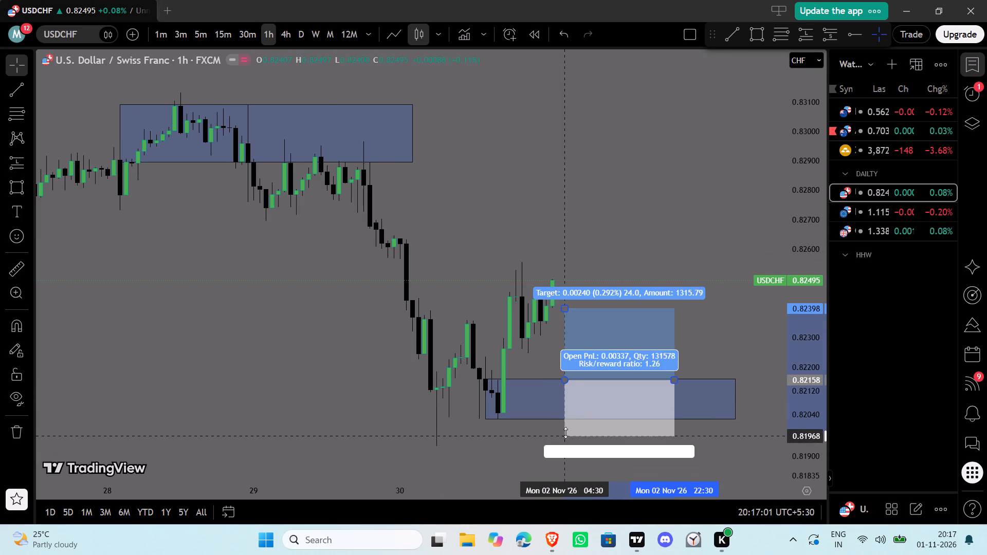
pyautogui.moveTo(565, 433); pyautogui.dragTo(565, 417)
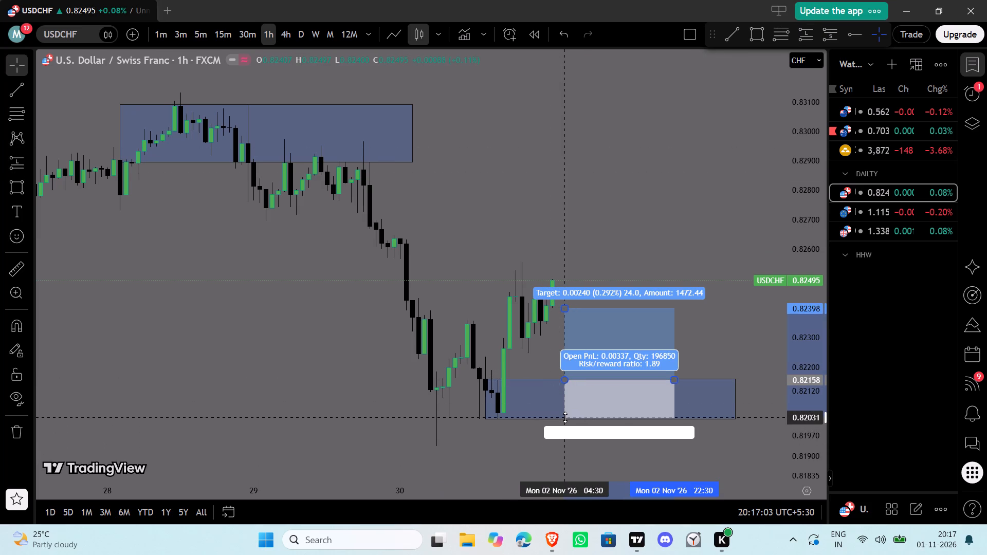
pyautogui.moveTo(565, 417); pyautogui.dragTo(569, 418)
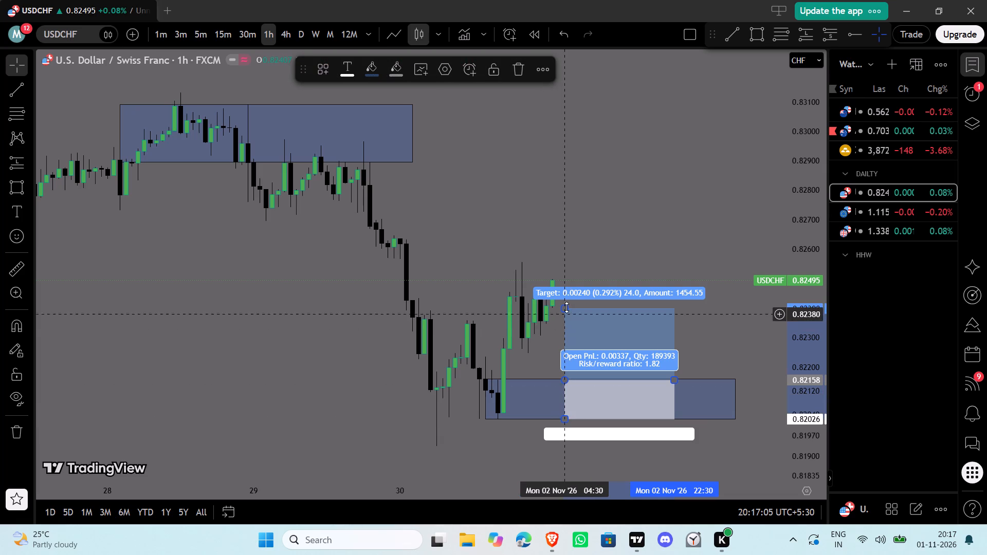
pyautogui.moveTo(566, 307); pyautogui.dragTo(582, 105)
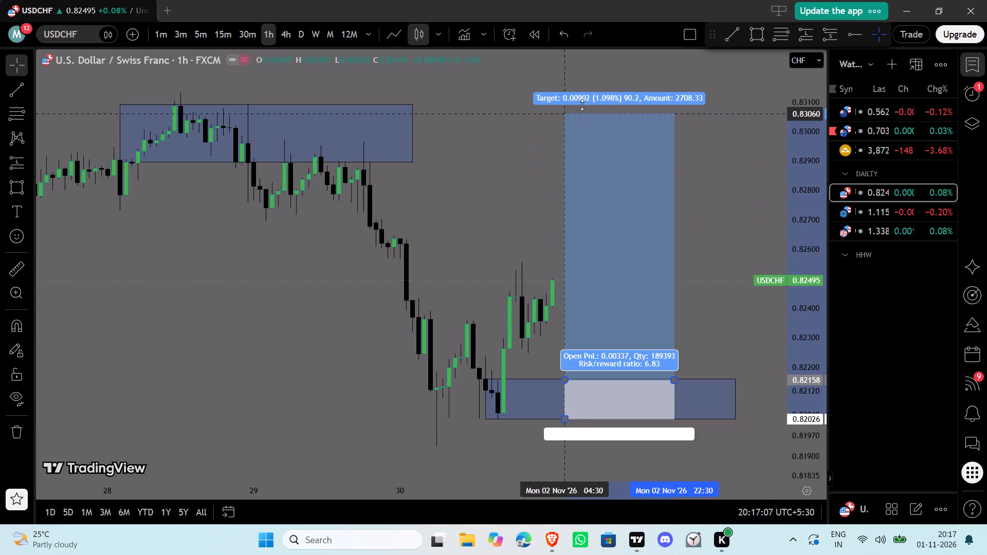
pyautogui.moveTo(582, 105); pyautogui.dragTo(589, 106)
pyautogui.click(498, 146)
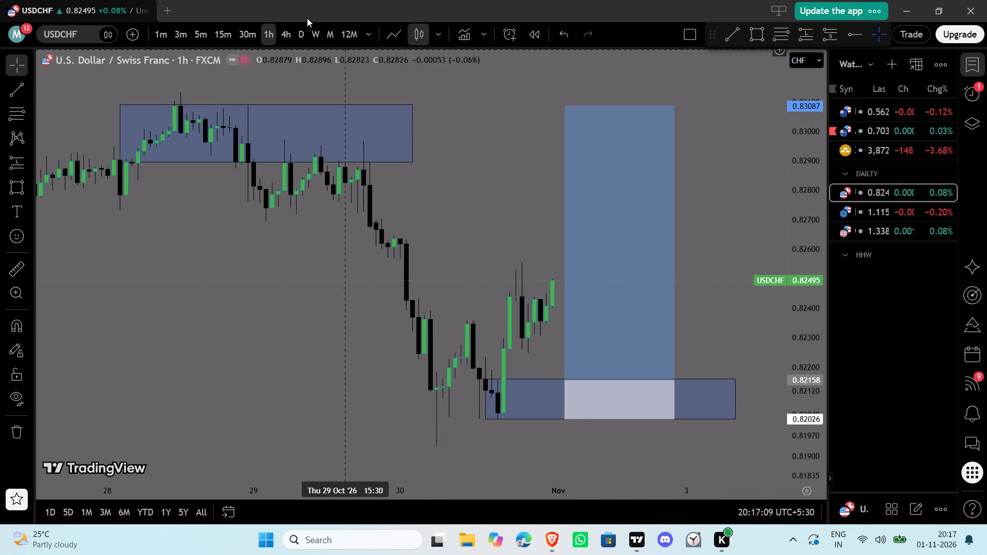
# Check the USDCHF long position on the daily and 1-hour timeframes and extend its end to about 25 November.
pyautogui.doubleClick(290, 33)
pyautogui.click(302, 34)
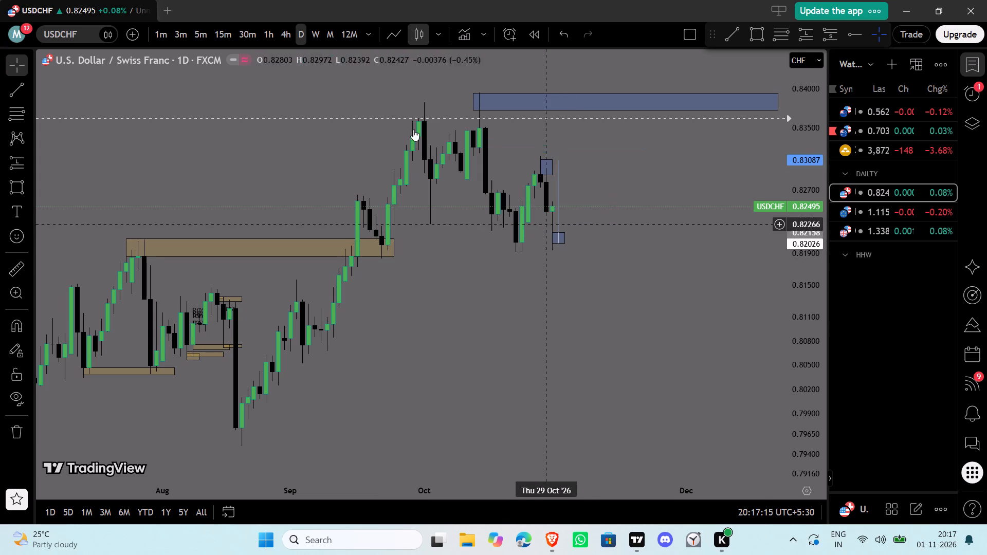
pyautogui.click(269, 42)
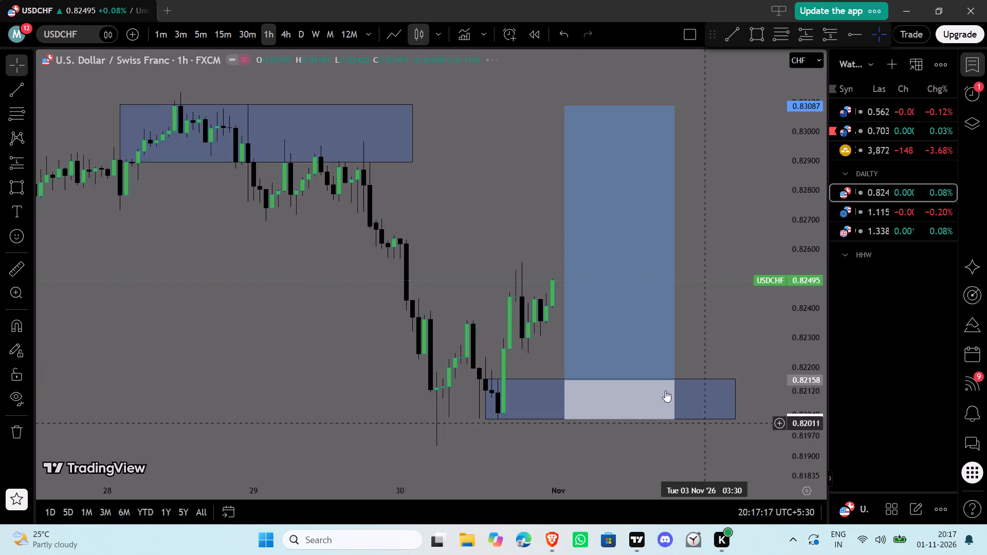
pyautogui.moveTo(674, 379); pyautogui.dragTo(986, 387)
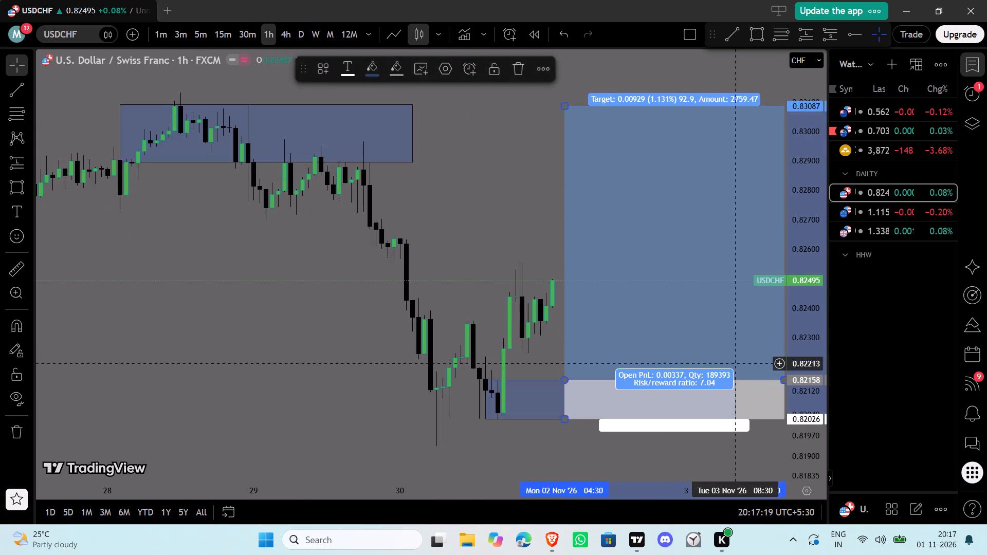
pyautogui.moveTo(474, 173); pyautogui.dragTo(192, 172)
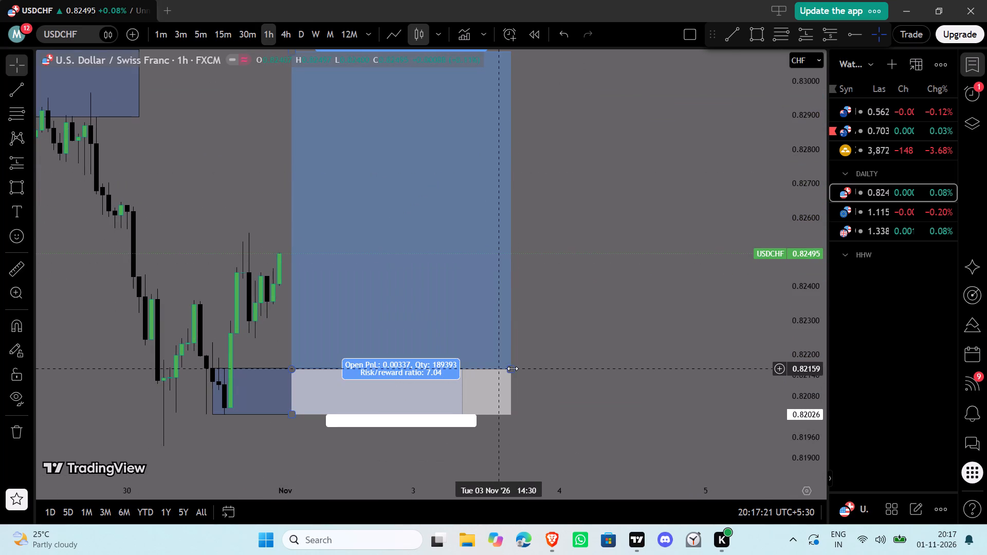
pyautogui.moveTo(513, 369); pyautogui.dragTo(764, 361)
pyautogui.click(214, 173)
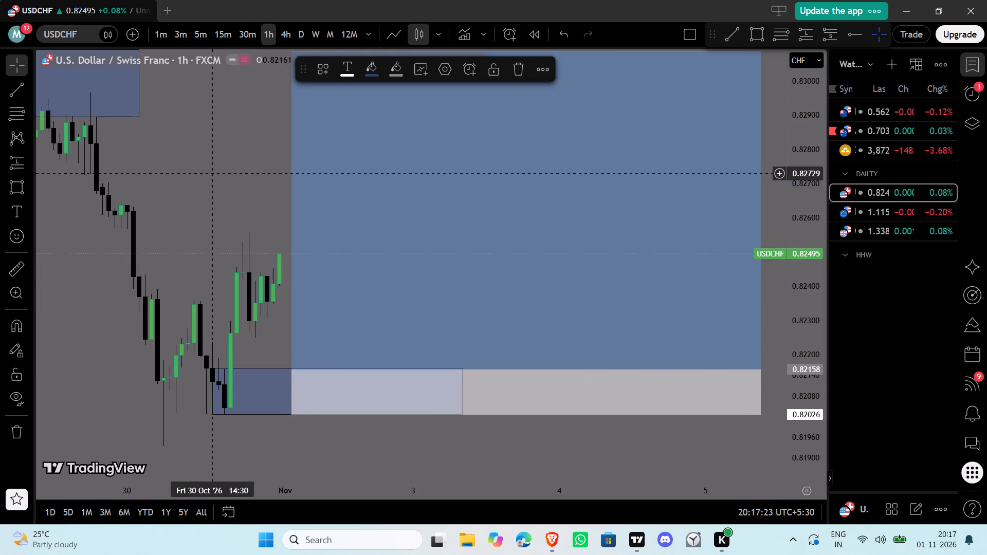
pyautogui.click(304, 36)
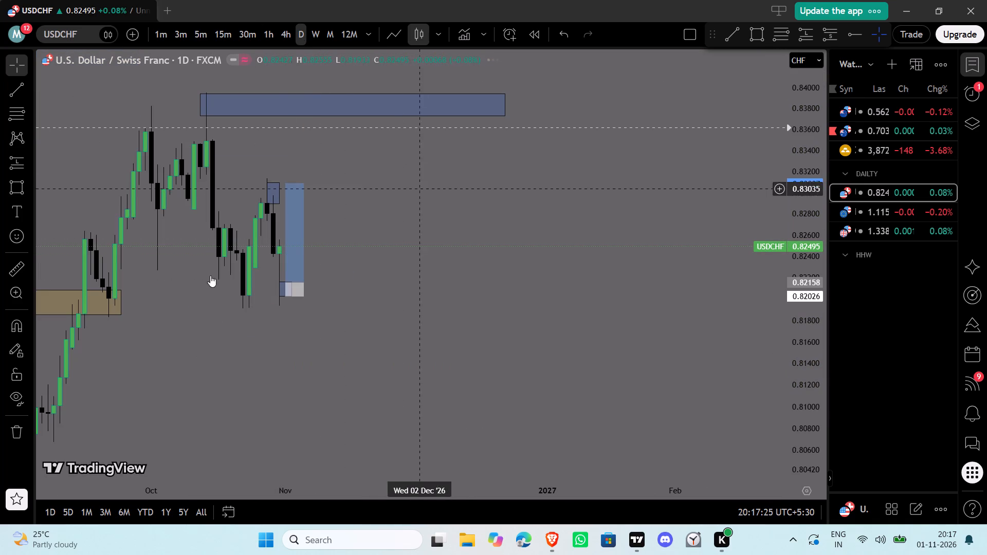
pyautogui.moveTo(304, 284); pyautogui.dragTo(390, 289)
pyautogui.click(295, 404)
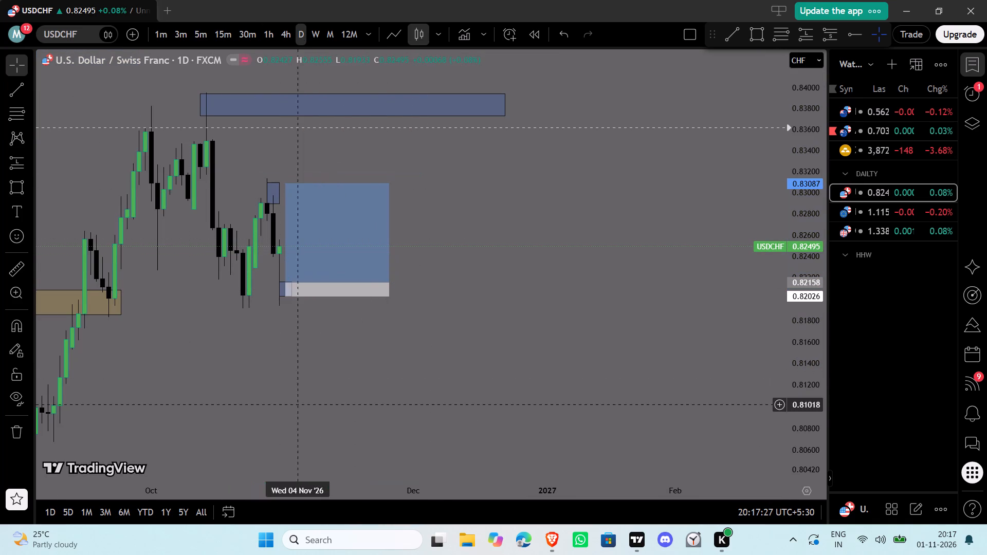
# On the USDCHF 15-minute chart, shrink the late-October zone to start 30 October 16:00 with its upper edge at about 0.8215.
pyautogui.click(414, 400)
pyautogui.moveTo(341, 385); pyautogui.dragTo(505, 410)
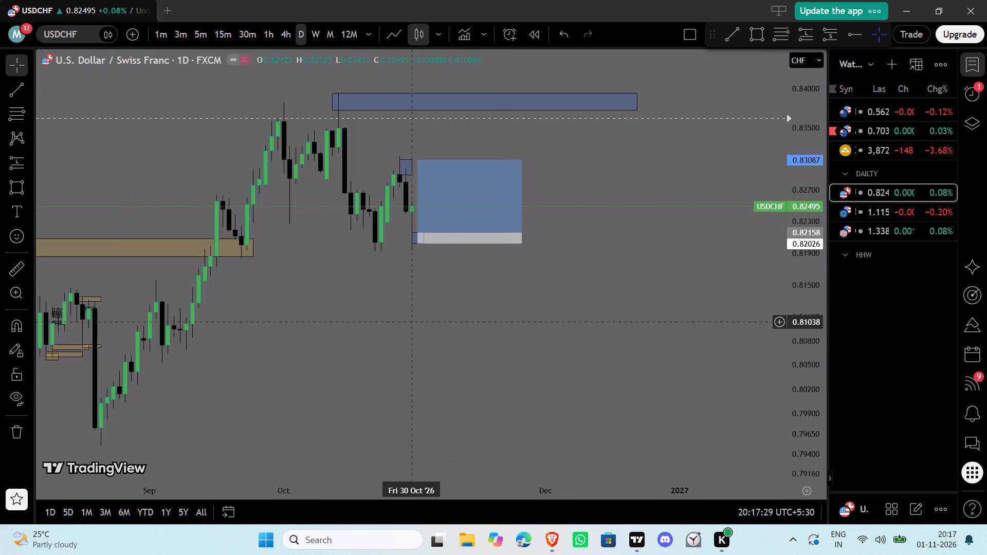
pyautogui.click(266, 33)
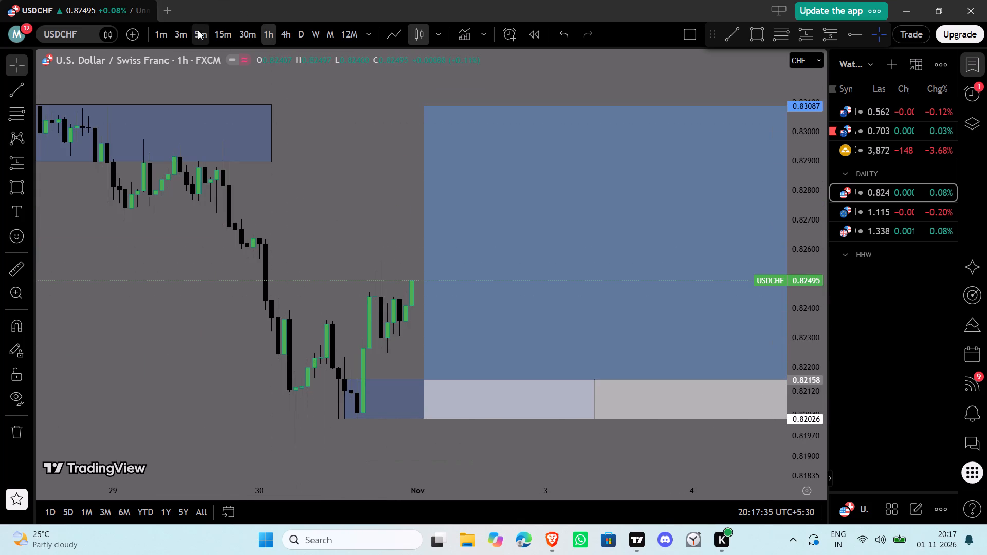
pyautogui.click(219, 30)
pyautogui.moveTo(250, 489); pyautogui.dragTo(286, 482)
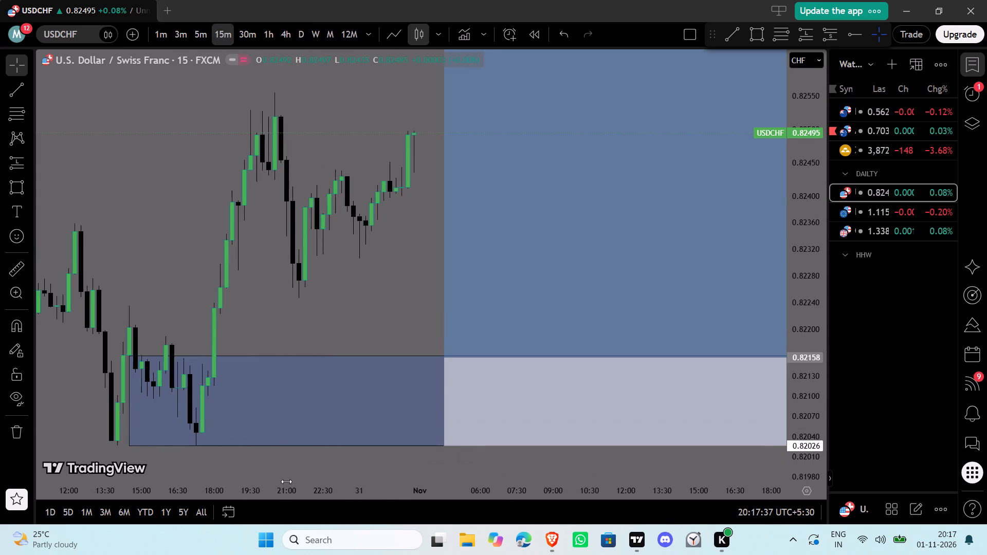
pyautogui.moveTo(286, 482); pyautogui.dragTo(464, 469)
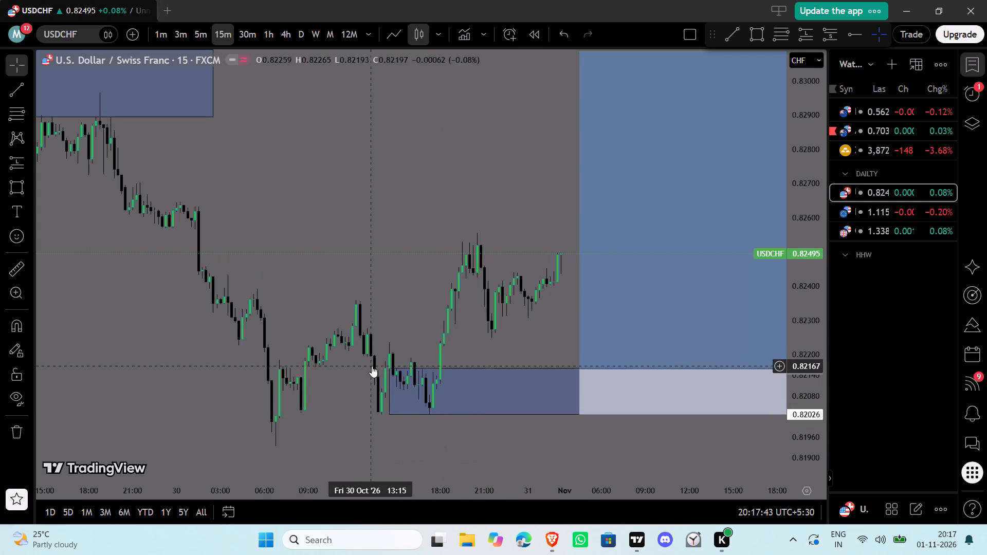
pyautogui.moveTo(391, 369); pyautogui.dragTo(407, 372)
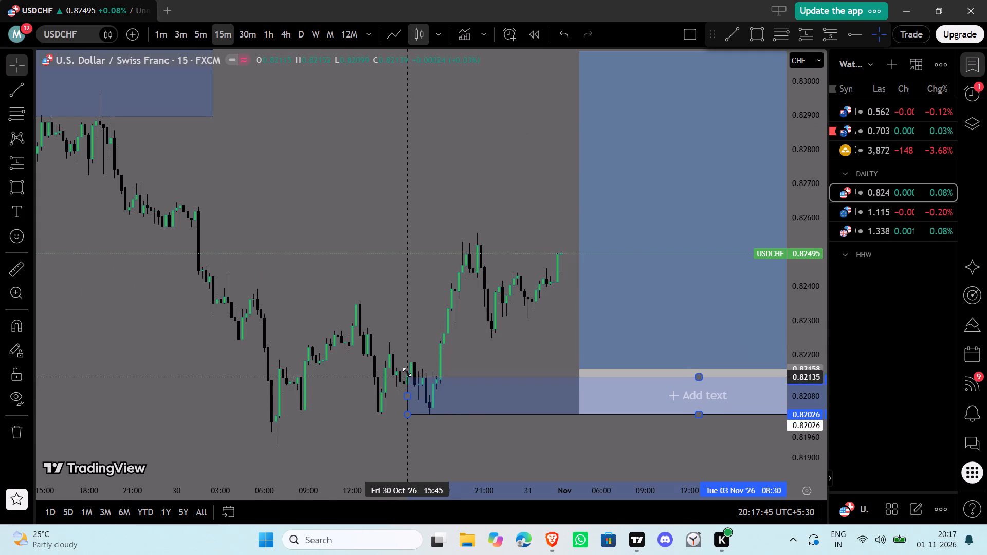
pyautogui.moveTo(407, 372); pyautogui.dragTo(413, 372)
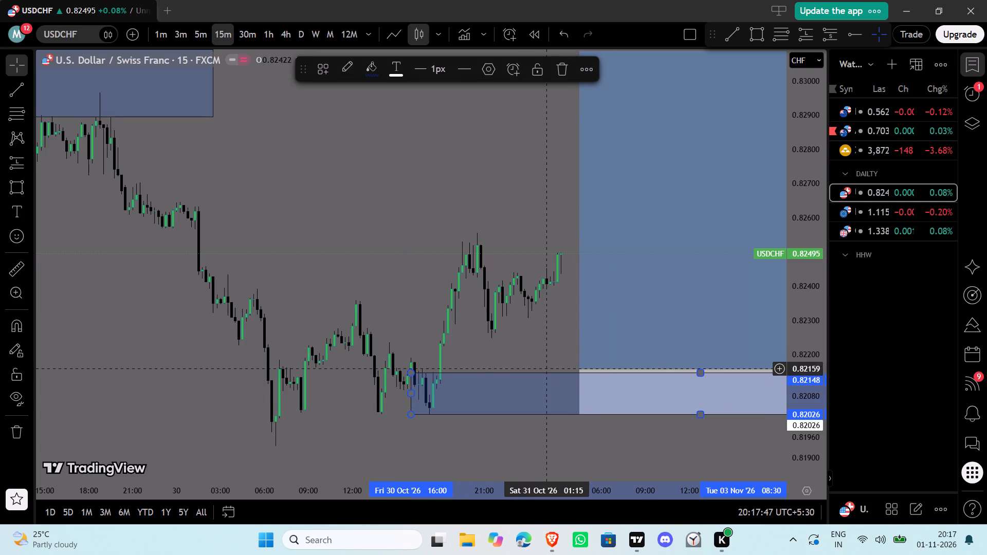
# Lower the USDCHF long position's entry to 0.82150, matching the upper edge of the zone.
pyautogui.click(579, 368)
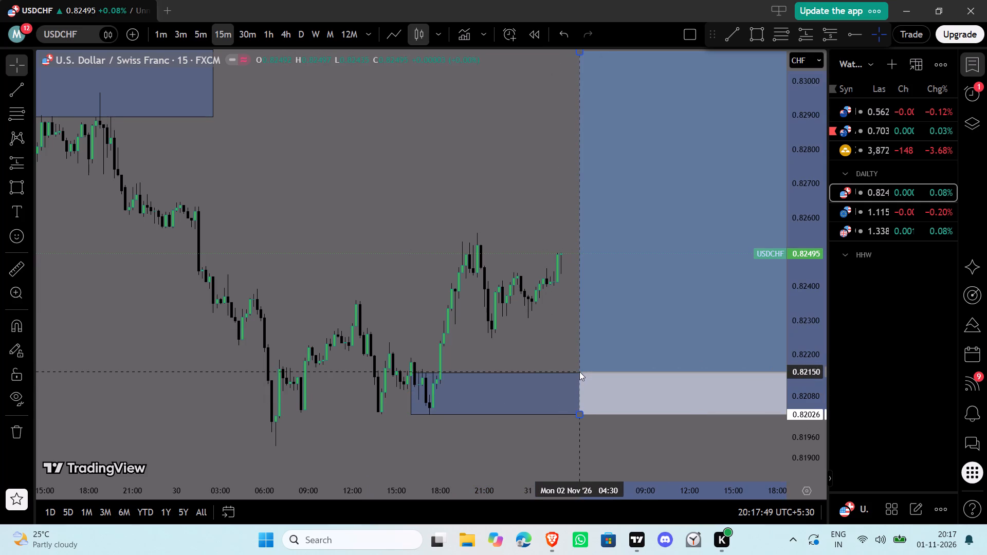
pyautogui.click(526, 342)
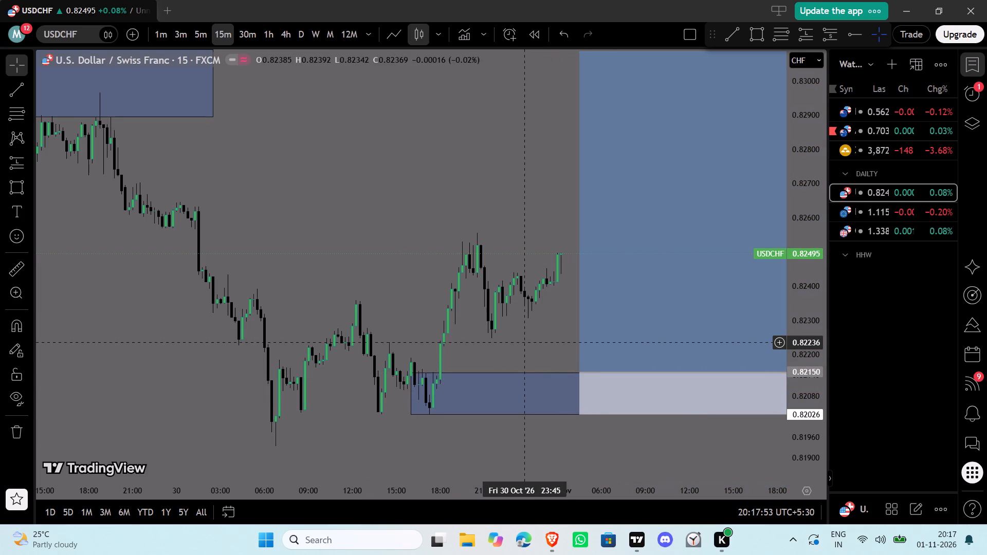
# On the EURUSD 1-hour chart, draw a rectangle zone from about 1.1191 to 1.1203, spanning 30 October 13:30 to 3 November 21:30.
pyautogui.click(298, 32)
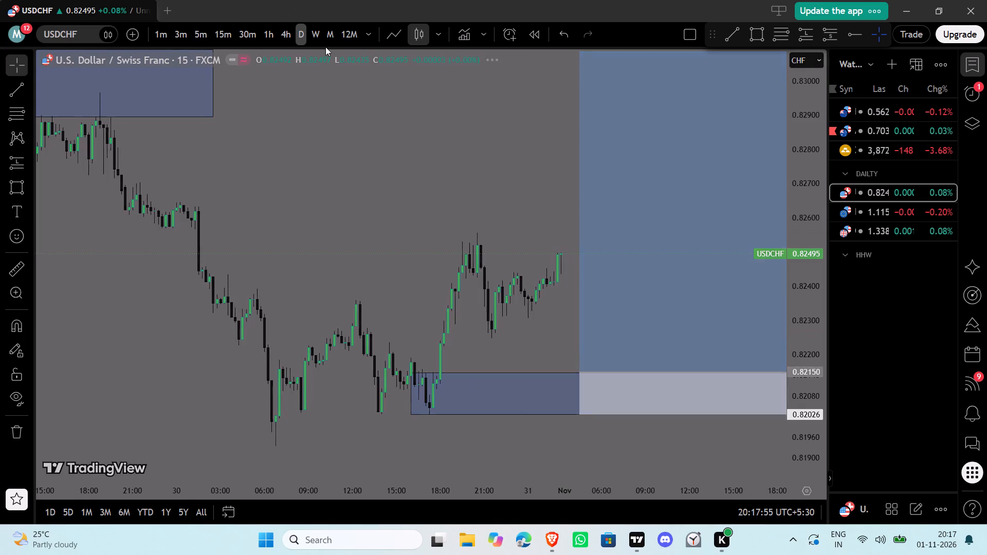
pyautogui.click(875, 211)
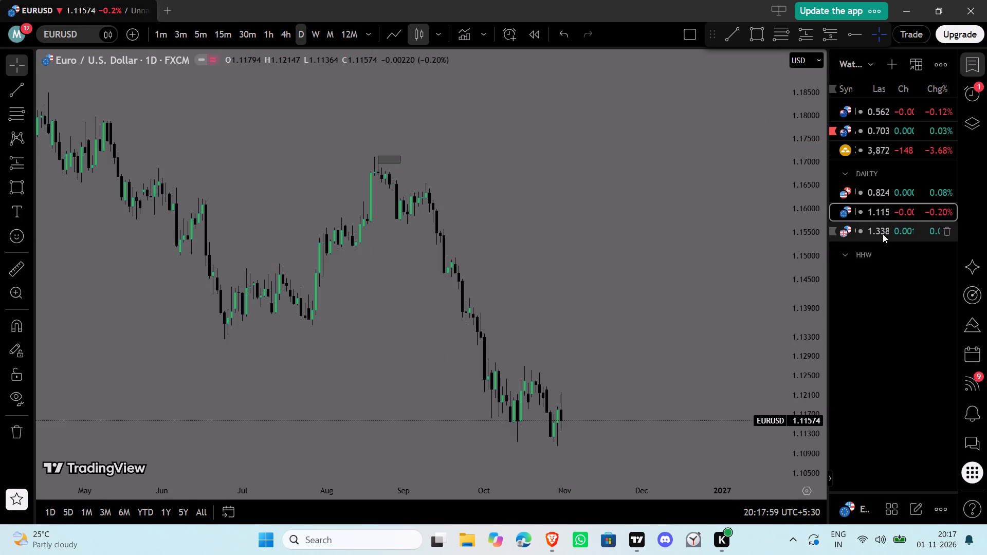
pyautogui.click(271, 36)
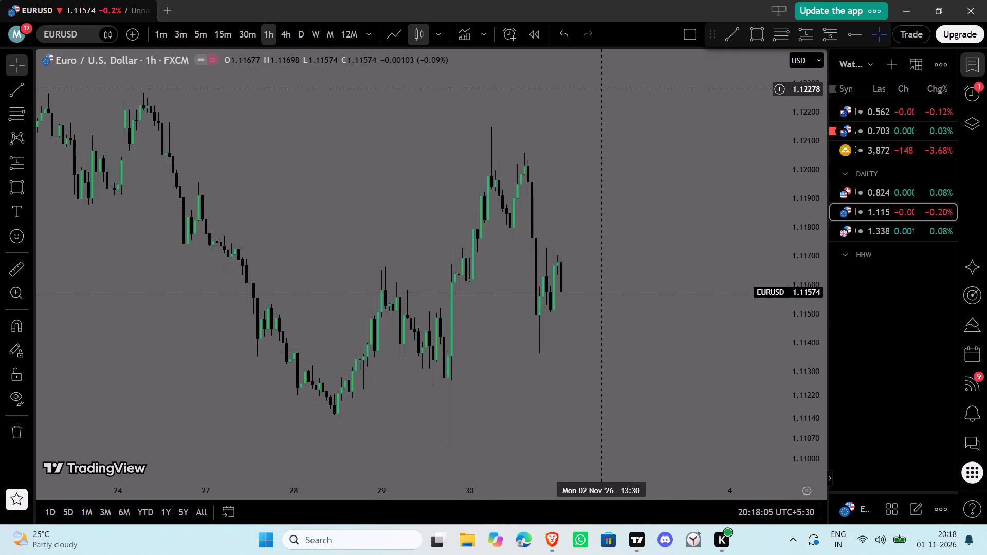
pyautogui.click(759, 33)
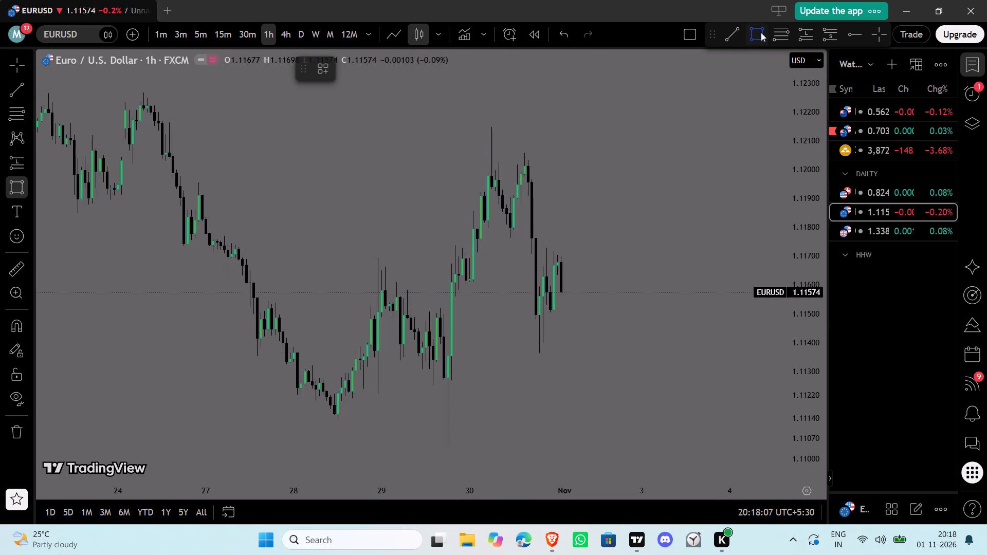
pyautogui.moveTo(517, 196); pyautogui.dragTo(523, 196)
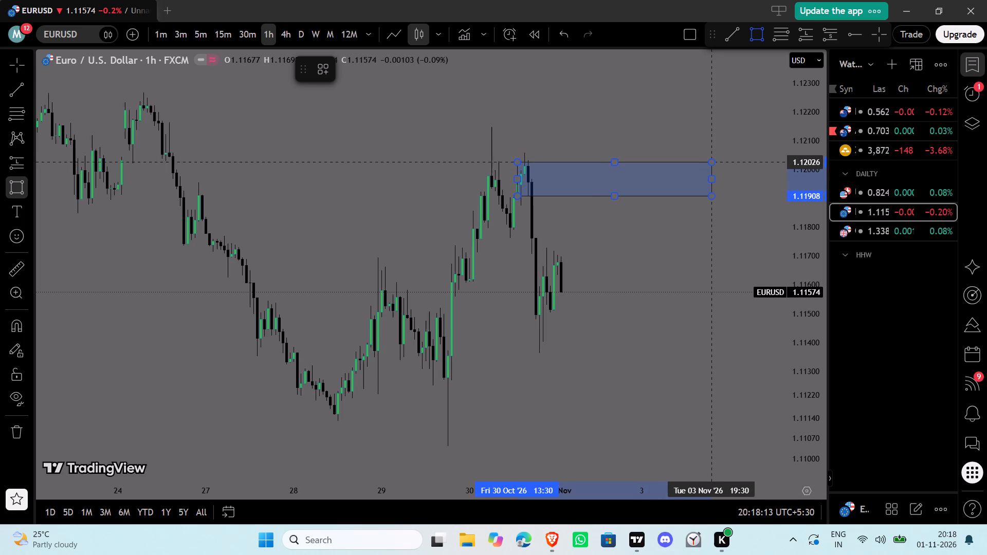
pyautogui.click(719, 161)
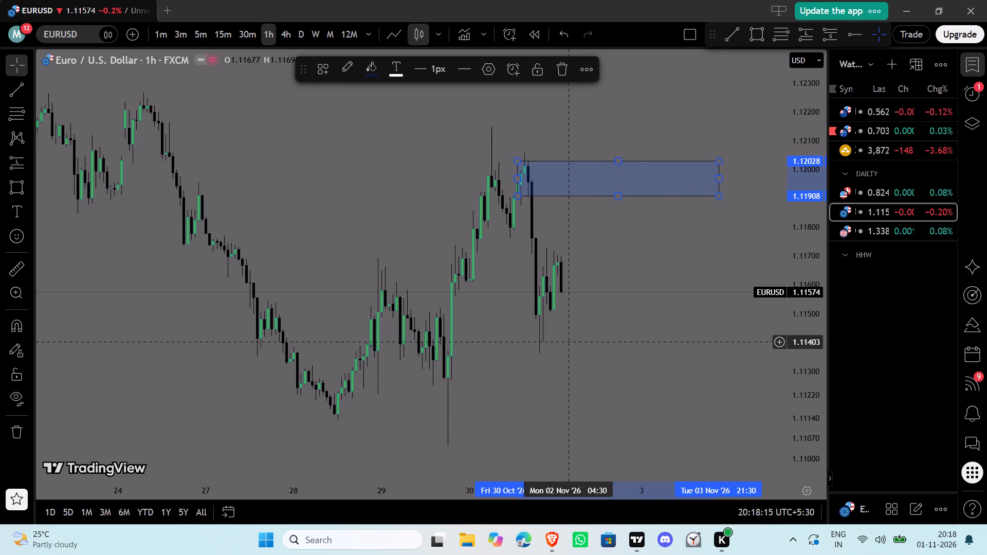
pyautogui.click(597, 324)
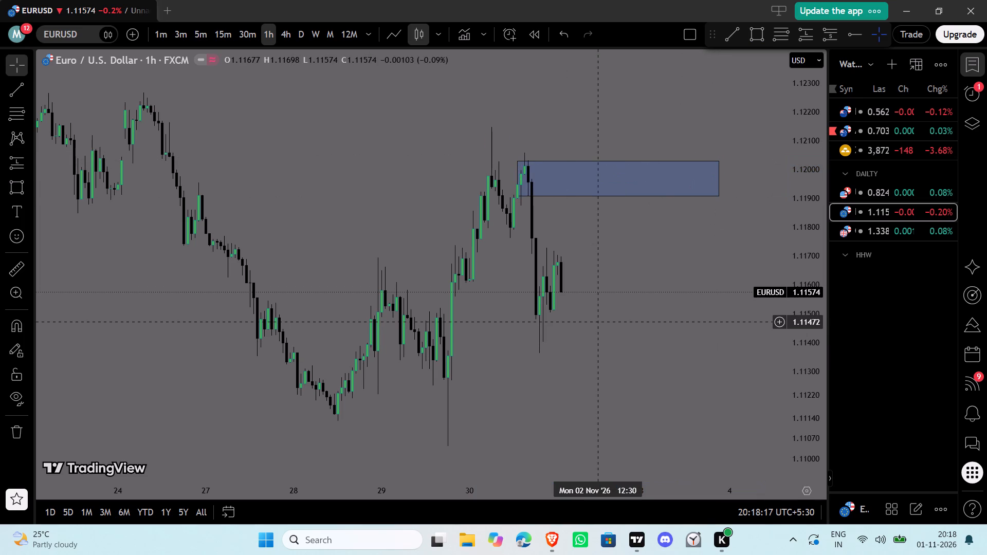
# Reshape the EURUSD zone to span about 1.1205 to 1.1216, starting about 05:30 on 30 October and extending to mid-December.
pyautogui.click(214, 39)
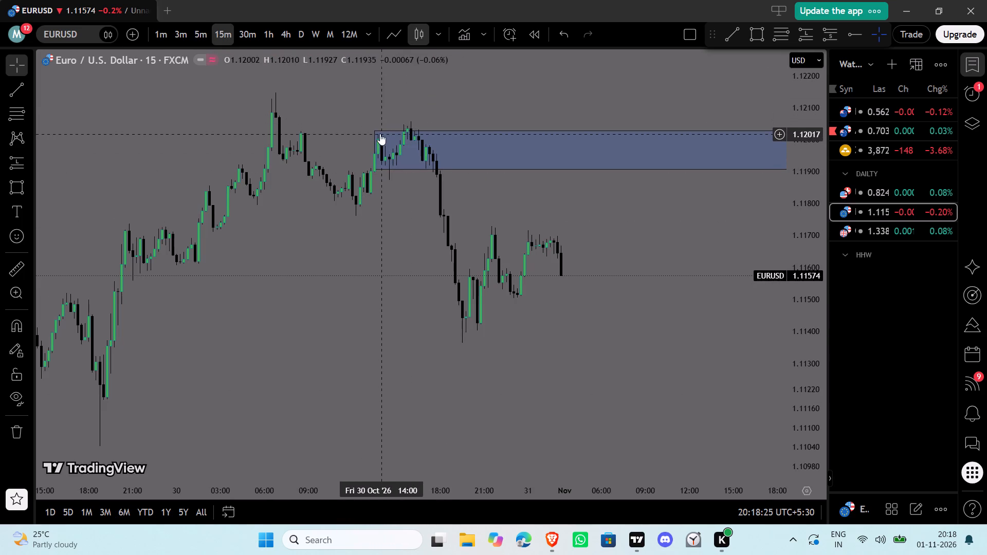
pyautogui.moveTo(376, 132); pyautogui.dragTo(251, 89)
pyautogui.click(144, 157)
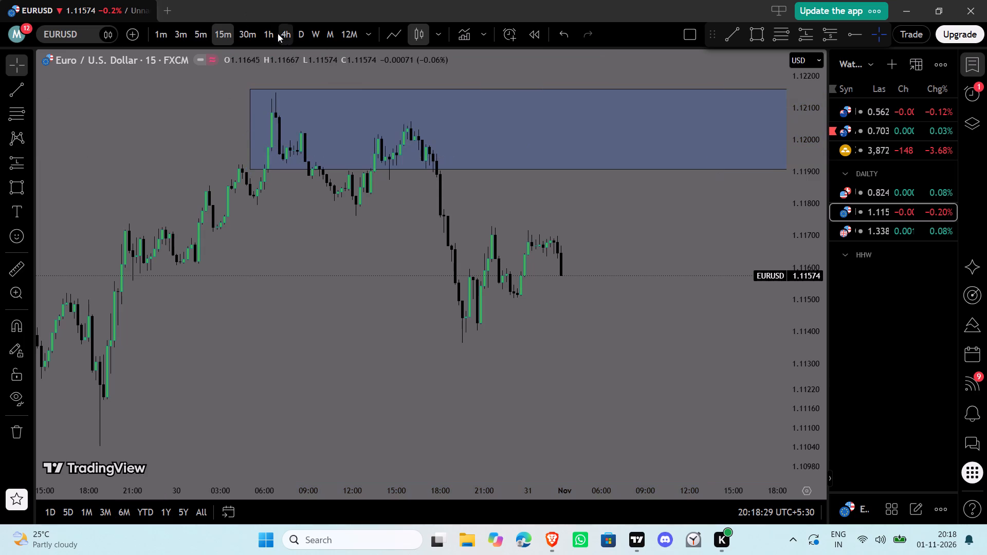
pyautogui.click(301, 34)
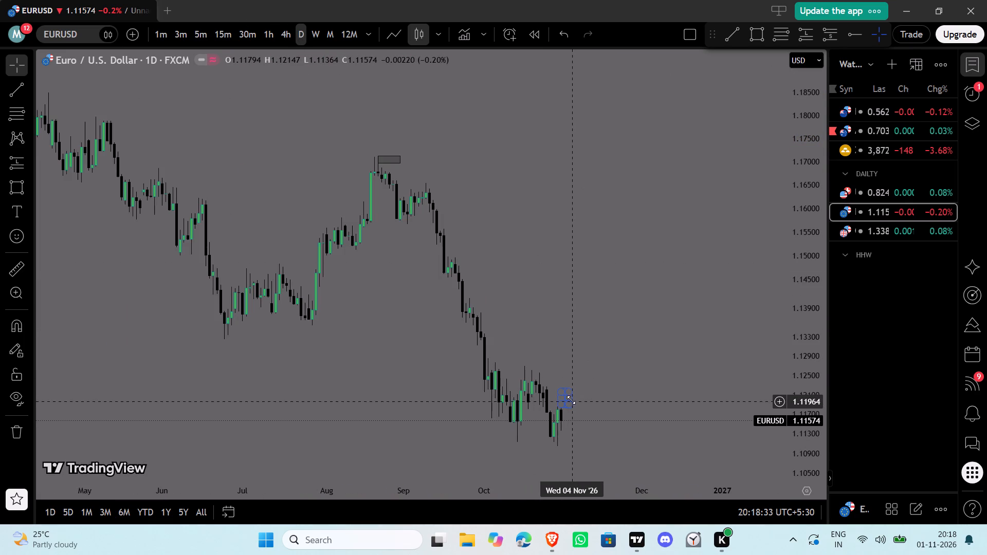
pyautogui.moveTo(571, 399); pyautogui.dragTo(688, 402)
pyautogui.click(415, 277)
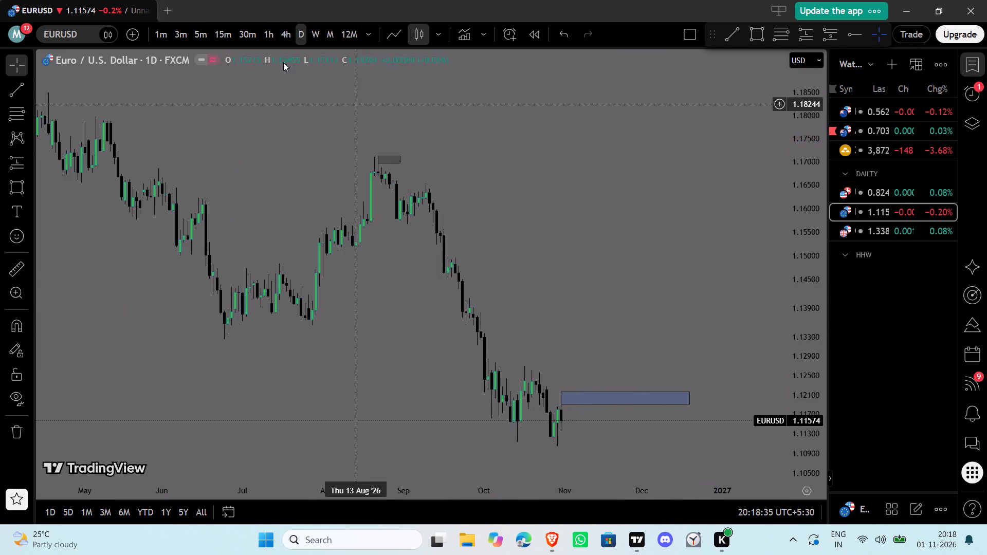
pyautogui.click(265, 36)
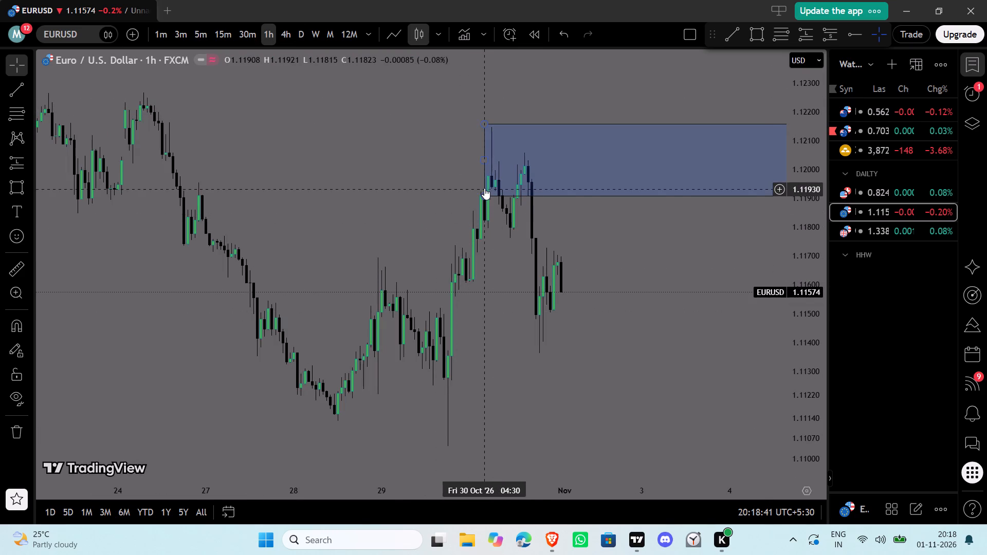
pyautogui.moveTo(488, 194); pyautogui.dragTo(488, 154)
pyautogui.click(376, 187)
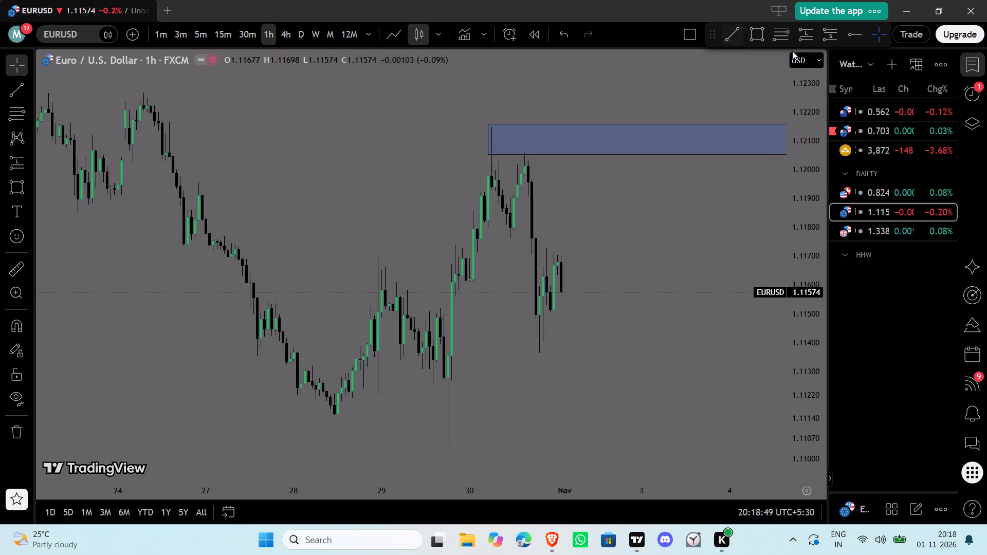
# Place a EURUSD short position from 2 November 16:30 to 5 November 12:30 with entry 1.12050, stop 1.12157 and target 1.11046.
pyautogui.click(832, 36)
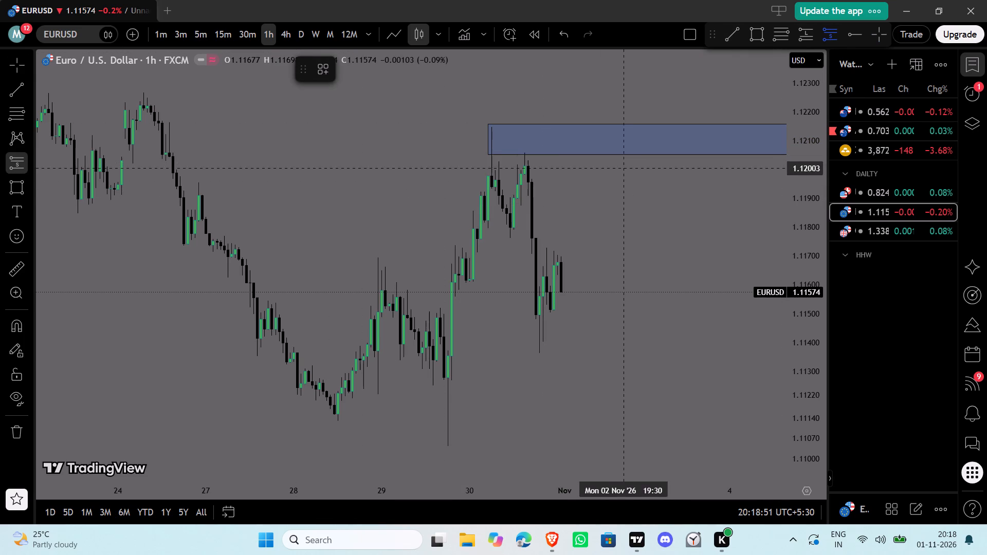
pyautogui.click(611, 155)
pyautogui.moveTo(610, 85); pyautogui.dragTo(627, 124)
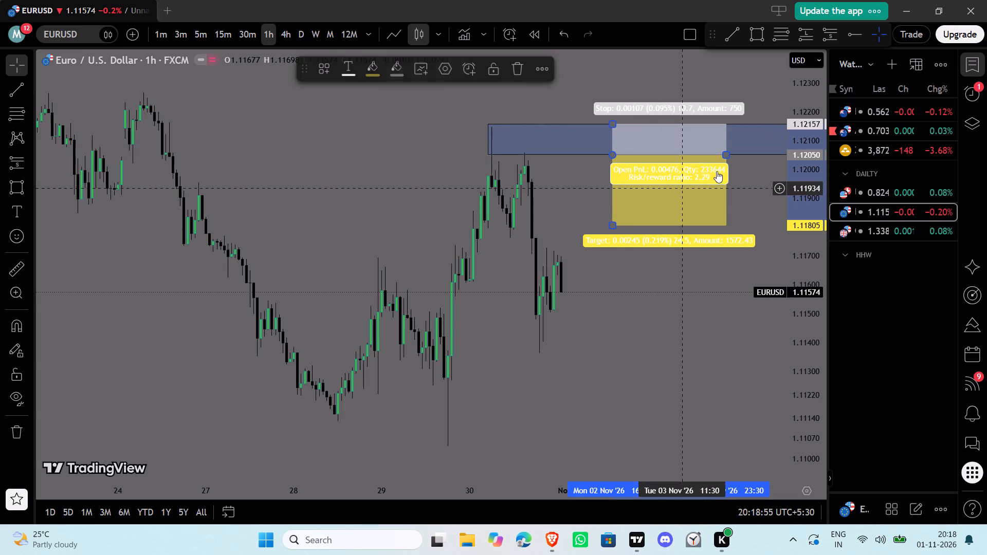
pyautogui.moveTo(725, 154); pyautogui.dragTo(825, 147)
pyautogui.moveTo(709, 317); pyautogui.dragTo(573, 320)
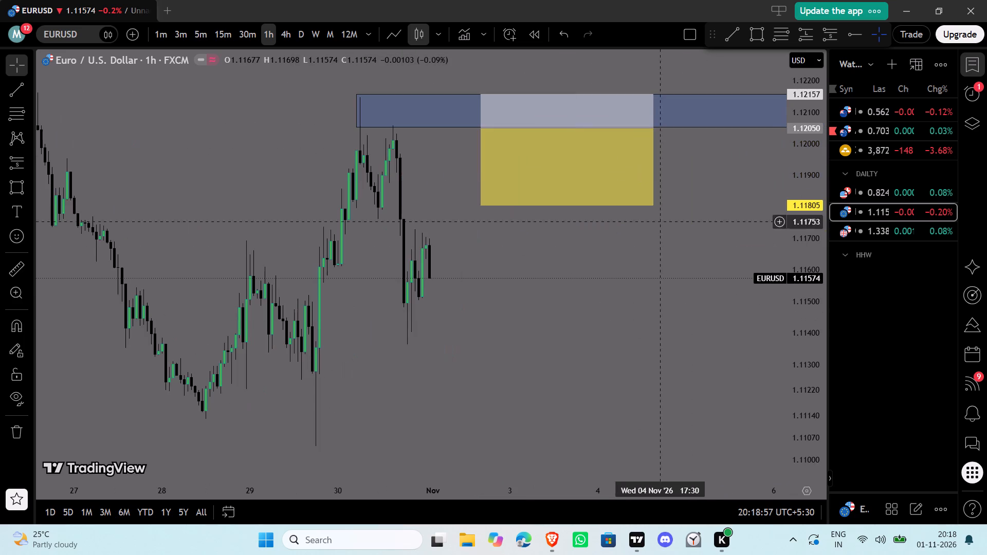
pyautogui.moveTo(651, 129); pyautogui.dragTo(730, 124)
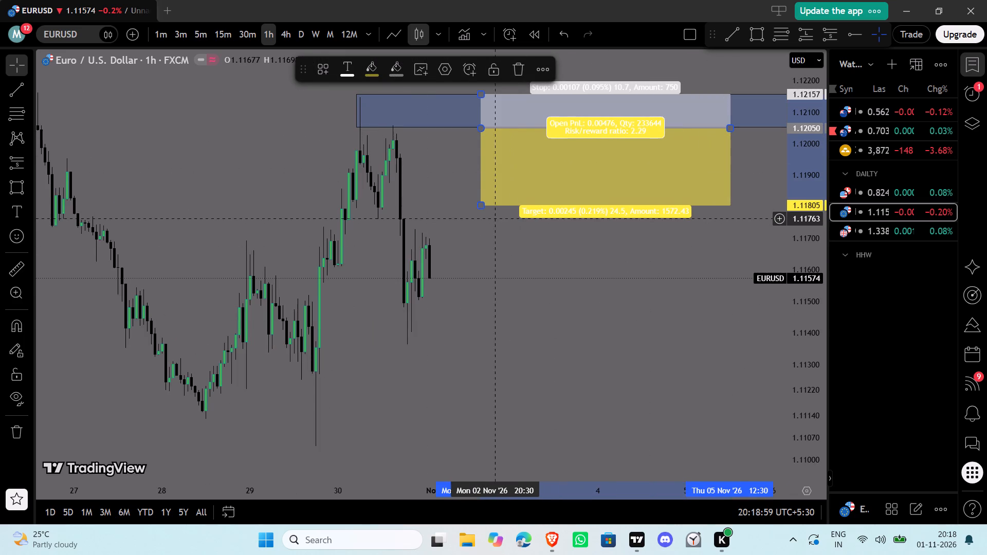
pyautogui.moveTo(481, 206); pyautogui.dragTo(488, 447)
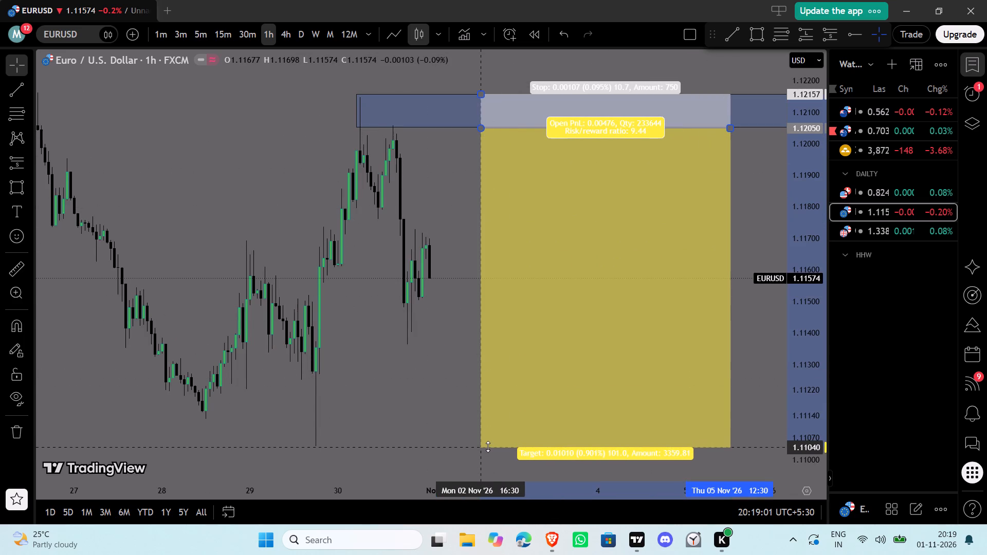
pyautogui.moveTo(488, 447); pyautogui.dragTo(506, 445)
pyautogui.click(348, 378)
pyautogui.click(379, 359)
pyautogui.click(393, 348)
pyautogui.click(407, 337)
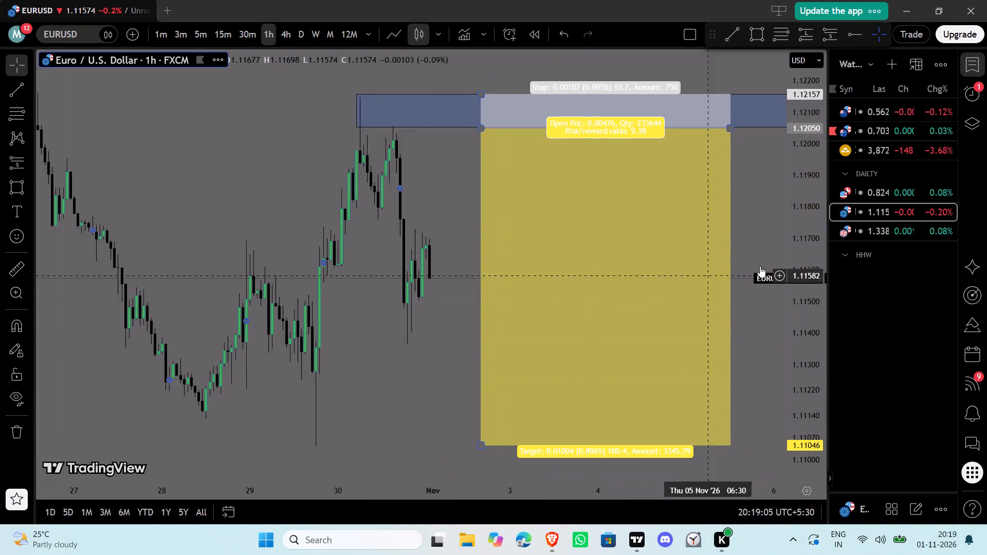
# Examine recent GBPUSD price action on the 1-hour and daily timeframes.
pyautogui.click(898, 221)
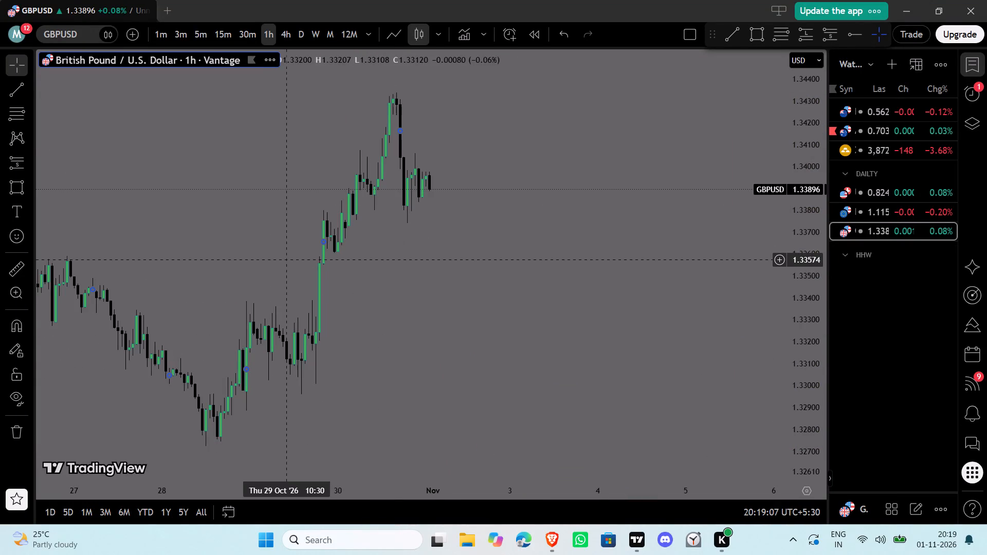
pyautogui.click(297, 35)
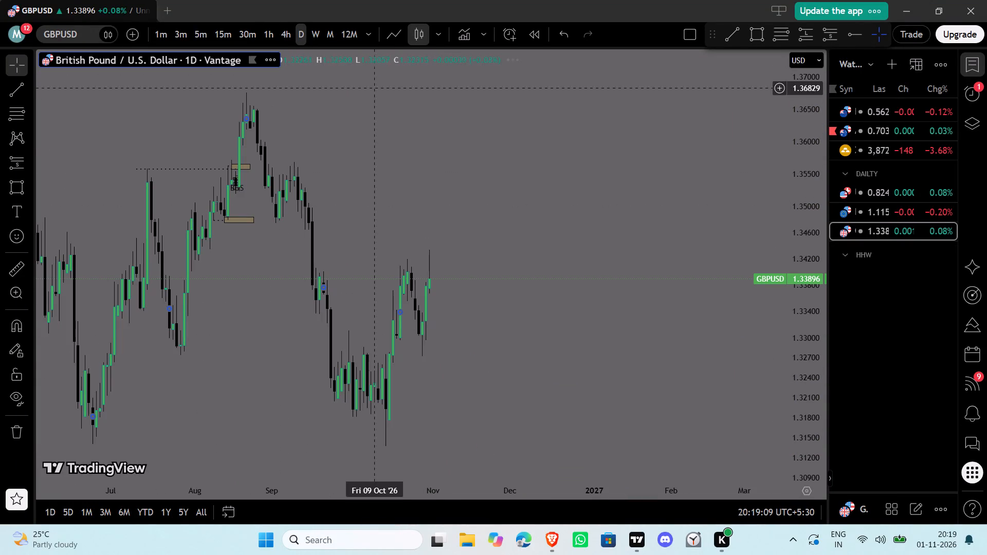
pyautogui.click(510, 99)
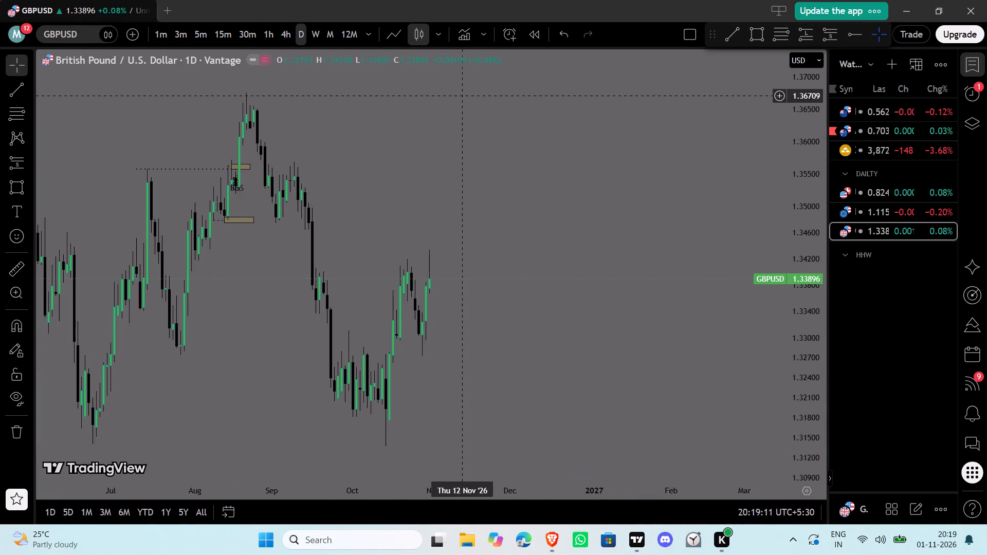
# Examine XAUUSD price action and the existing zones from 26 to 30 October on the 15-minute timeframe.
pyautogui.click(893, 156)
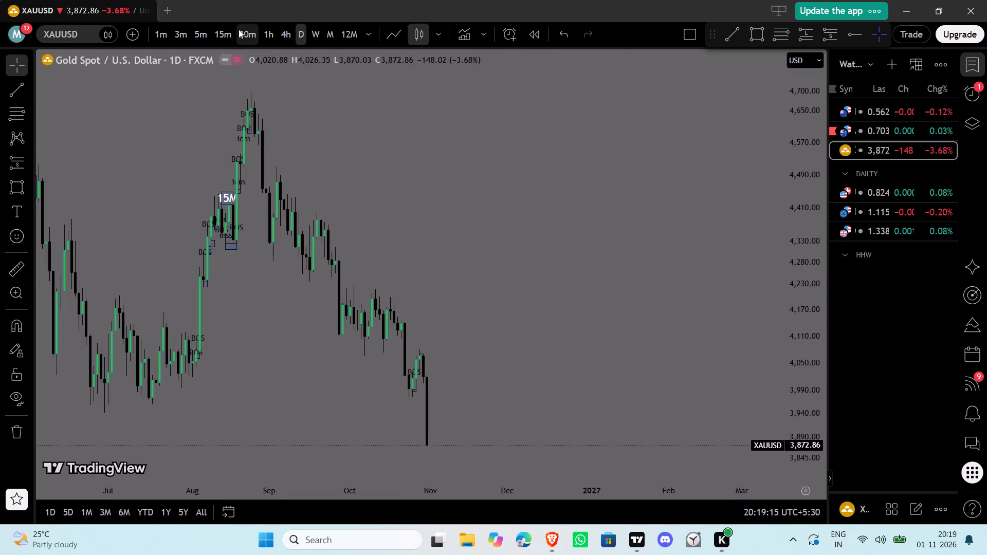
pyautogui.click(157, 44)
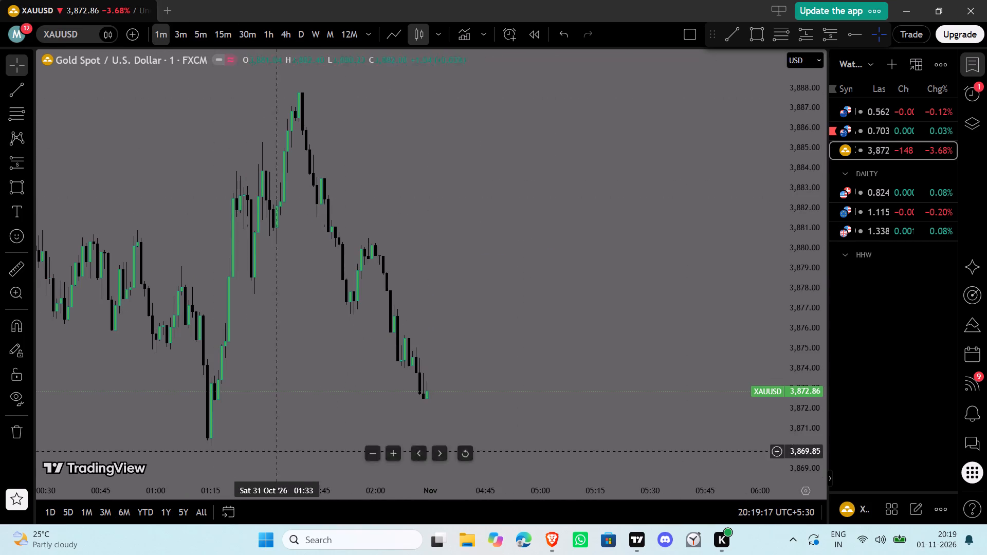
pyautogui.click(231, 513)
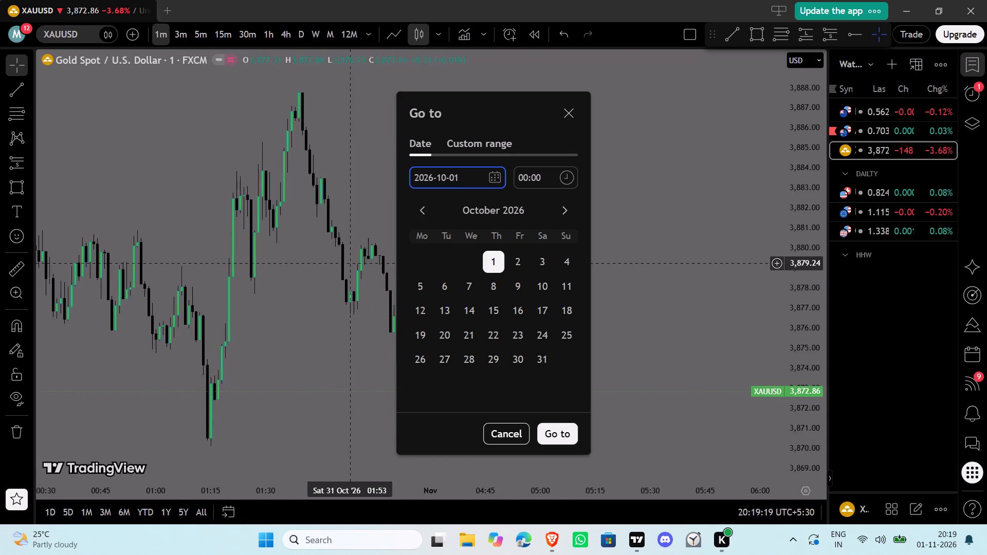
pyautogui.click(323, 263)
pyautogui.click(215, 40)
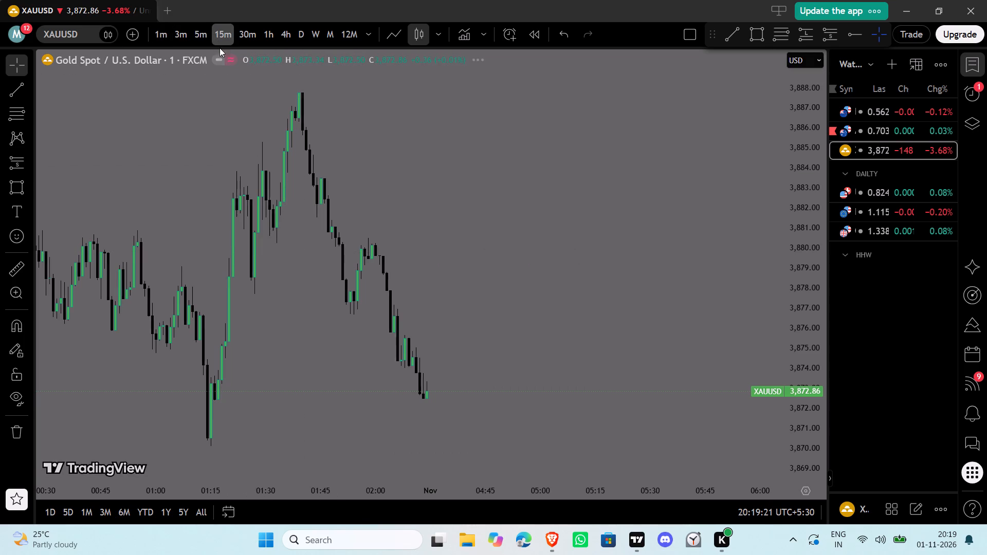
pyautogui.moveTo(277, 321); pyautogui.dragTo(724, 348)
pyautogui.moveTo(300, 421); pyautogui.dragTo(566, 315)
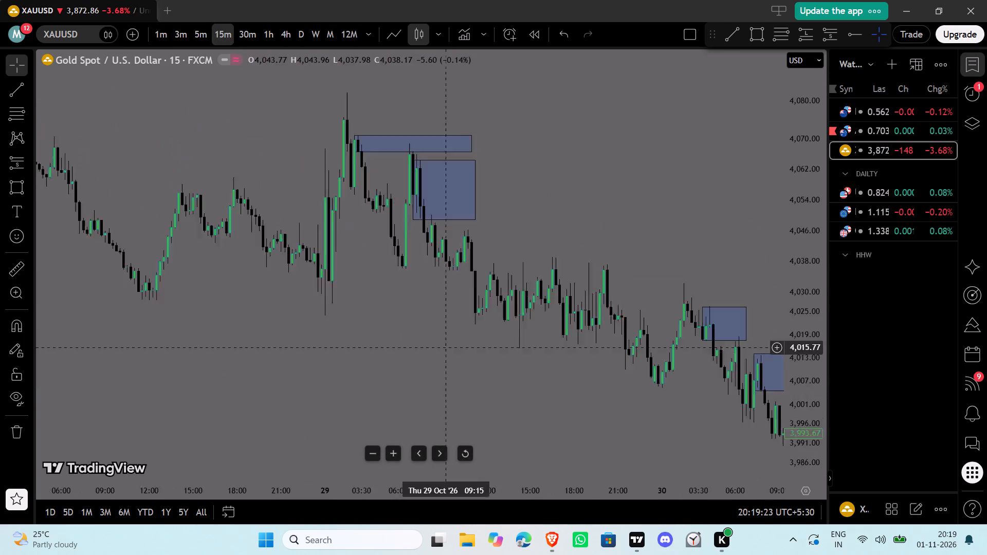
pyautogui.moveTo(566, 315); pyautogui.dragTo(583, 308)
pyautogui.moveTo(310, 337); pyautogui.dragTo(724, 346)
pyautogui.moveTo(331, 390); pyautogui.dragTo(366, 366)
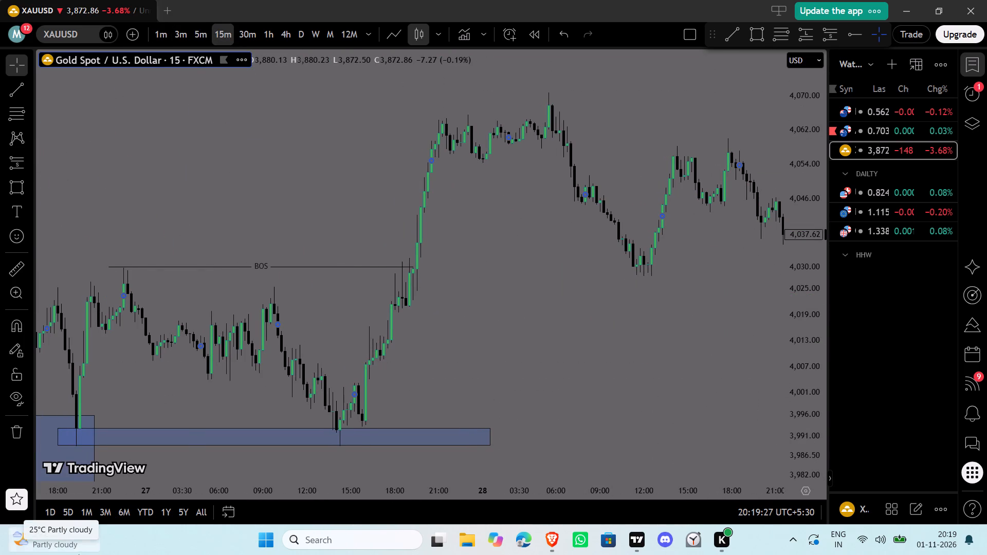
pyautogui.click(239, 208)
pyautogui.moveTo(224, 201); pyautogui.dragTo(449, 194)
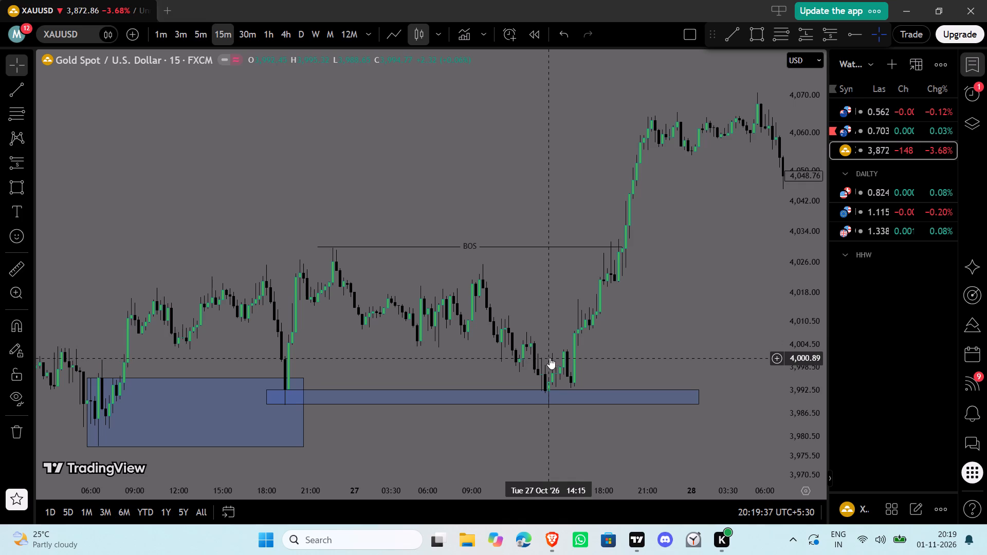
pyautogui.moveTo(642, 147); pyautogui.dragTo(764, 63)
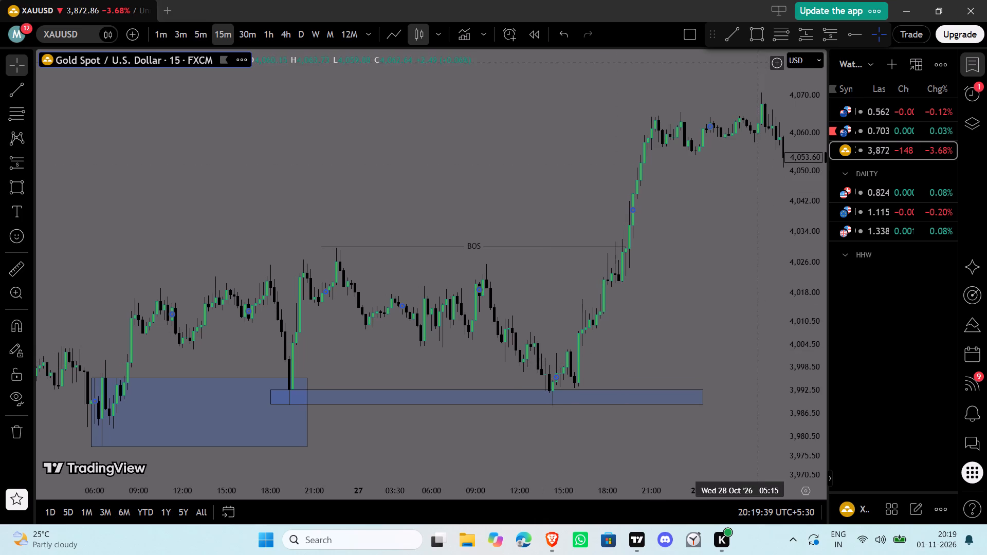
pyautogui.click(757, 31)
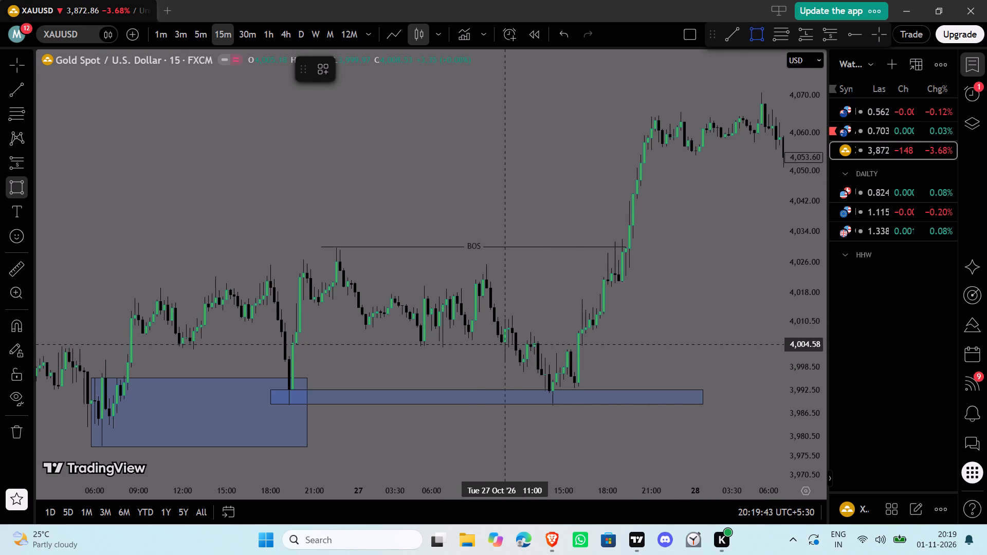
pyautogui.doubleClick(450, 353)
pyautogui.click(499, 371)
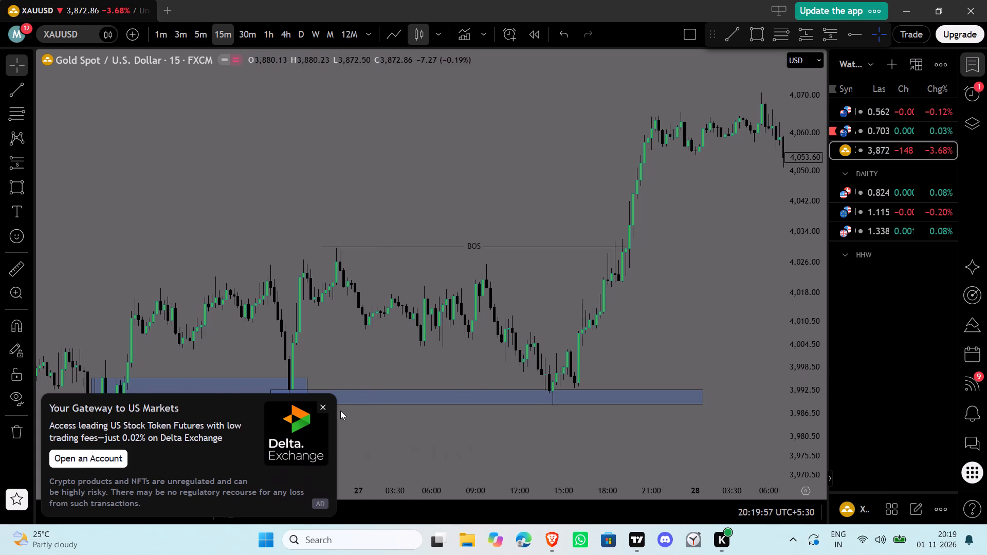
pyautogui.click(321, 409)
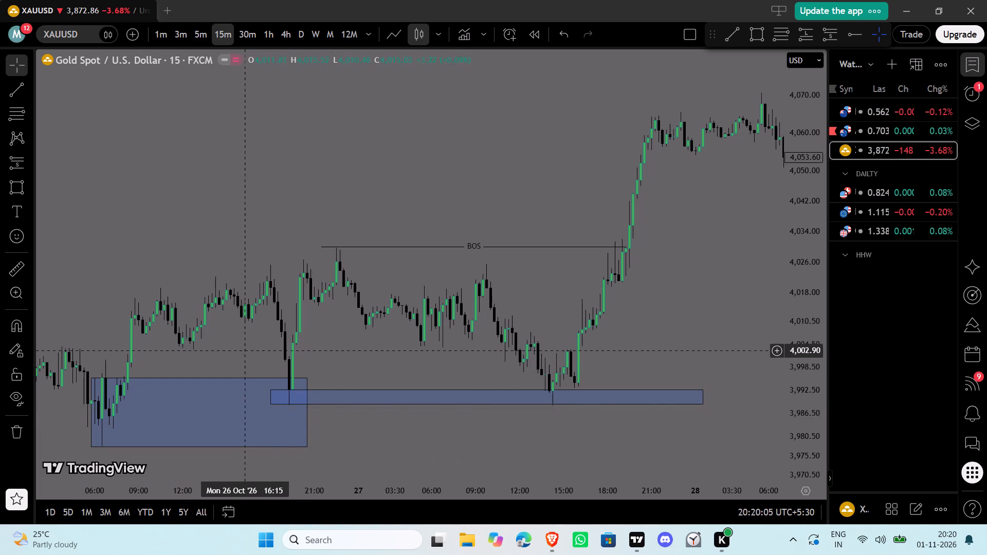
# Examine earlier XAUUSD 15-minute price history around the marked 26–28 October zones and break of structure.
pyautogui.moveTo(241, 347); pyautogui.dragTo(922, 321)
pyautogui.moveTo(463, 493); pyautogui.dragTo(773, 486)
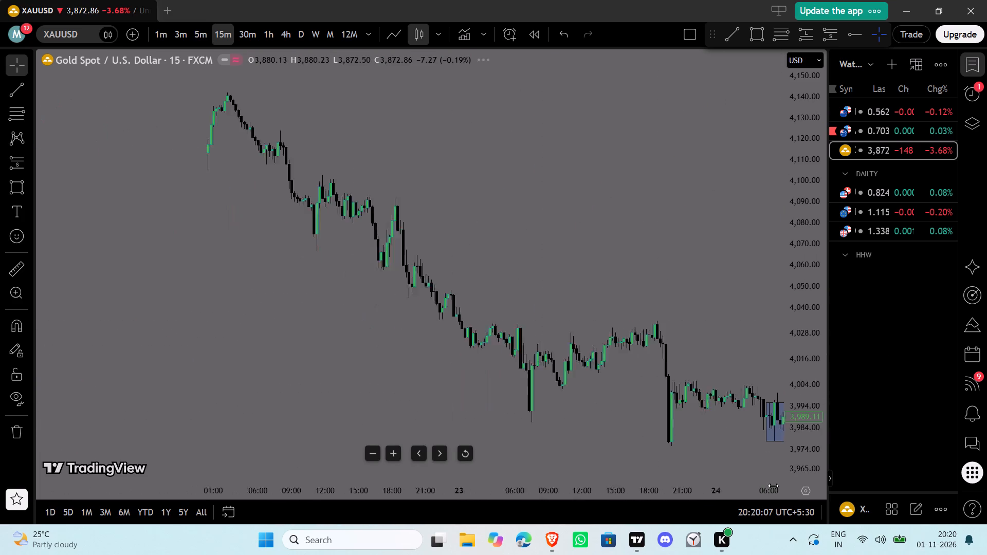
pyautogui.moveTo(773, 486); pyautogui.dragTo(829, 486)
pyautogui.moveTo(647, 261); pyautogui.dragTo(890, 320)
pyautogui.rightClick(498, 244)
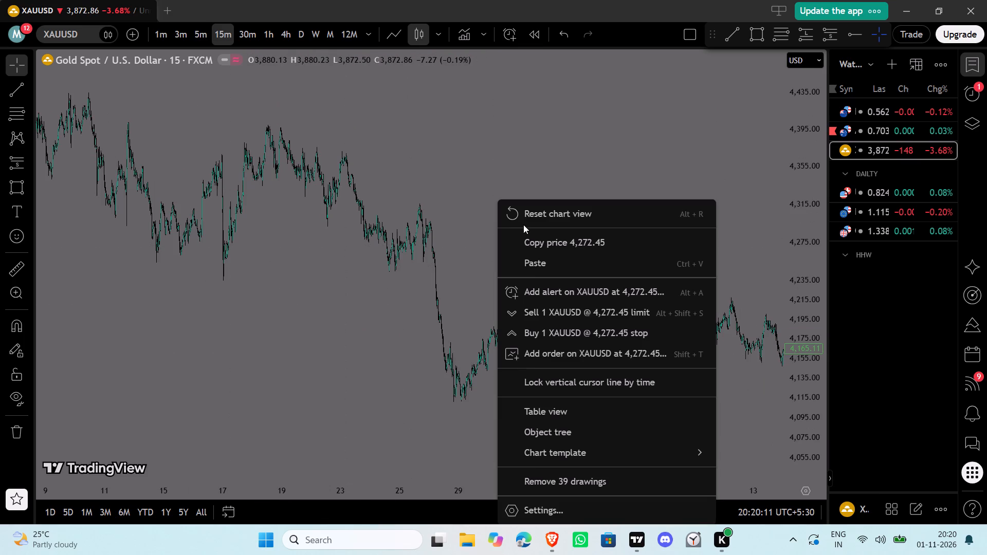
pyautogui.click(523, 225)
pyautogui.click(527, 216)
pyautogui.moveTo(309, 290); pyautogui.dragTo(986, 373)
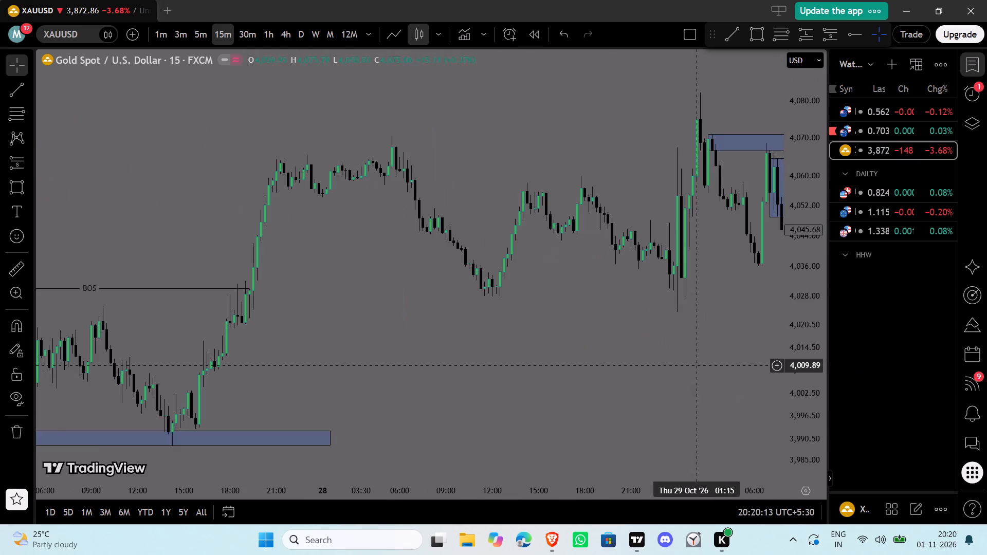
pyautogui.moveTo(605, 357); pyautogui.dragTo(851, 361)
pyautogui.moveTo(540, 318); pyautogui.dragTo(592, 330)
pyautogui.moveTo(303, 387); pyautogui.dragTo(302, 387)
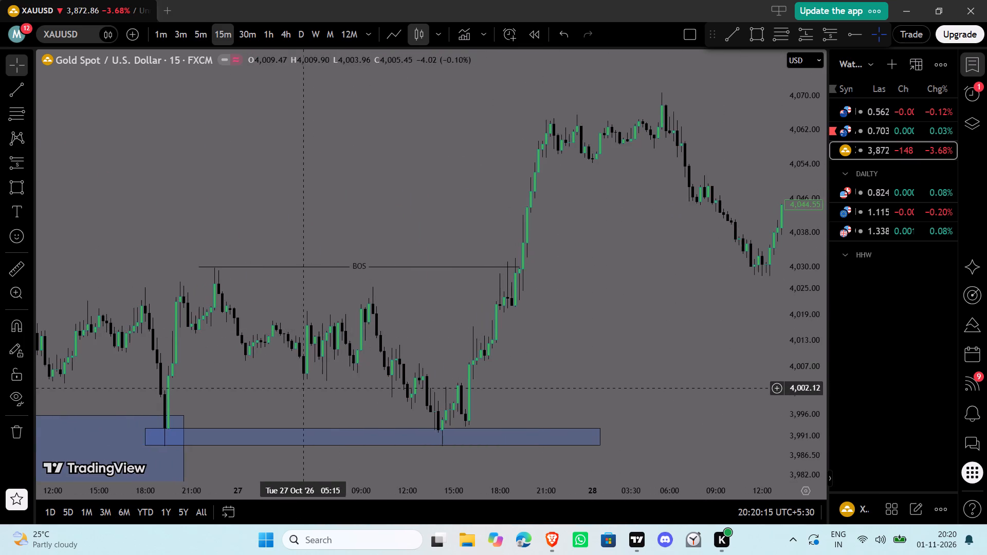
pyautogui.moveTo(302, 387); pyautogui.dragTo(581, 390)
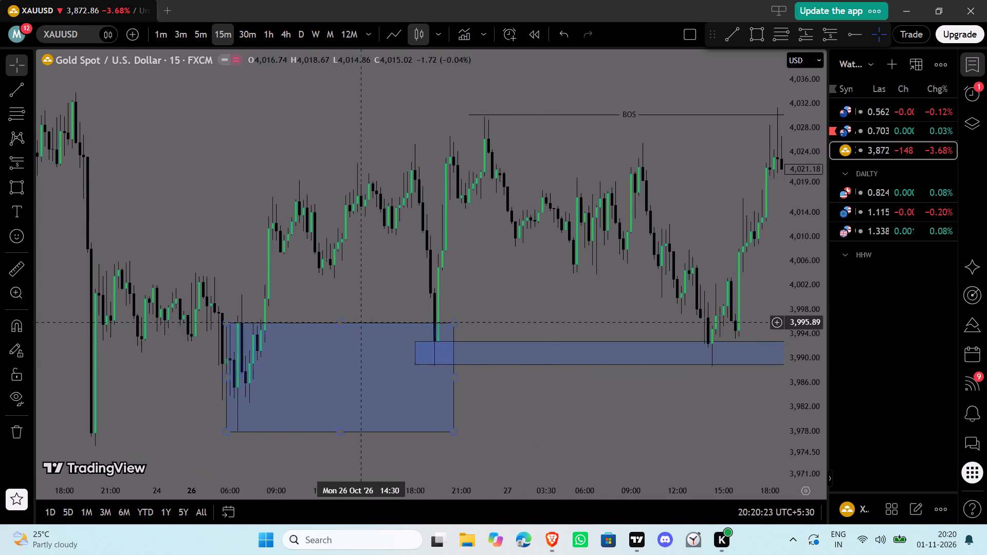
pyautogui.moveTo(547, 318); pyautogui.dragTo(218, 340)
pyautogui.moveTo(561, 316); pyautogui.dragTo(471, 341)
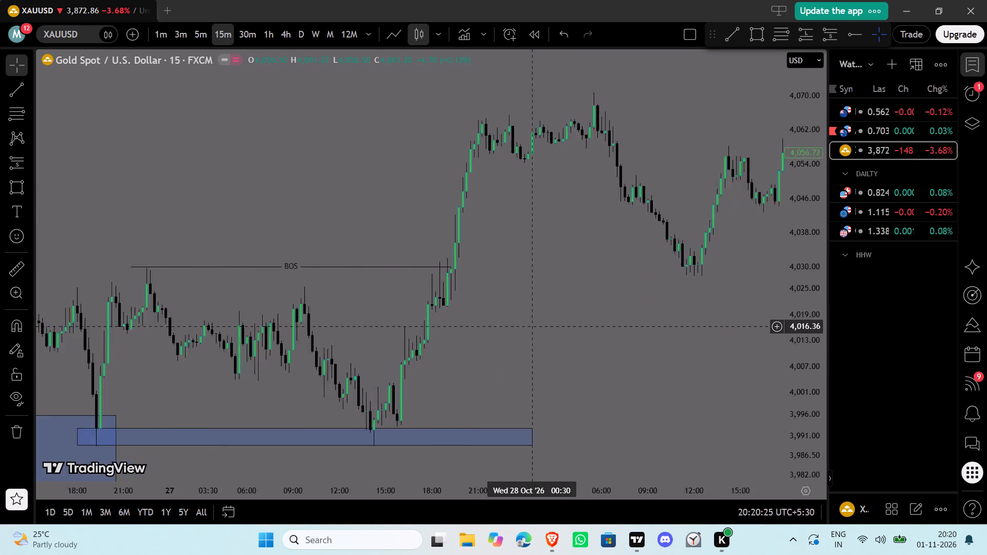
pyautogui.moveTo(471, 341); pyautogui.dragTo(360, 343)
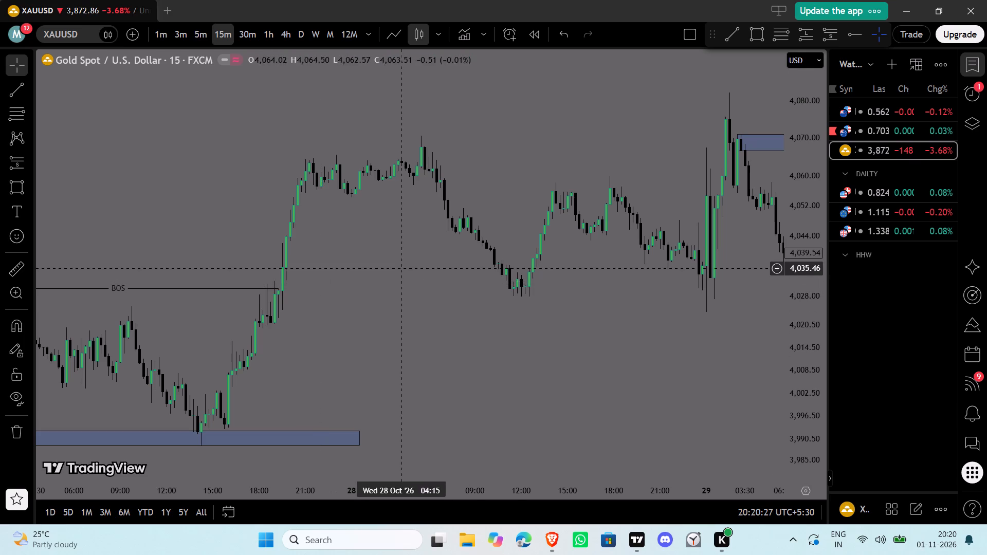
# On the XAUUSD 15-minute chart, draw a rectangle zone from 4,020.71 to 4,032.23, spanning 27 October 18:00 to about 28 October 18:15.
pyautogui.click(761, 32)
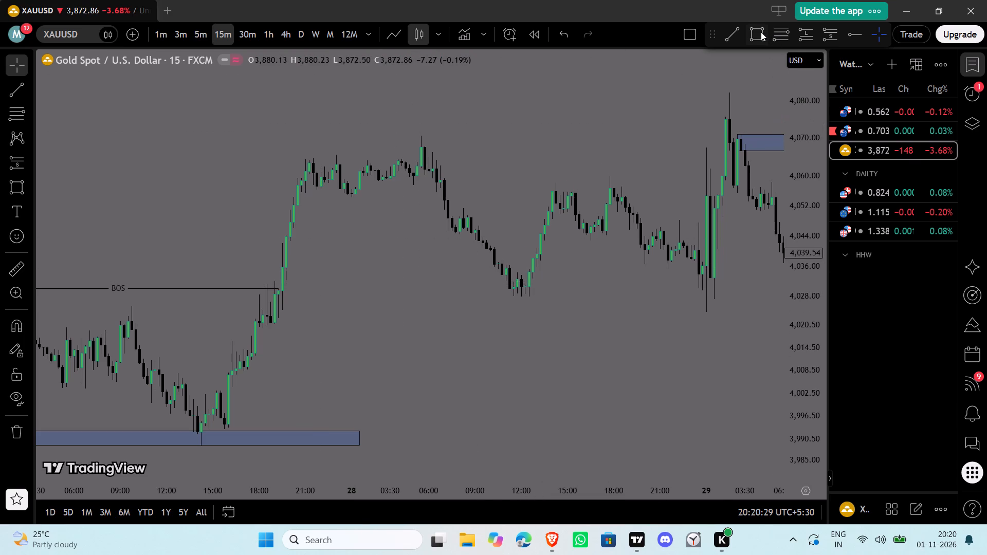
pyautogui.click(259, 324)
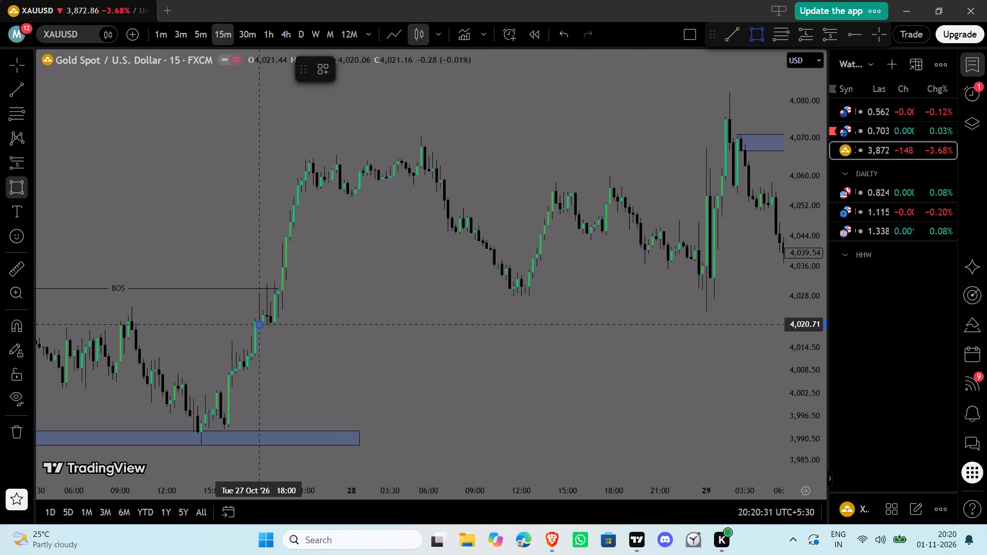
pyautogui.click(444, 281)
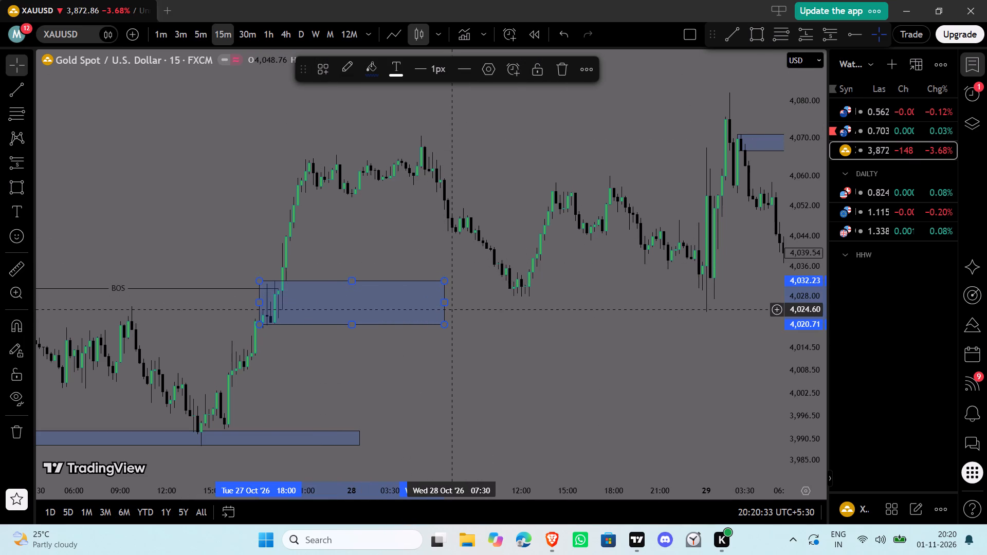
pyautogui.moveTo(445, 305); pyautogui.dragTo(623, 300)
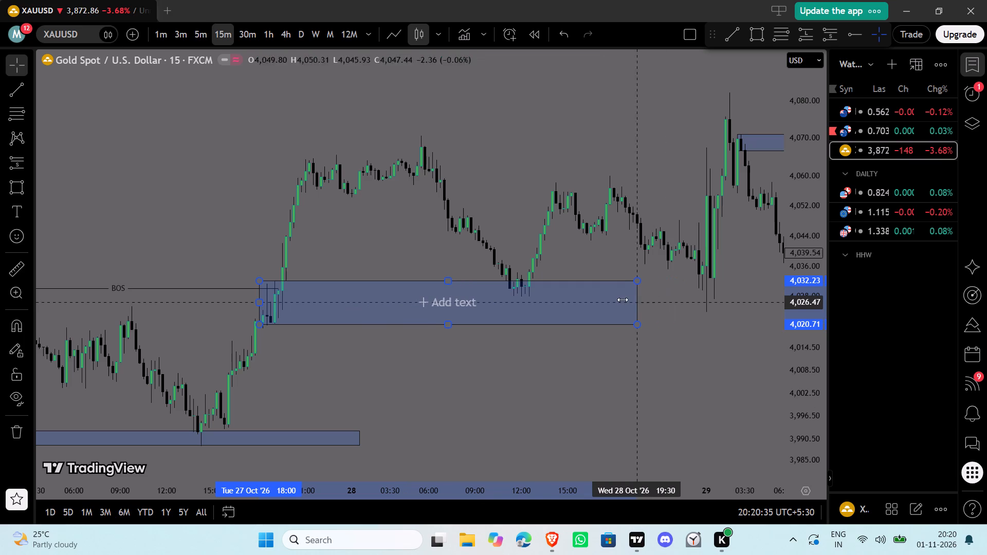
pyautogui.moveTo(623, 300); pyautogui.dragTo(617, 300)
pyautogui.click(494, 405)
# Draw a second XAUUSD rectangle zone from 4,028.19 to 4,035.50, spanning 28 October 11:30 to 29 October 04:00.
pyautogui.moveTo(491, 406); pyautogui.dragTo(273, 402)
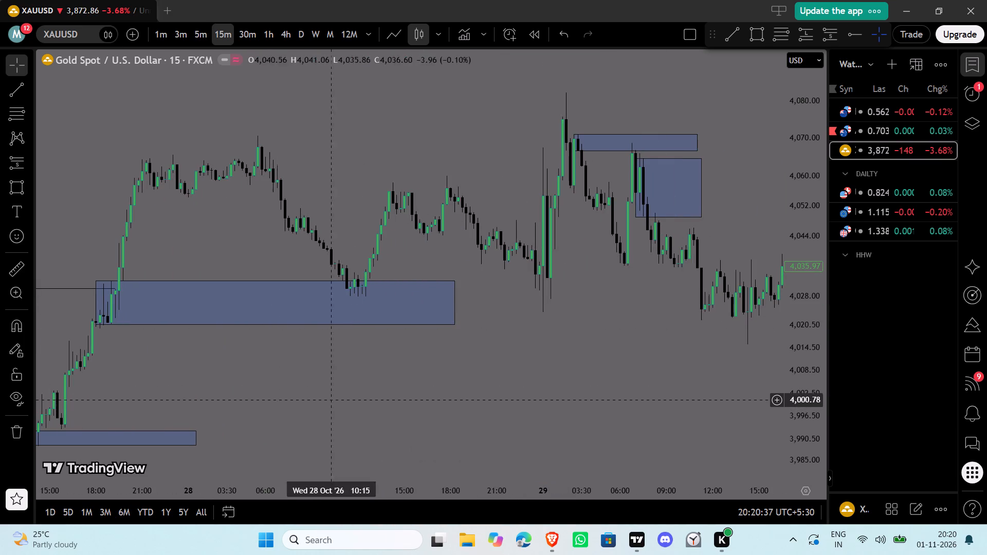
pyautogui.moveTo(358, 383); pyautogui.dragTo(257, 387)
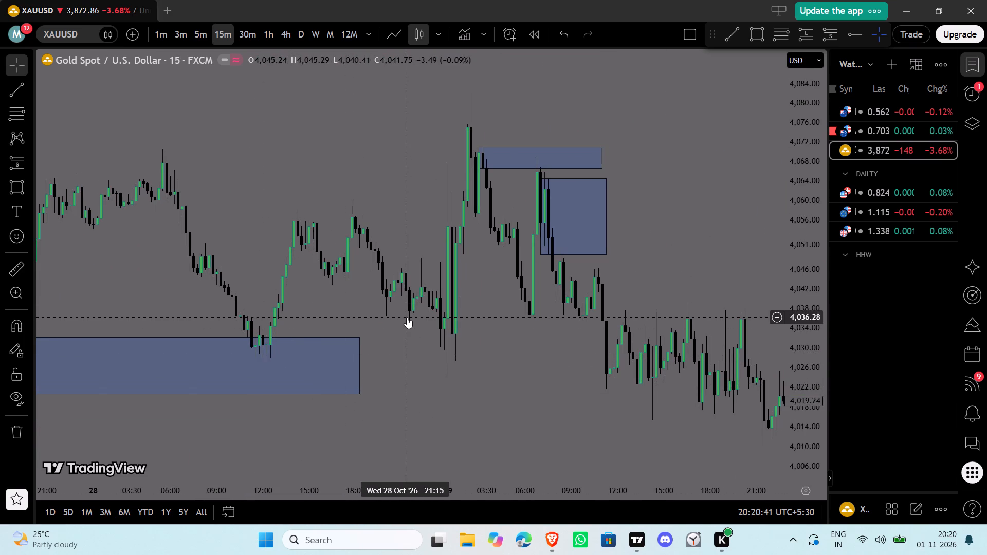
pyautogui.click(762, 32)
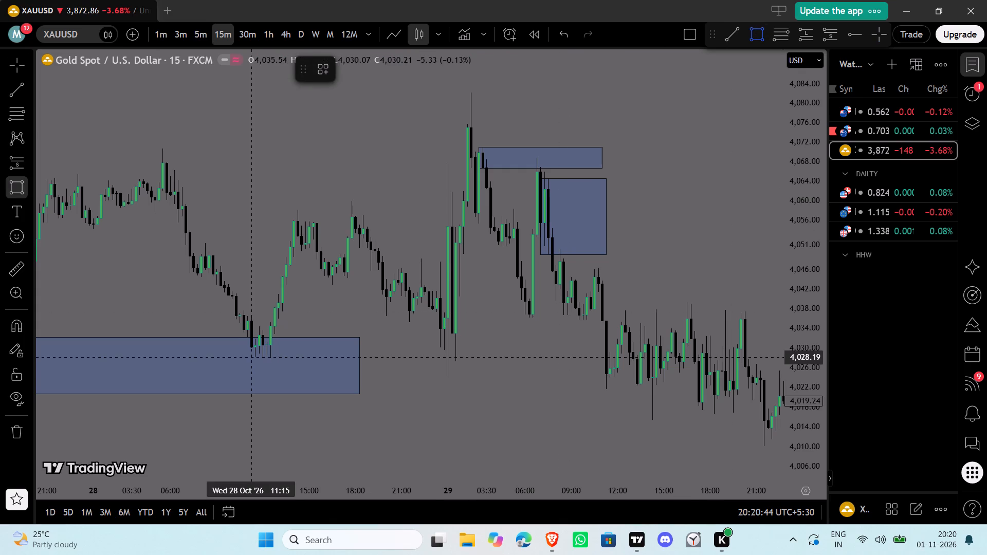
pyautogui.click(254, 357)
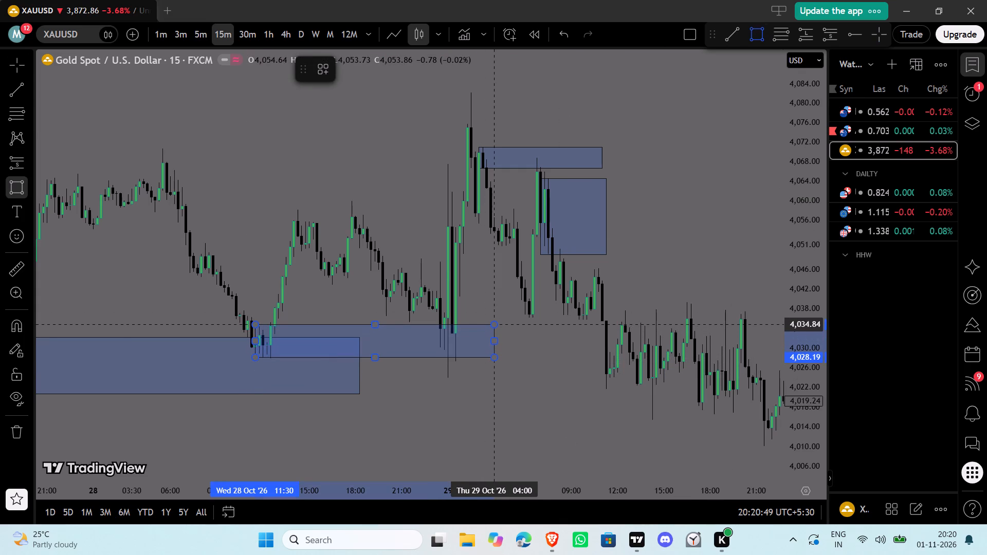
pyautogui.click(495, 321)
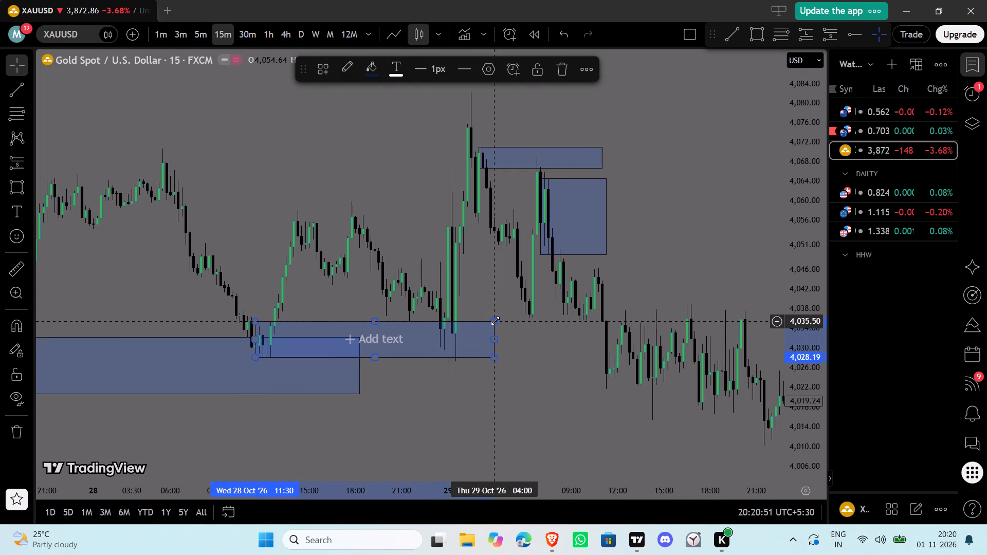
pyautogui.click(552, 433)
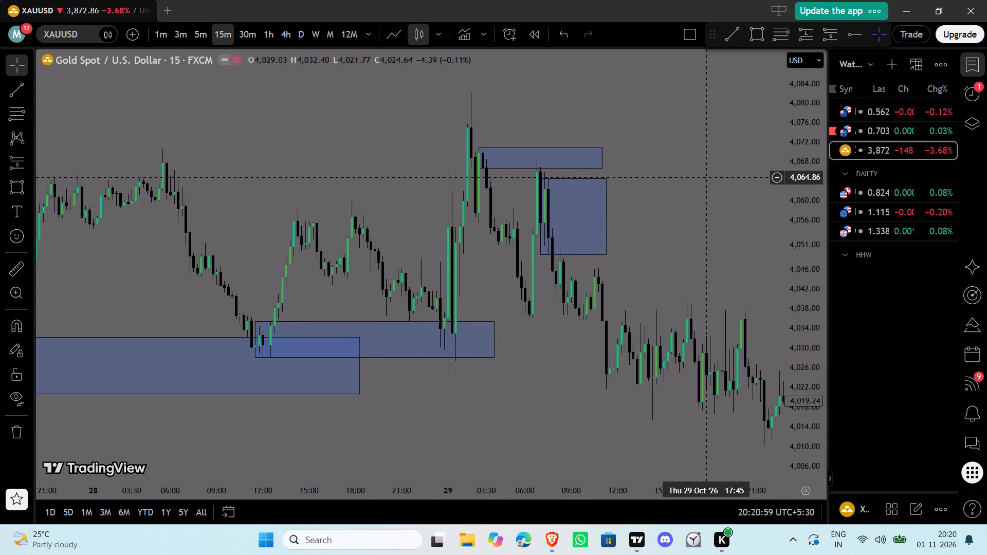
# Draw a XAUUSD rectangle zone from about 4,019 to 4,026, spanning 29 October 20:15 to about 00:00 on 30 October.
pyautogui.moveTo(697, 204); pyautogui.dragTo(641, 140)
pyautogui.moveTo(659, 206); pyautogui.dragTo(470, 170)
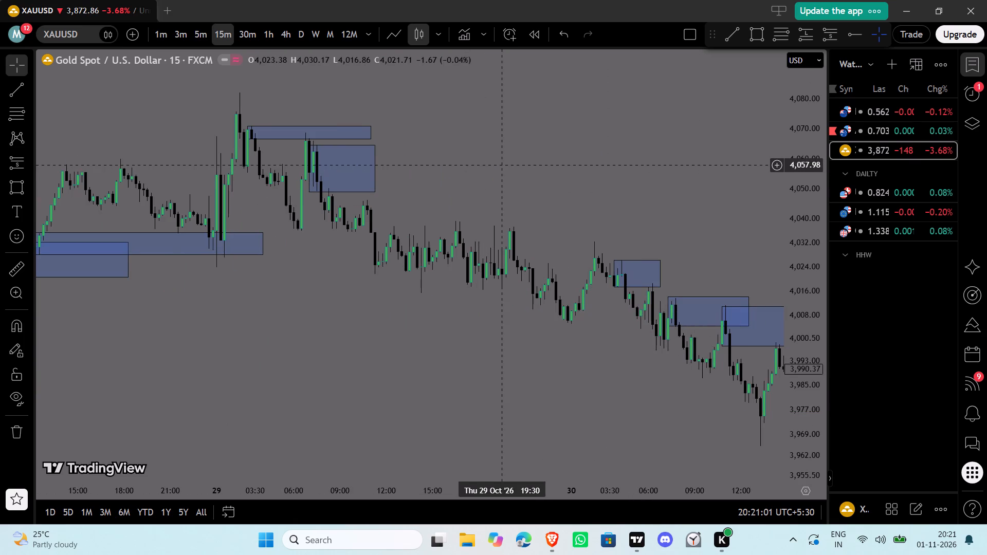
pyautogui.moveTo(316, 252); pyautogui.dragTo(704, 289)
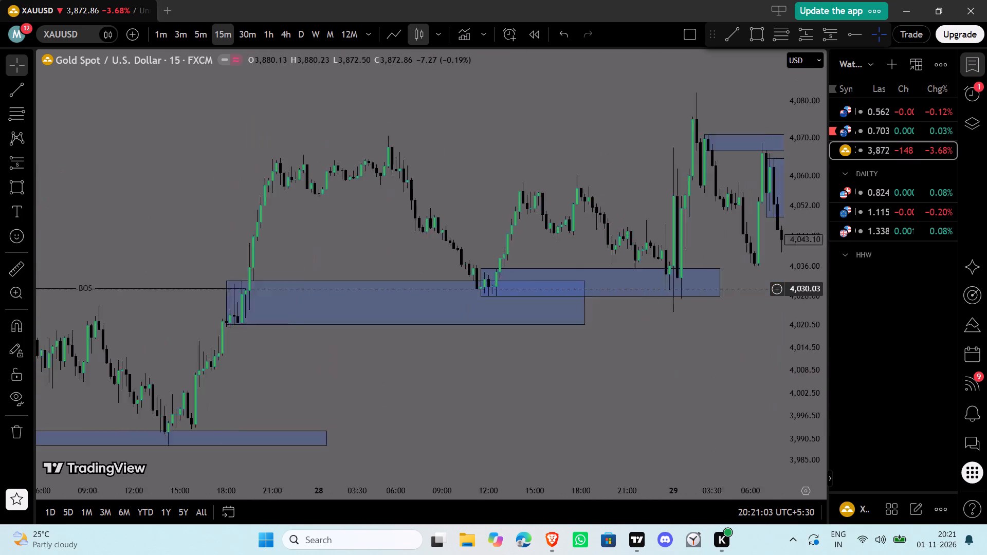
pyautogui.moveTo(704, 289); pyautogui.dragTo(351, 289)
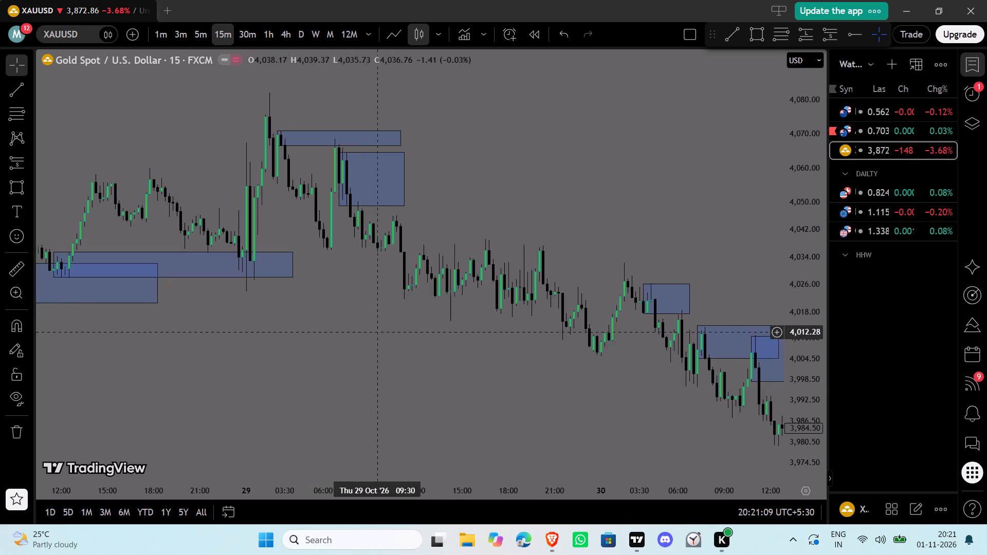
pyautogui.moveTo(647, 358); pyautogui.dragTo(555, 354)
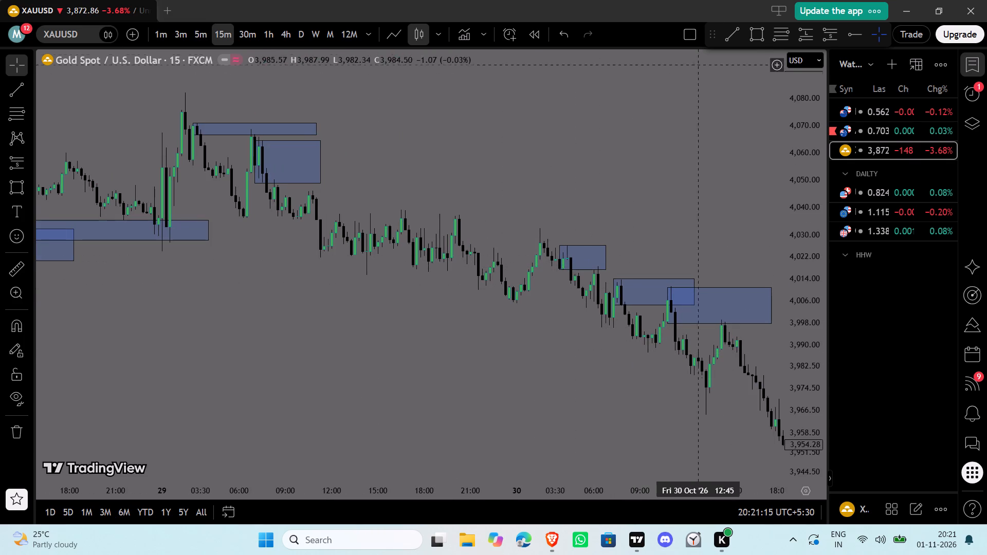
pyautogui.click(761, 30)
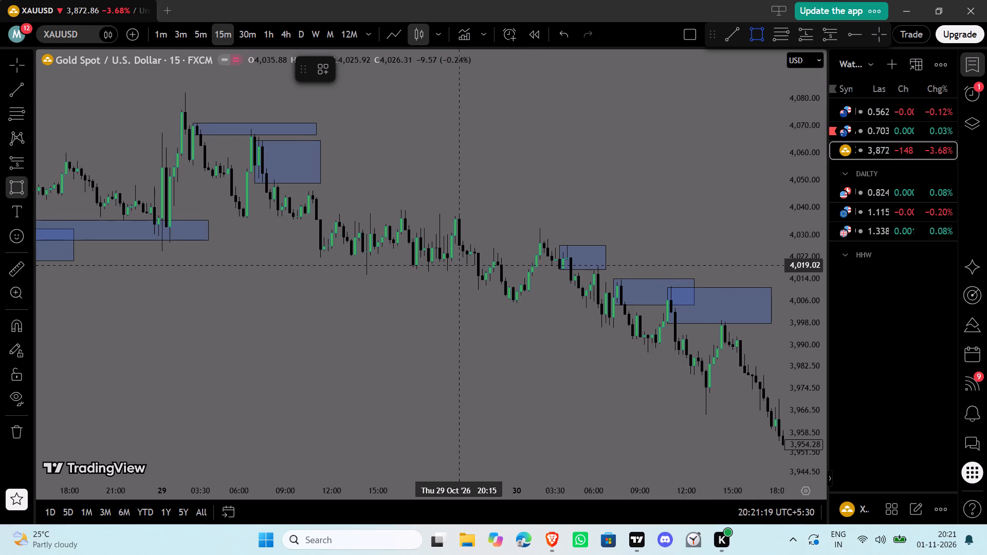
pyautogui.click(460, 265)
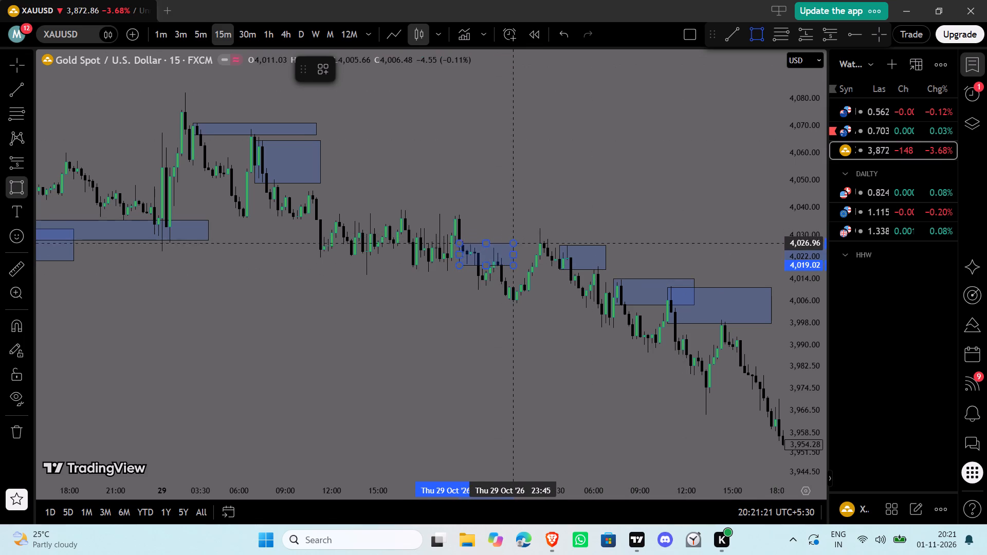
pyautogui.click(518, 245)
pyautogui.click(490, 200)
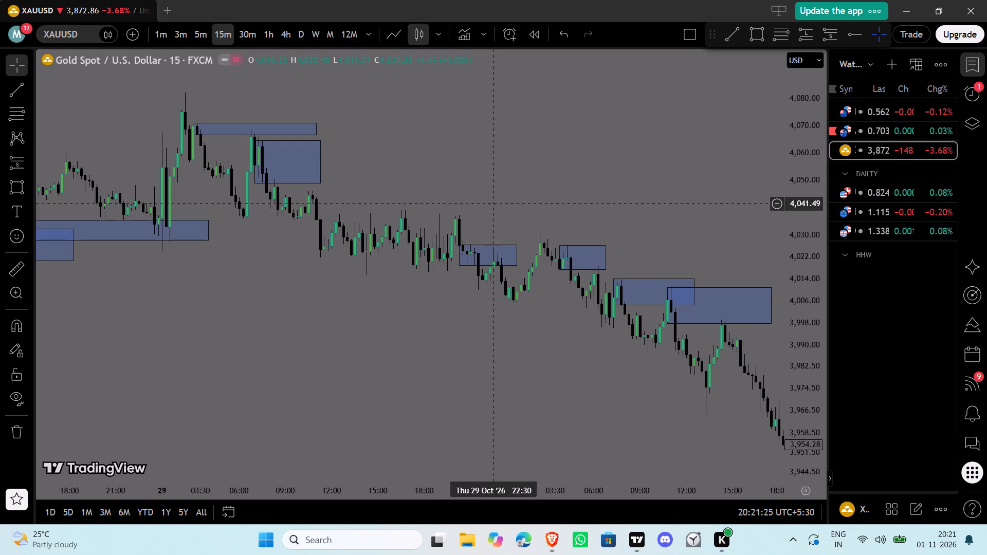
# On the XAUUSD 15-minute chart, draw a rectangle zone from 3,969.92 to 3,978.60, spanning 30 October 16:15 to 20:15.
pyautogui.moveTo(591, 208); pyautogui.dragTo(492, 183)
pyautogui.moveTo(558, 146); pyautogui.dragTo(501, 133)
pyautogui.moveTo(626, 176); pyautogui.dragTo(602, 166)
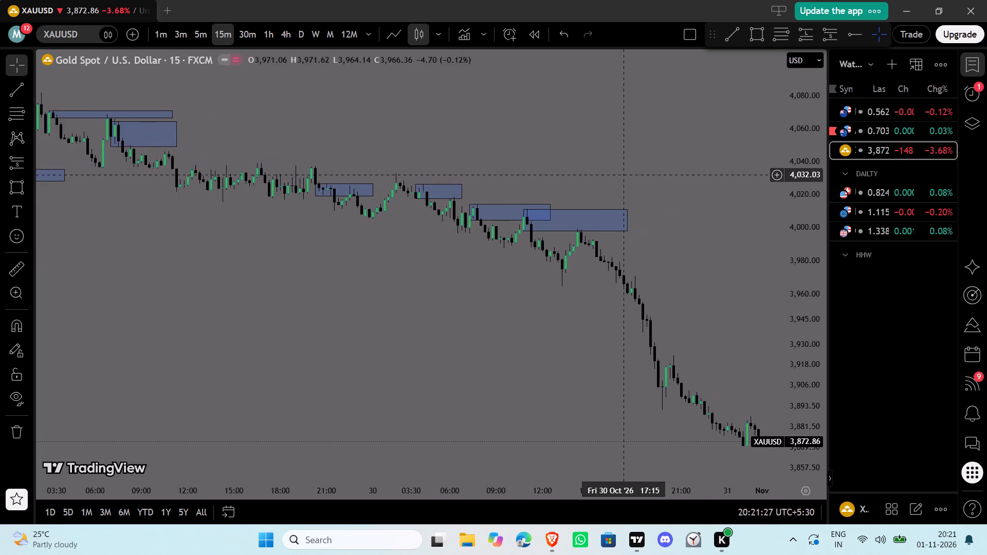
pyautogui.moveTo(602, 166); pyautogui.dragTo(569, 152)
pyautogui.moveTo(667, 174); pyautogui.dragTo(637, 168)
pyautogui.moveTo(646, 168); pyautogui.dragTo(590, 163)
pyautogui.moveTo(729, 188); pyautogui.dragTo(706, 189)
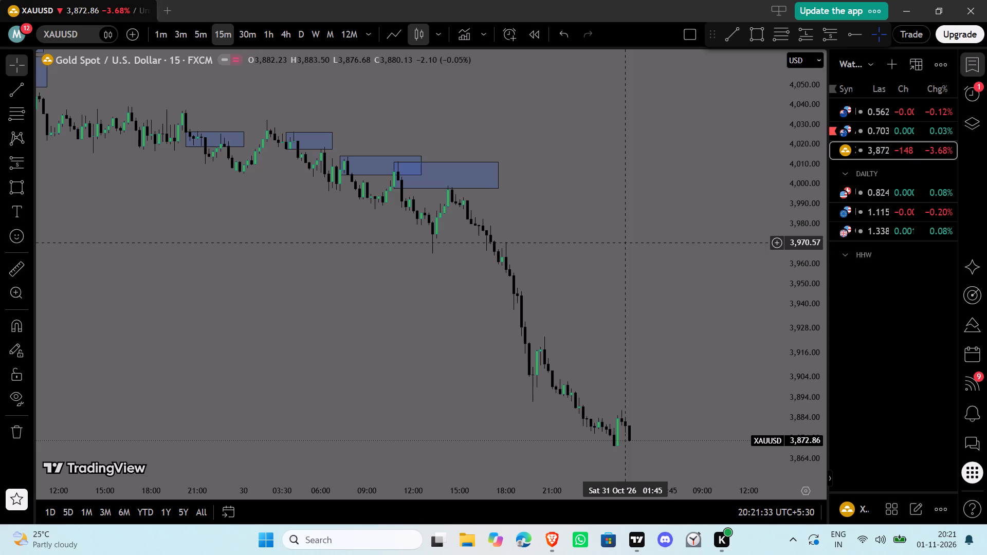
pyautogui.click(746, 39)
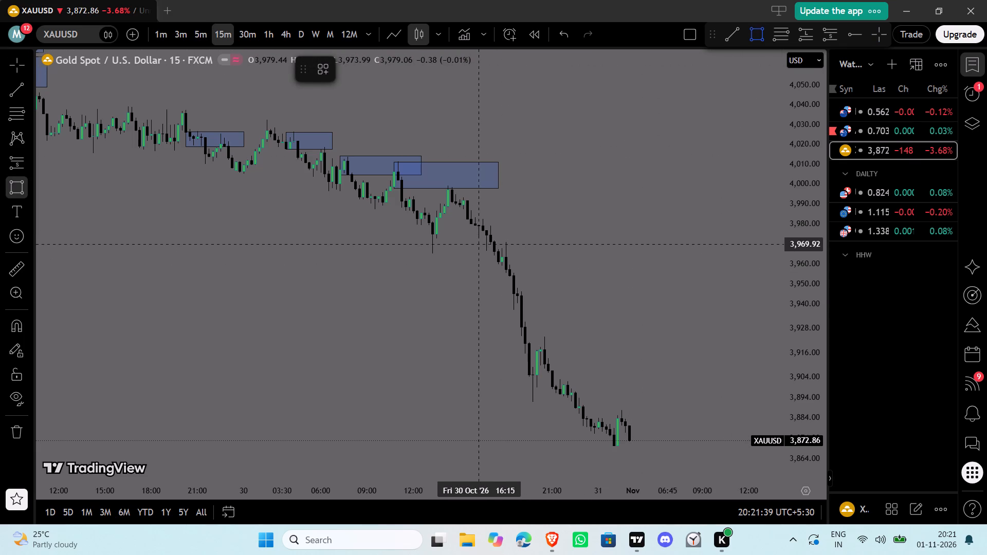
pyautogui.click(480, 244)
pyautogui.click(540, 227)
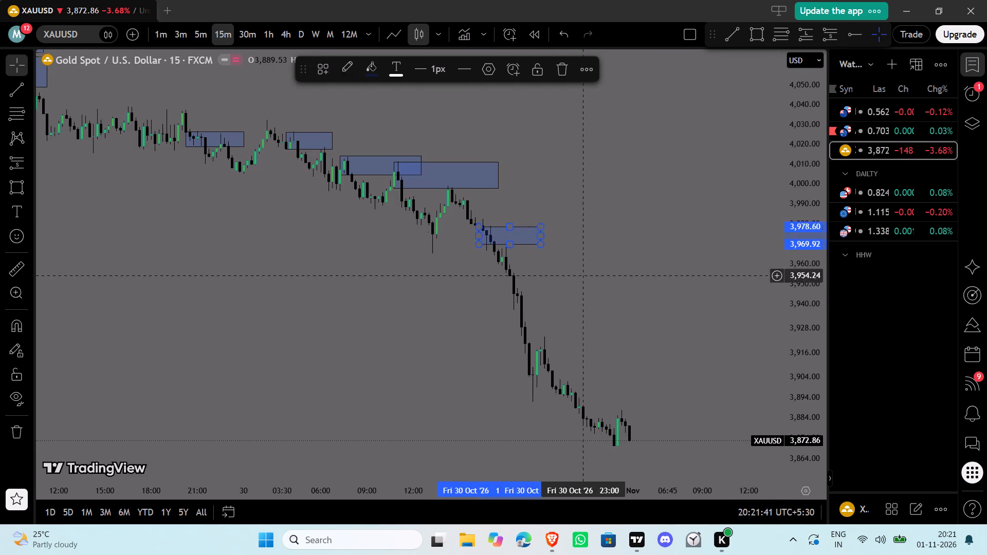
pyautogui.click(587, 304)
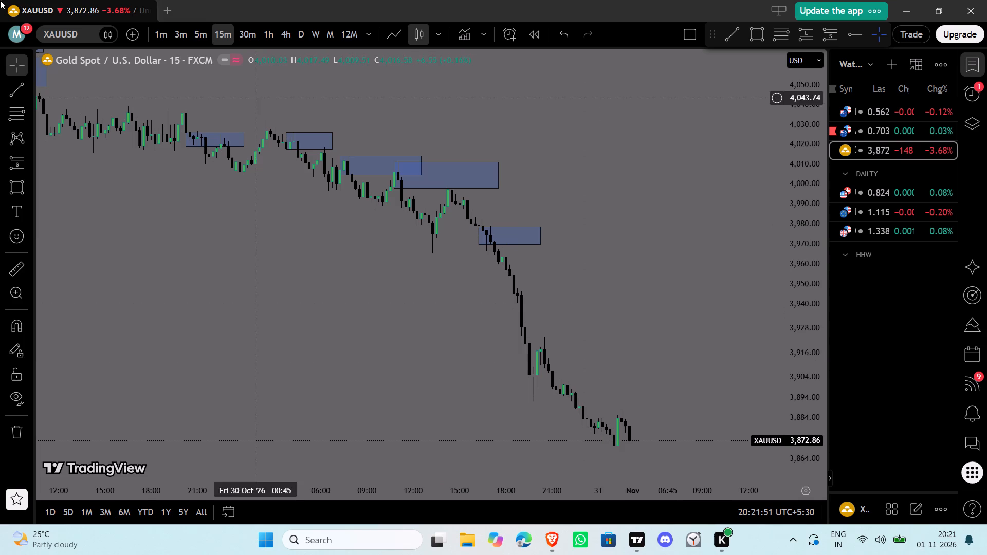
# Apply the 15M drawing template to the 30 October XAUUSD zones at 3,969.92–3,978.60 and 3,997.97–4,011.01.
pyautogui.click(155, 32)
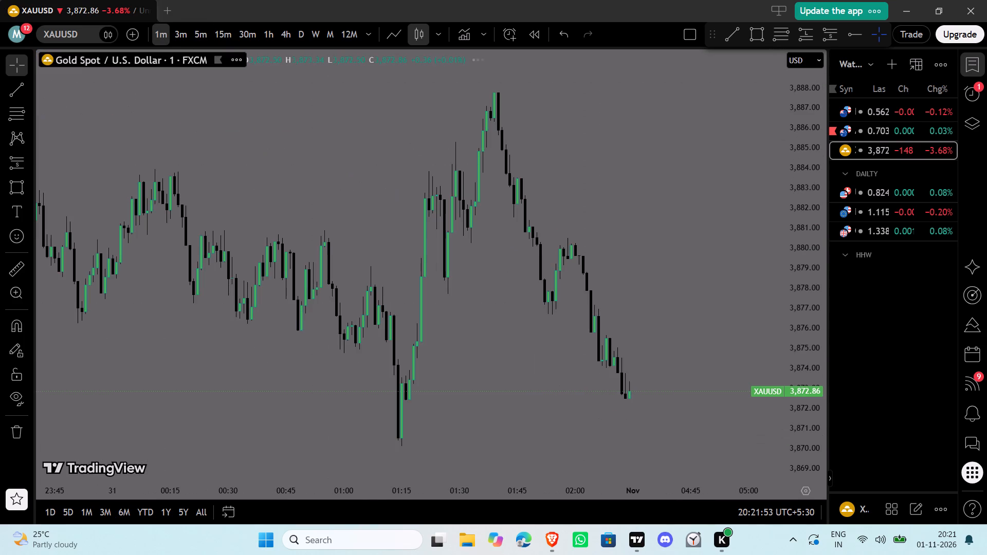
pyautogui.click(220, 46)
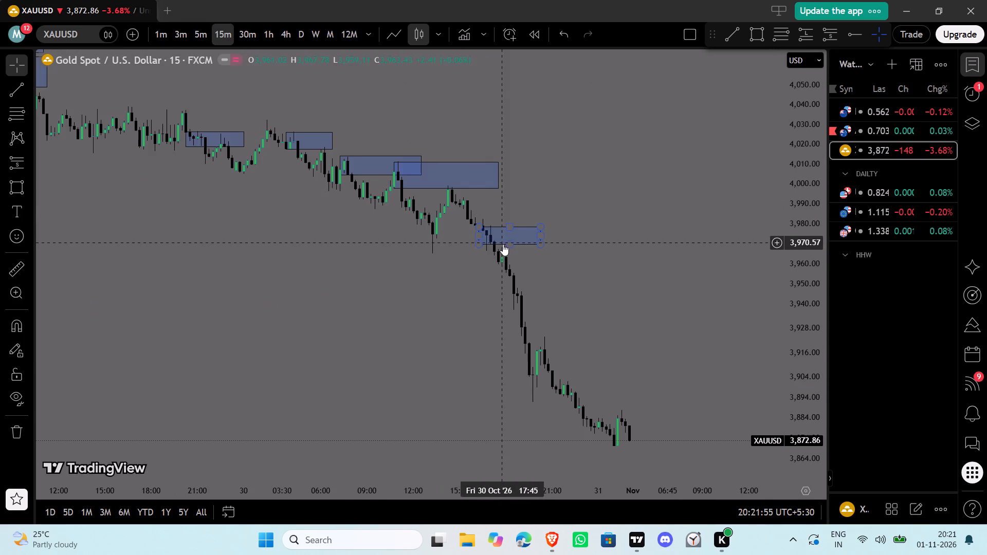
pyautogui.click(504, 245)
pyautogui.click(316, 64)
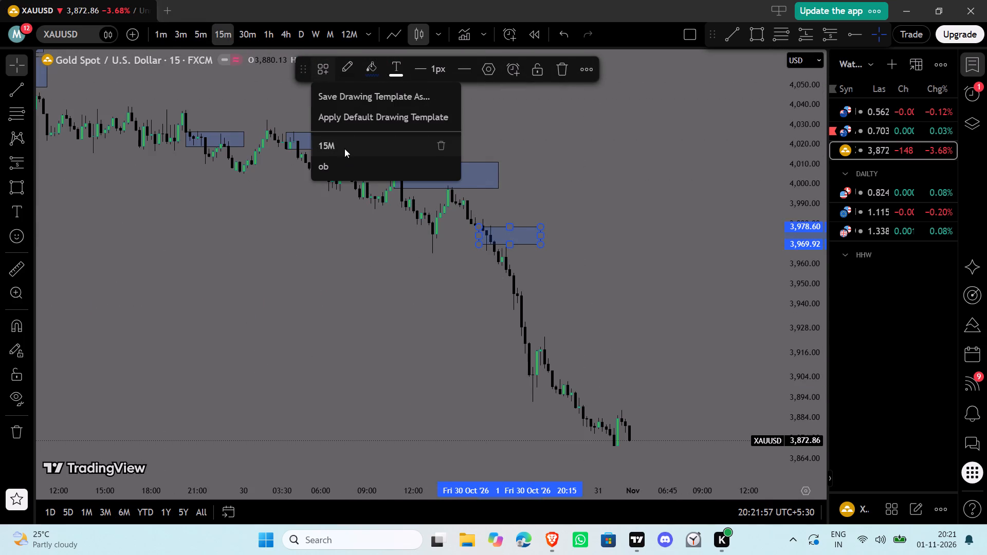
pyautogui.click(344, 149)
pyautogui.click(438, 188)
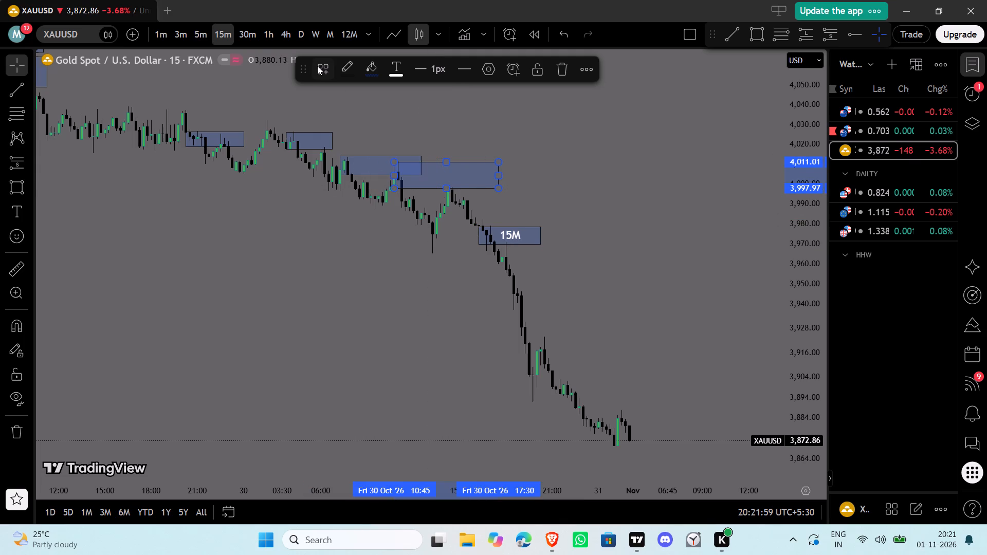
pyautogui.click(317, 66)
pyautogui.click(349, 142)
# Apply the 15M drawing template to the XAUUSD zones at 4,017.55–4,026.28 on 30 October and 4,019.02–4,026.50 from 29 October.
pyautogui.click(303, 149)
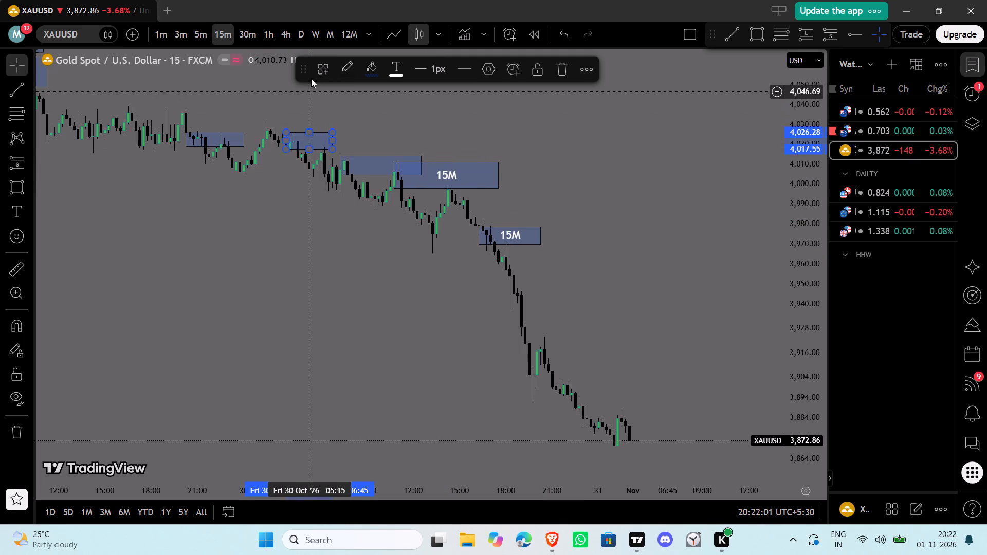
pyautogui.click(314, 67)
pyautogui.click(339, 144)
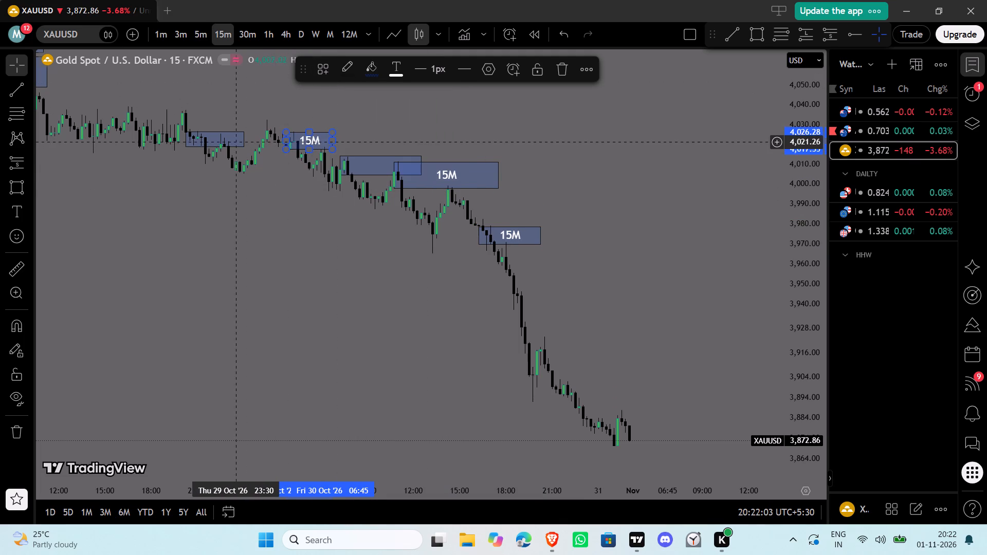
pyautogui.click(245, 145)
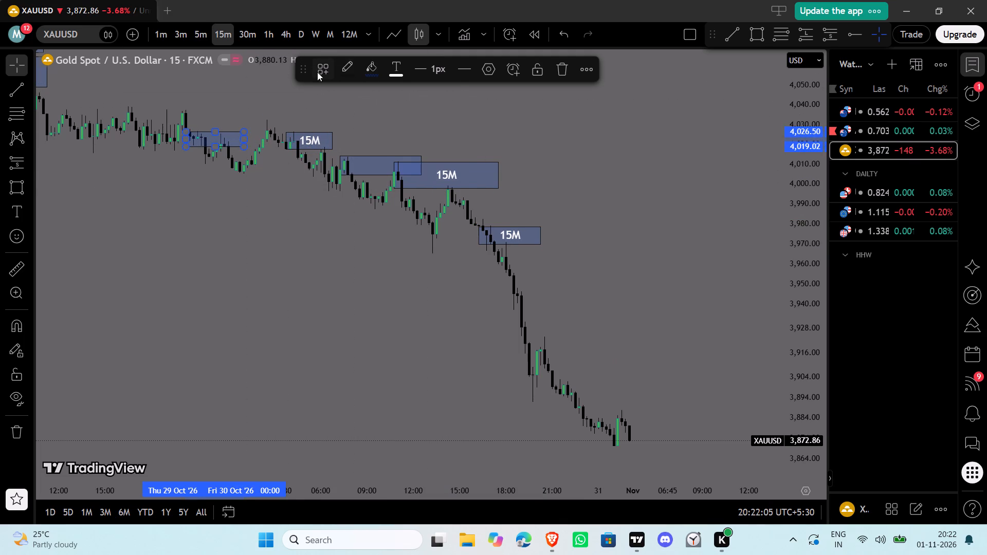
pyautogui.click(317, 72)
pyautogui.click(371, 144)
# Apply the 15M drawing template to the 29 October XAUUSD zones at 4,049.04–4,064.63 and 4,066.67–4,071.09.
pyautogui.moveTo(259, 203); pyautogui.dragTo(688, 272)
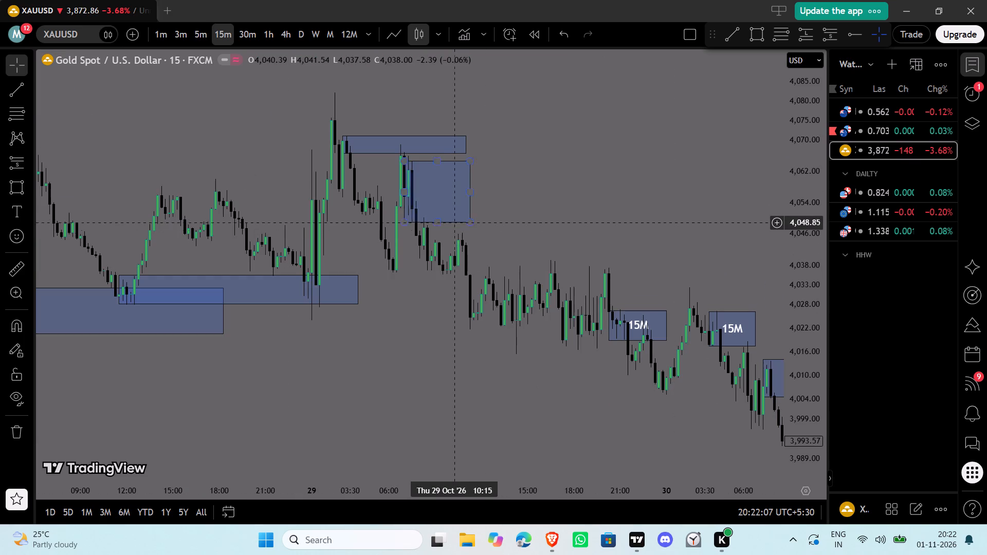
pyautogui.click(454, 218)
pyautogui.click(459, 224)
pyautogui.click(456, 222)
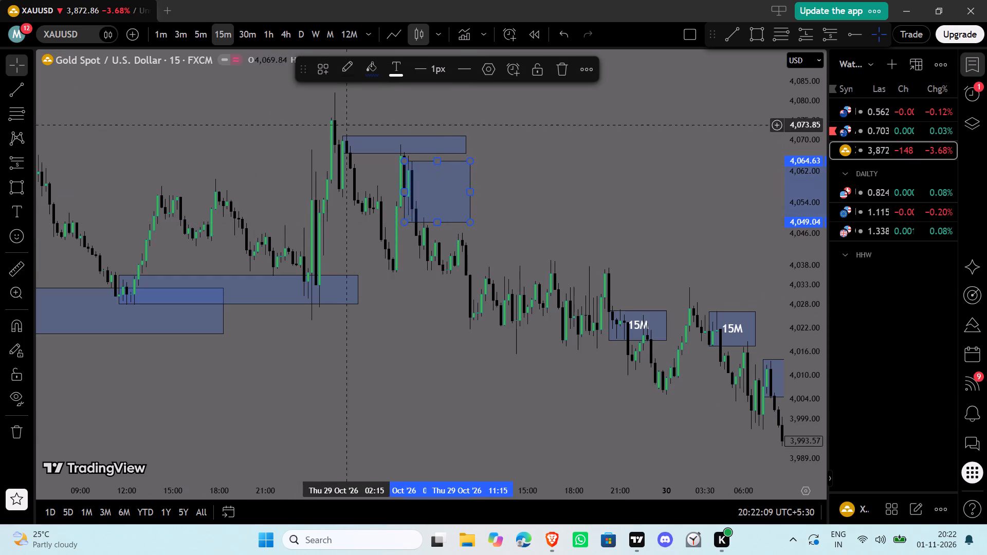
pyautogui.click(319, 72)
pyautogui.click(336, 140)
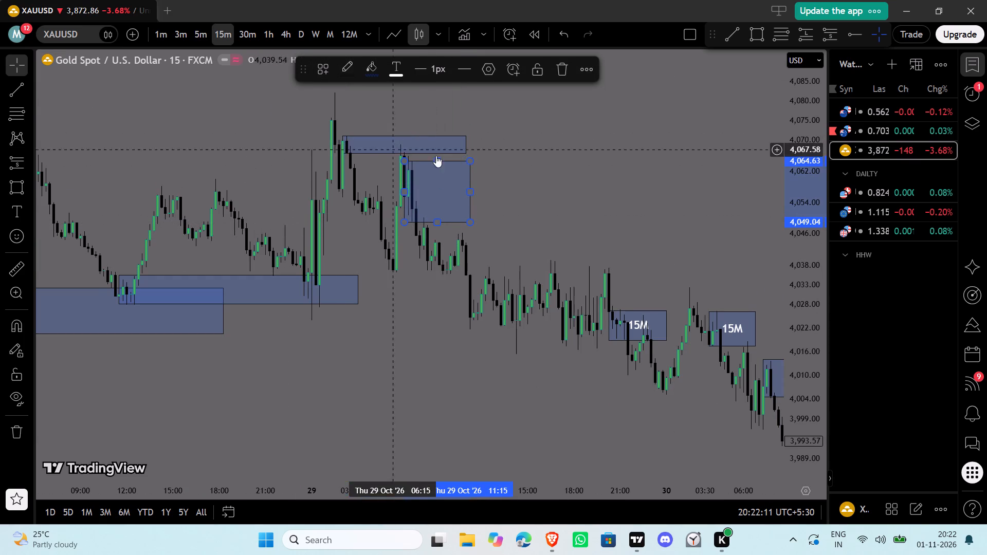
pyautogui.click(430, 150)
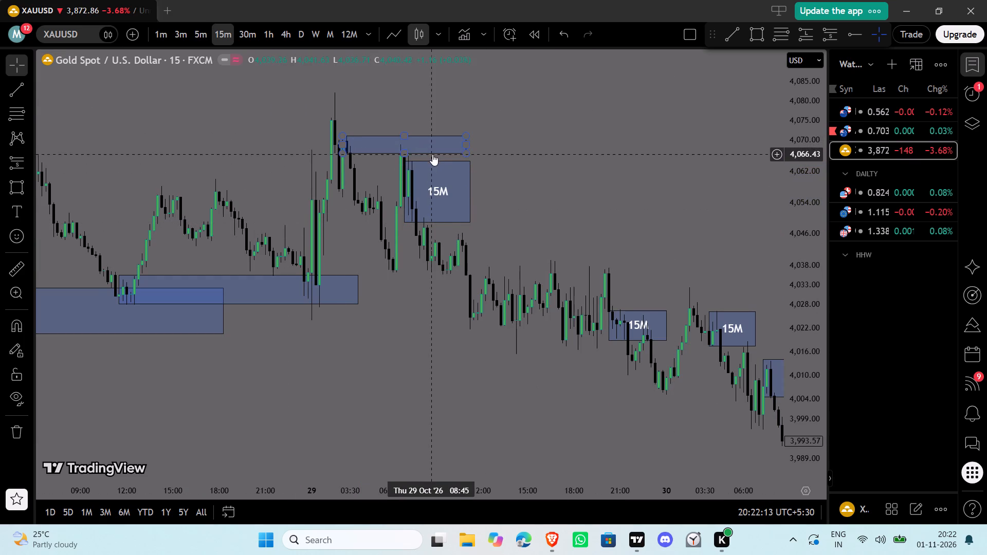
pyautogui.click(432, 154)
pyautogui.click(320, 71)
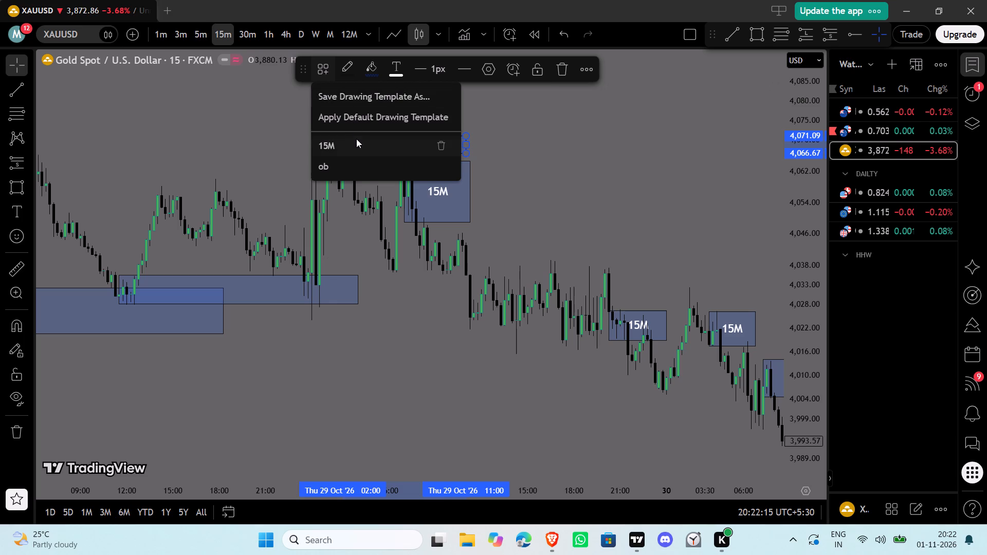
pyautogui.click(356, 144)
pyautogui.click(625, 200)
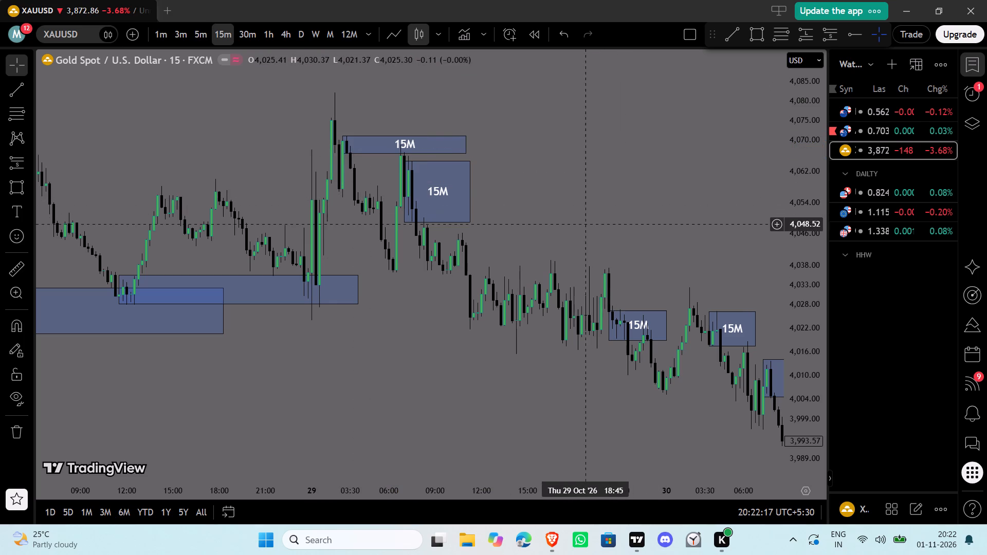
# Apply the 15M drawing template to the XAUUSD zones at 4,028.19–4,035.50 from 28 October and 4,020.71–4,032.23 from 27 October.
pyautogui.moveTo(577, 198); pyautogui.dragTo(683, 197)
pyautogui.moveTo(667, 255); pyautogui.dragTo(742, 262)
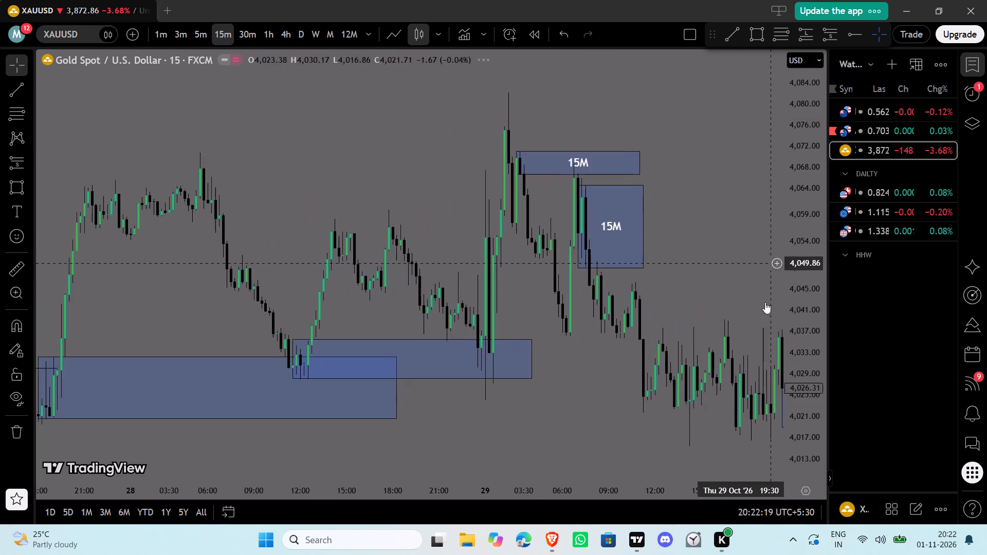
pyautogui.moveTo(583, 432); pyautogui.dragTo(744, 435)
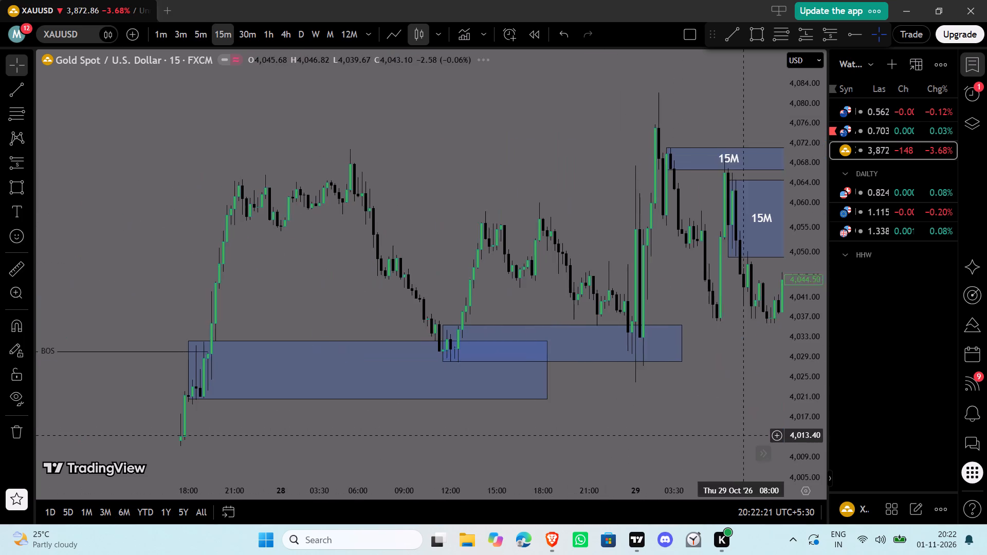
pyautogui.click(567, 297)
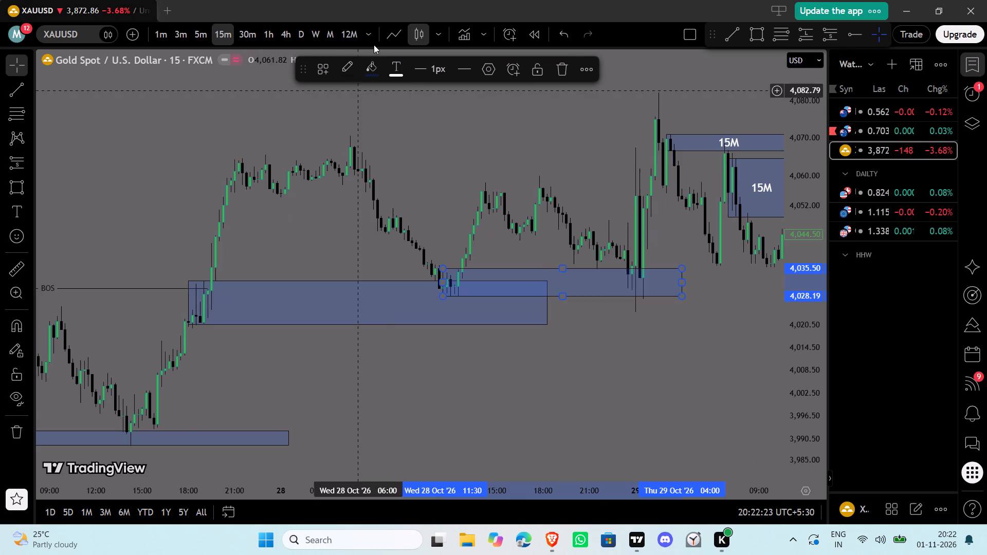
pyautogui.click(317, 65)
pyautogui.click(357, 144)
pyautogui.click(349, 176)
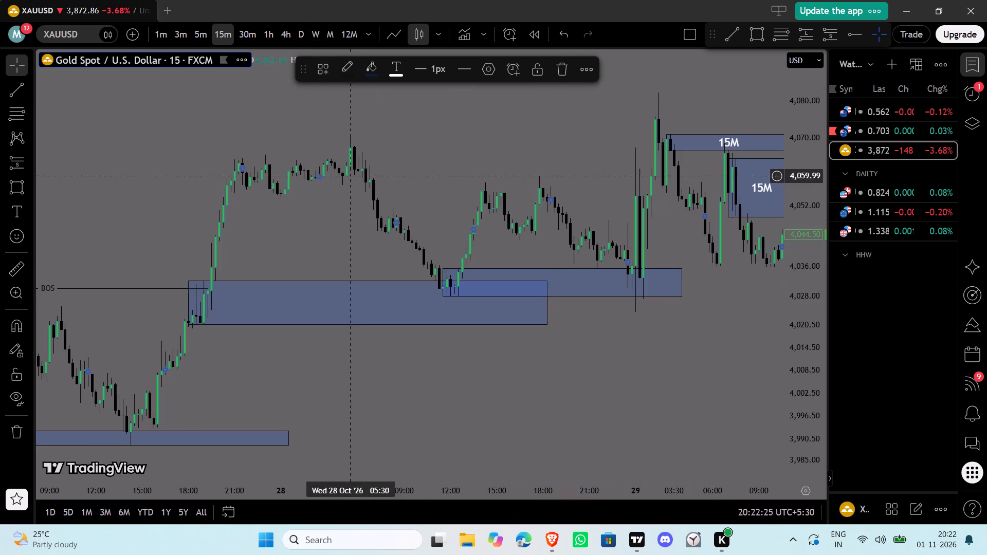
pyautogui.click(318, 279)
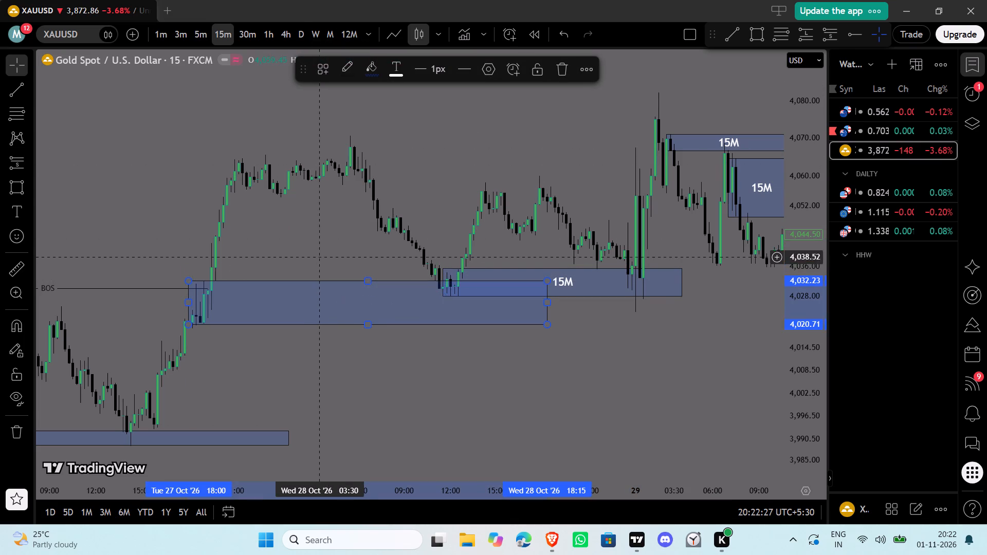
pyautogui.click(326, 71)
pyautogui.click(337, 151)
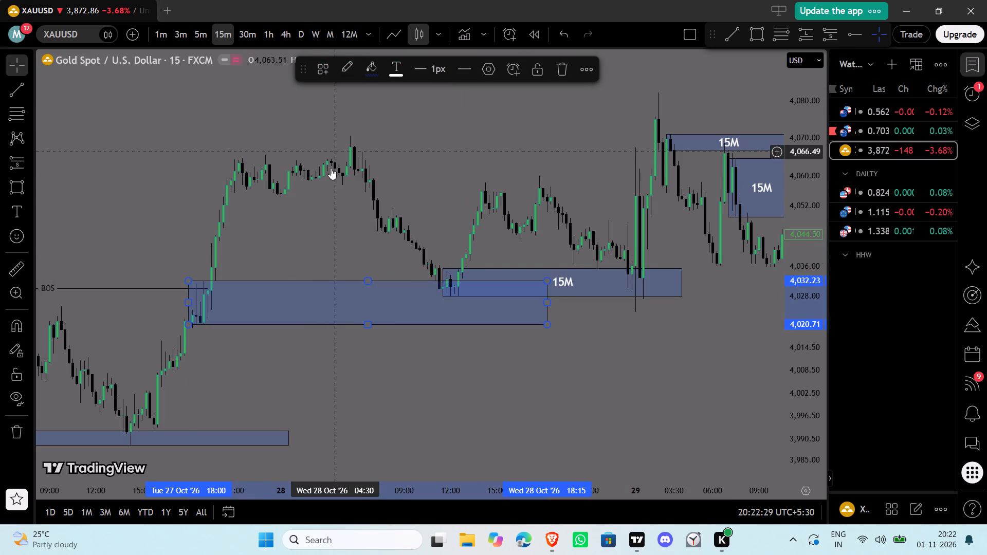
# Apply the 15M drawing template to the 26 October XAUUSD zones at 3,988.95–3,992.78 and 3,977.97–3,995.79.
pyautogui.moveTo(286, 208); pyautogui.dragTo(581, 171)
pyautogui.moveTo(364, 195); pyautogui.dragTo(666, 193)
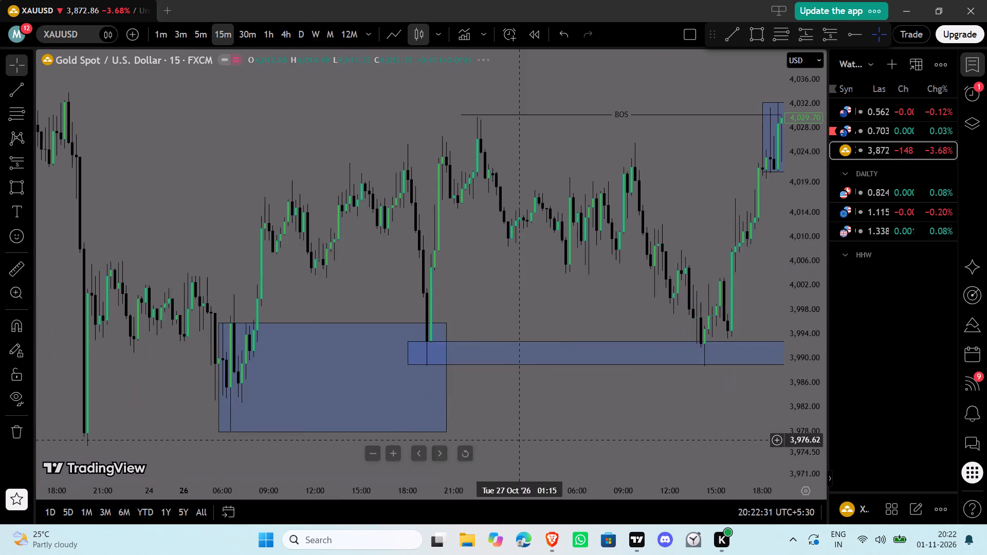
pyautogui.click(494, 365)
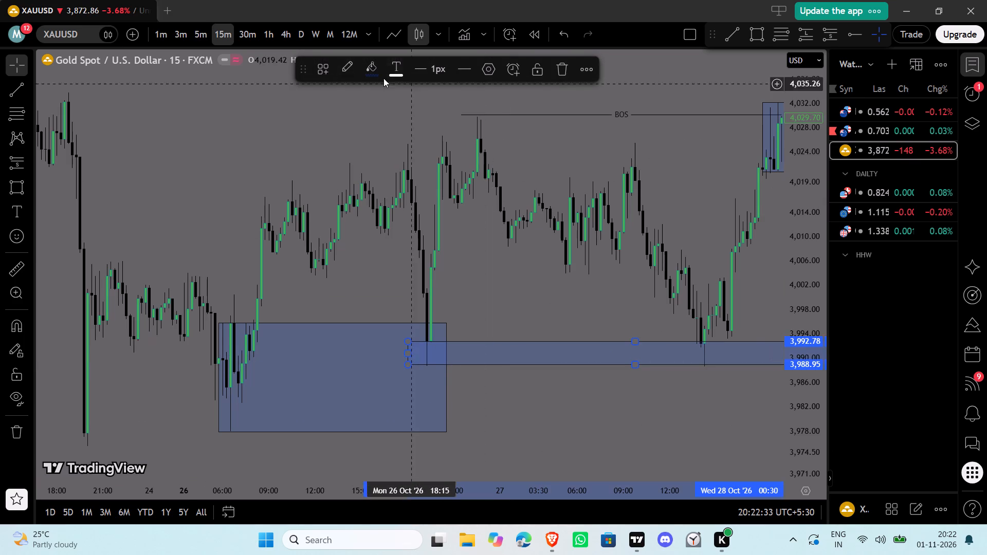
pyautogui.click(320, 66)
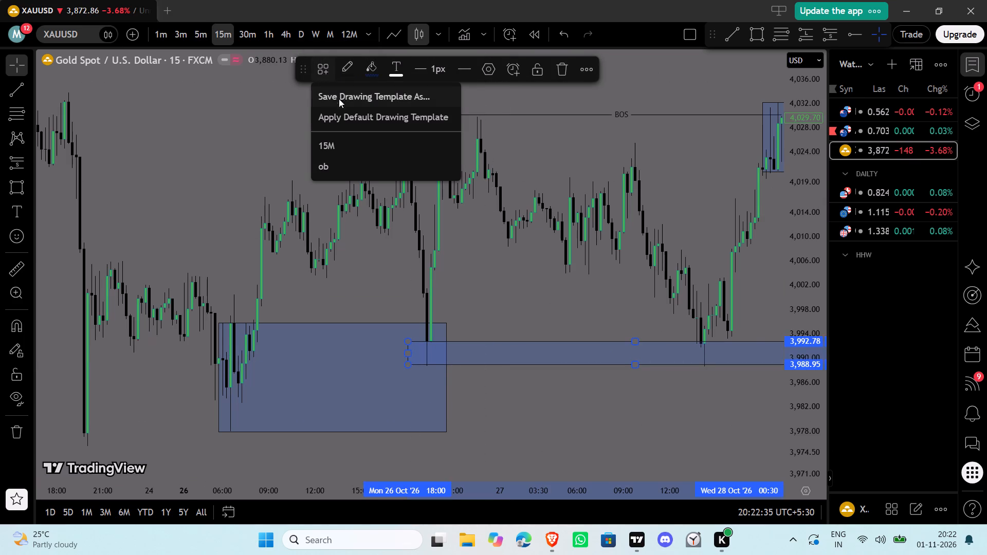
pyautogui.click(366, 152)
pyautogui.click(398, 322)
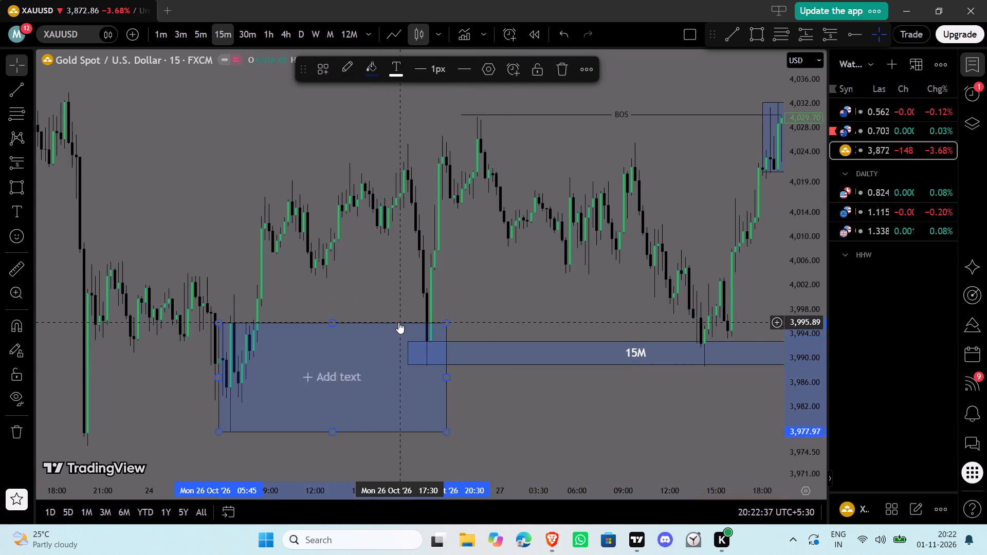
pyautogui.click(323, 72)
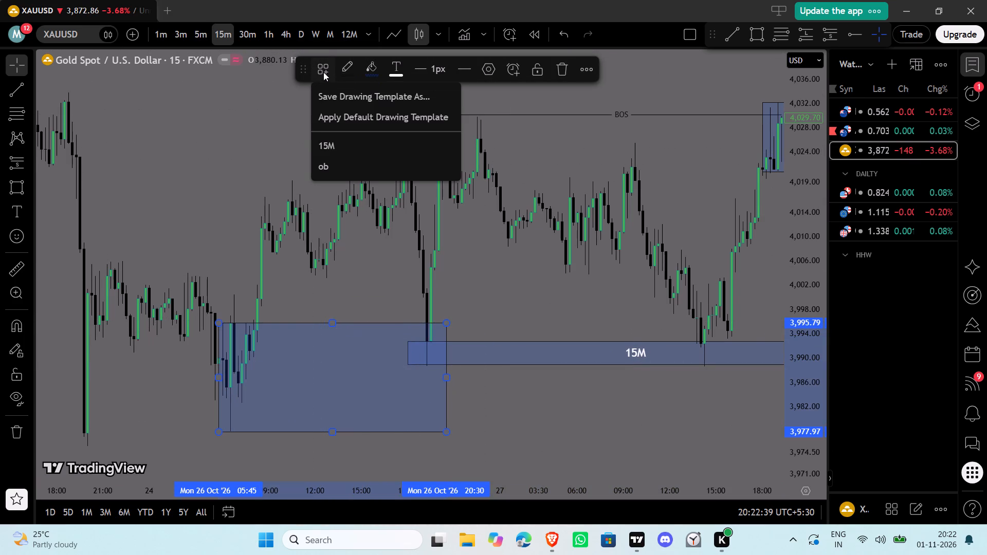
pyautogui.click(371, 155)
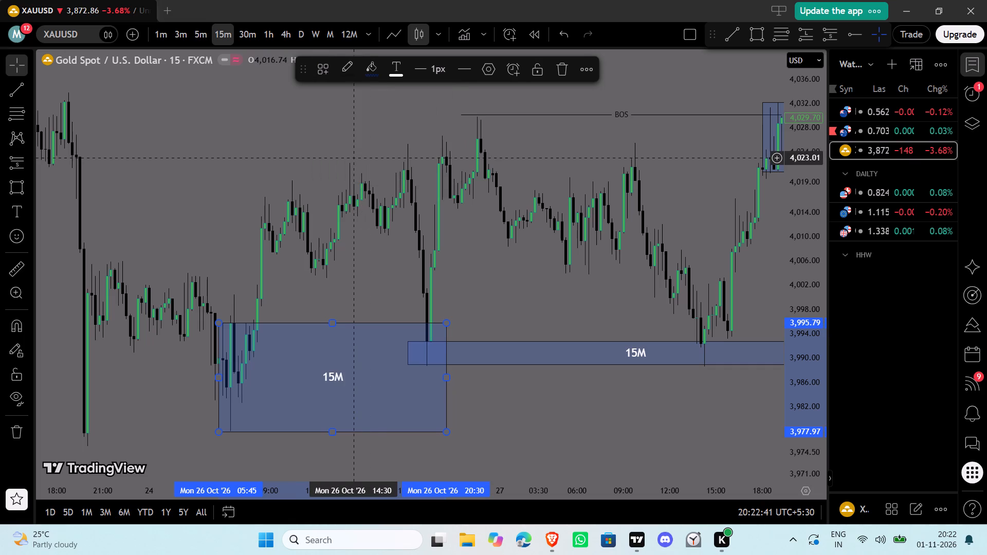
pyautogui.click(333, 287)
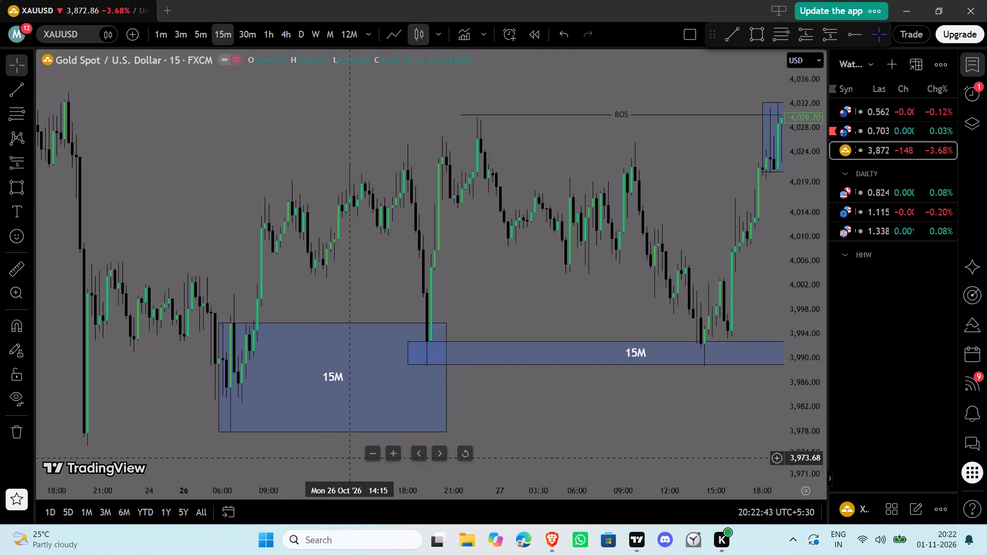
# Switch the XAUUSD chart to the 1-minute timeframe and show its most recent price action.
pyautogui.moveTo(356, 493); pyautogui.dragTo(668, 490)
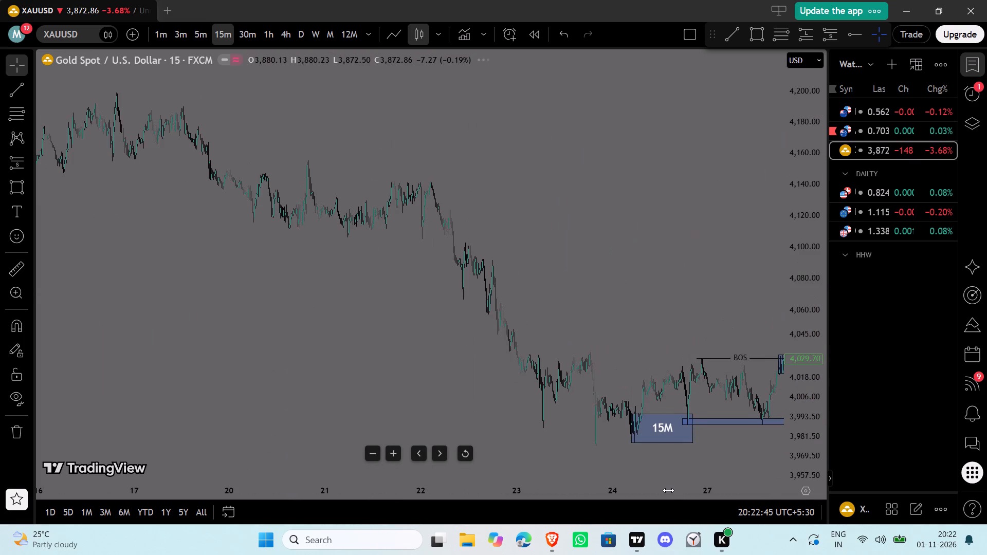
pyautogui.moveTo(668, 490); pyautogui.dragTo(666, 490)
pyautogui.click(563, 0)
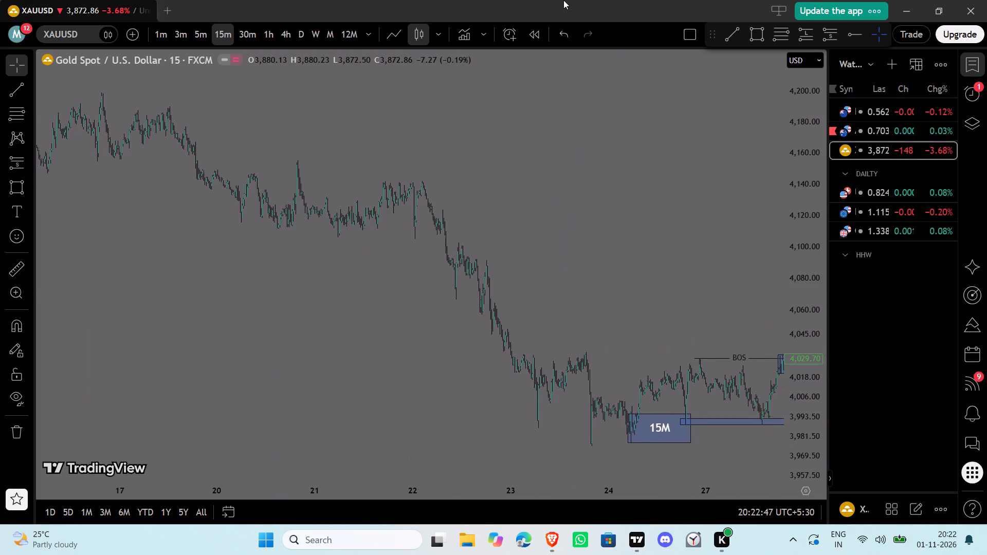
pyautogui.click(152, 34)
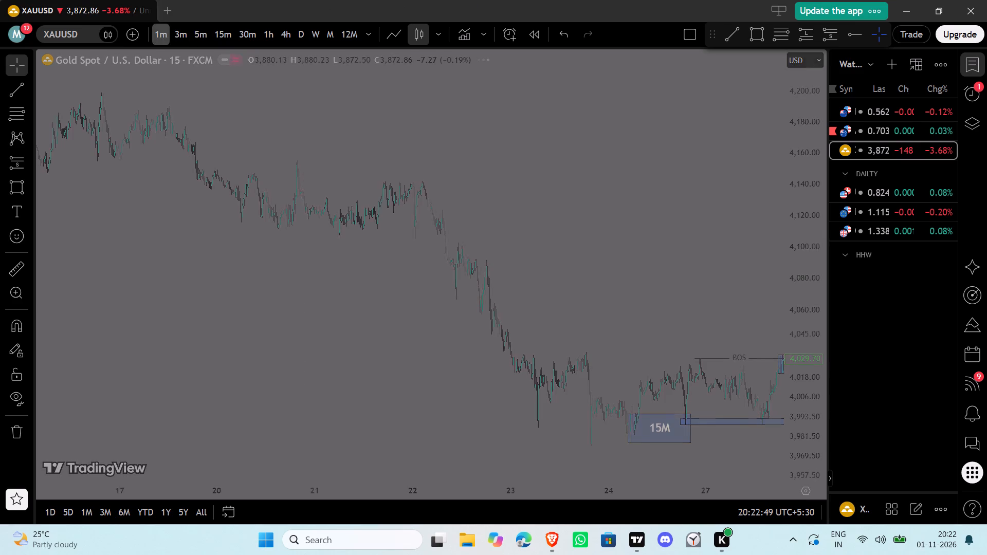
pyautogui.rightClick(336, 269)
pyautogui.click(388, 207)
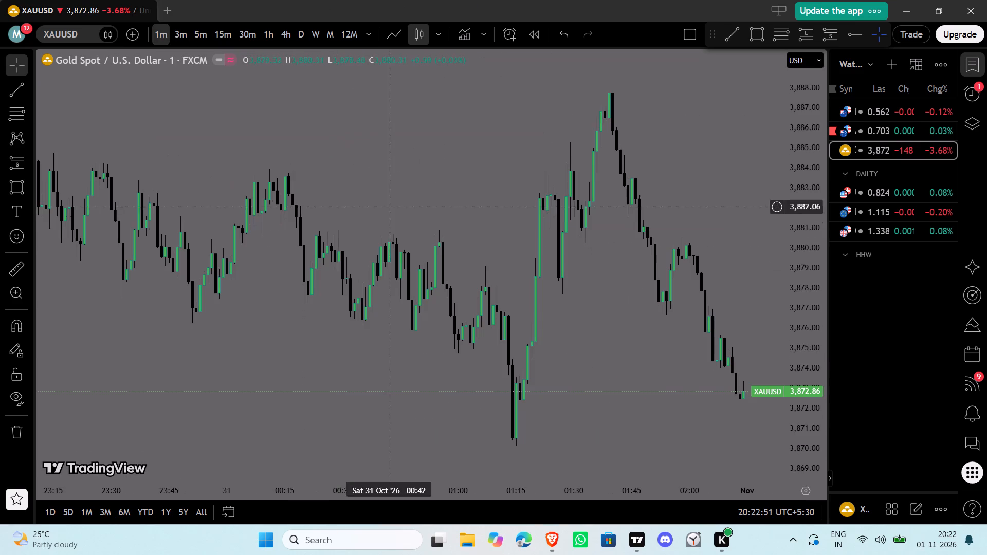
# Jump the 1-minute XAUUSD chart back to the date 2026-10-01 at 00:00.
pyautogui.click(229, 520)
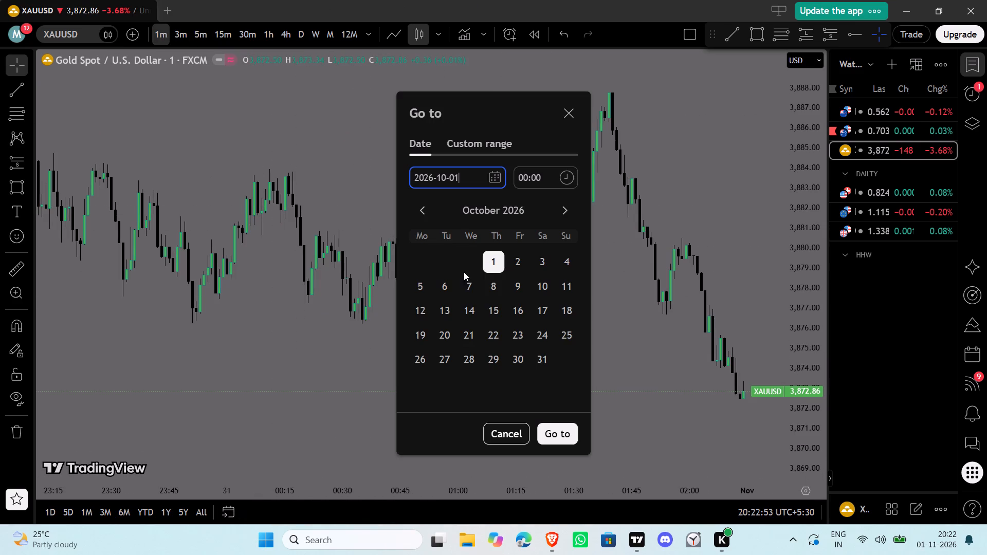
pyautogui.click(549, 437)
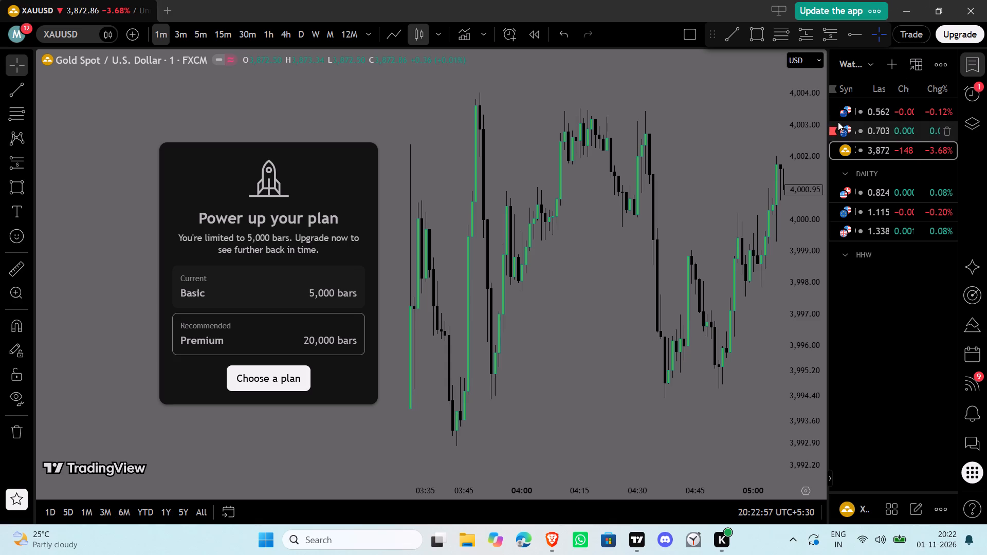
# Draw a trend line at 3,992.88 from 03:37 to 05:16 on 26 October and apply the bos drawing template.
pyautogui.moveTo(796, 99); pyautogui.dragTo(791, 269)
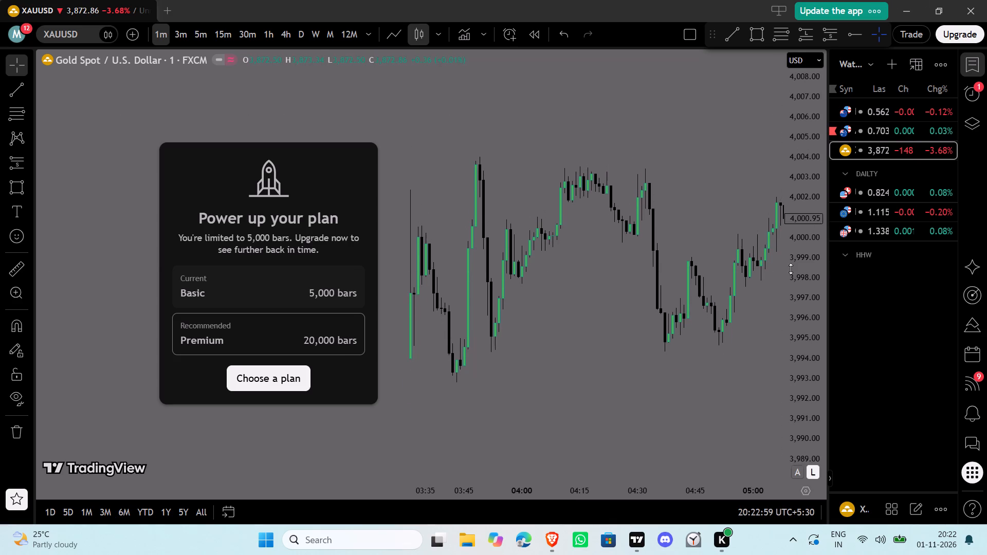
pyautogui.moveTo(791, 269); pyautogui.dragTo(785, 369)
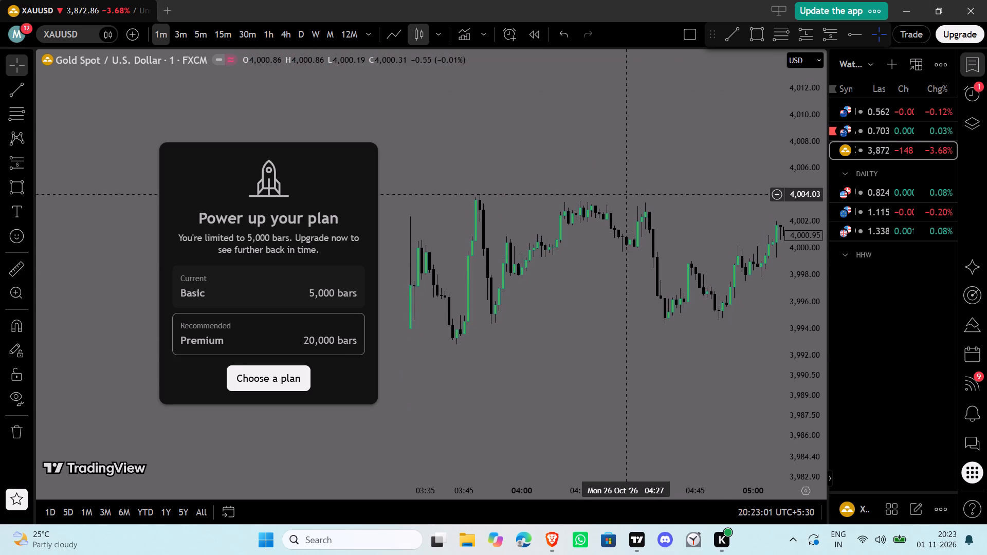
pyautogui.moveTo(623, 143); pyautogui.dragTo(405, 175)
pyautogui.moveTo(597, 217); pyautogui.dragTo(691, 139)
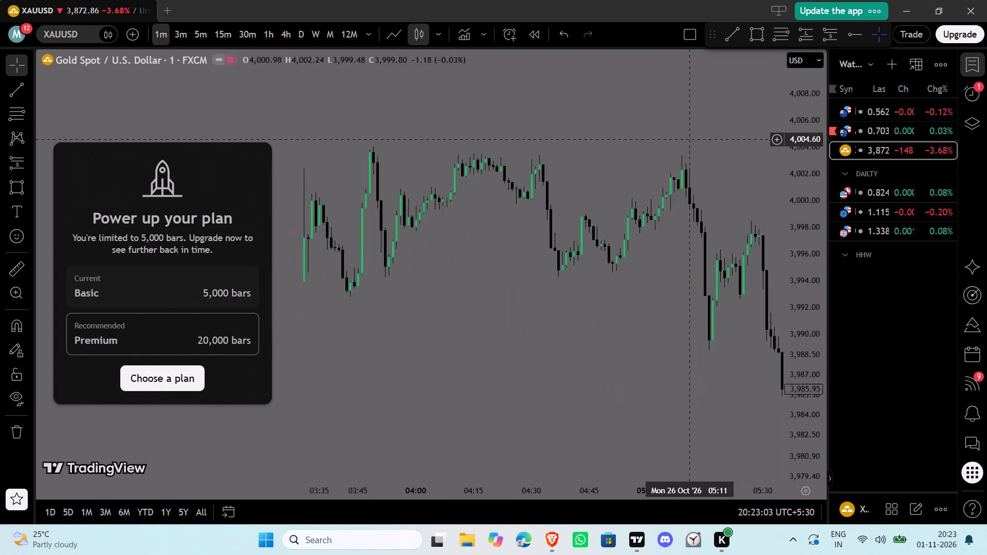
pyautogui.moveTo(691, 139); pyautogui.dragTo(658, 140)
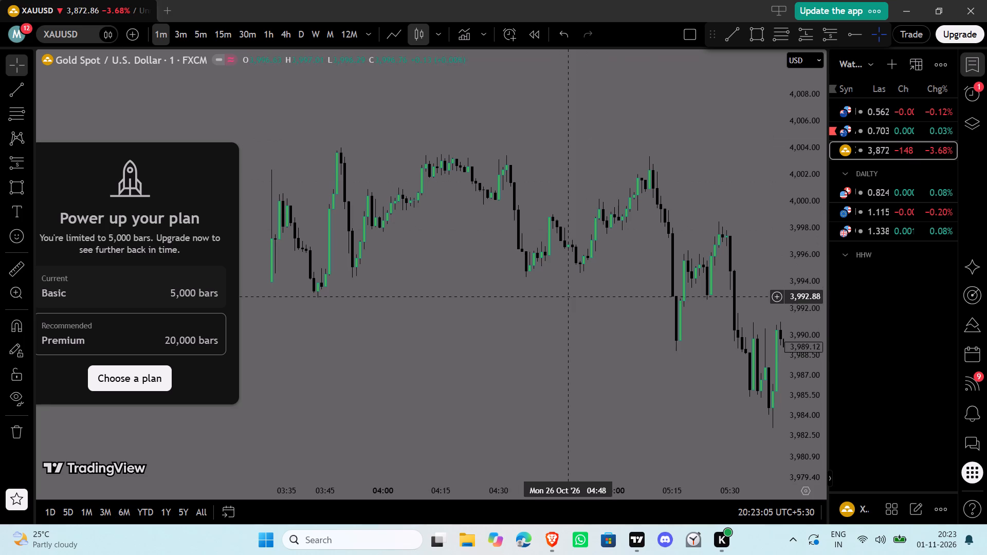
pyautogui.moveTo(574, 291); pyautogui.dragTo(541, 285)
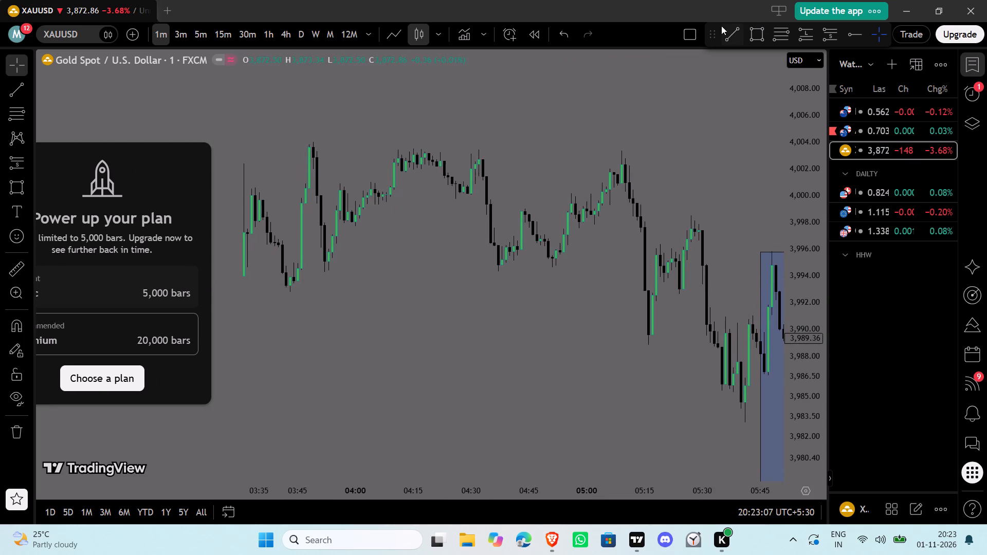
pyautogui.click(729, 42)
pyautogui.click(267, 291)
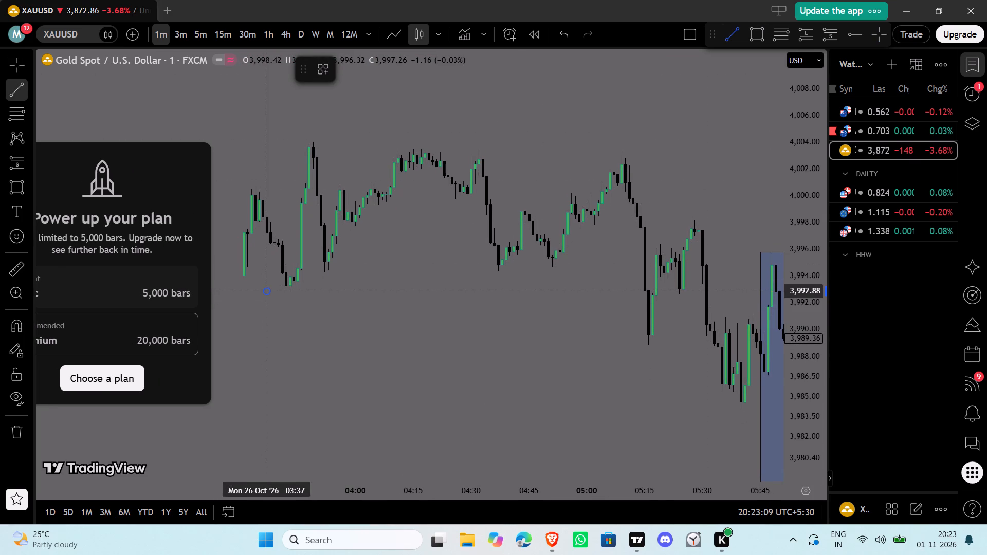
pyautogui.keyDown('shift'); pyautogui.click(650, 298); pyautogui.keyUp('shift')
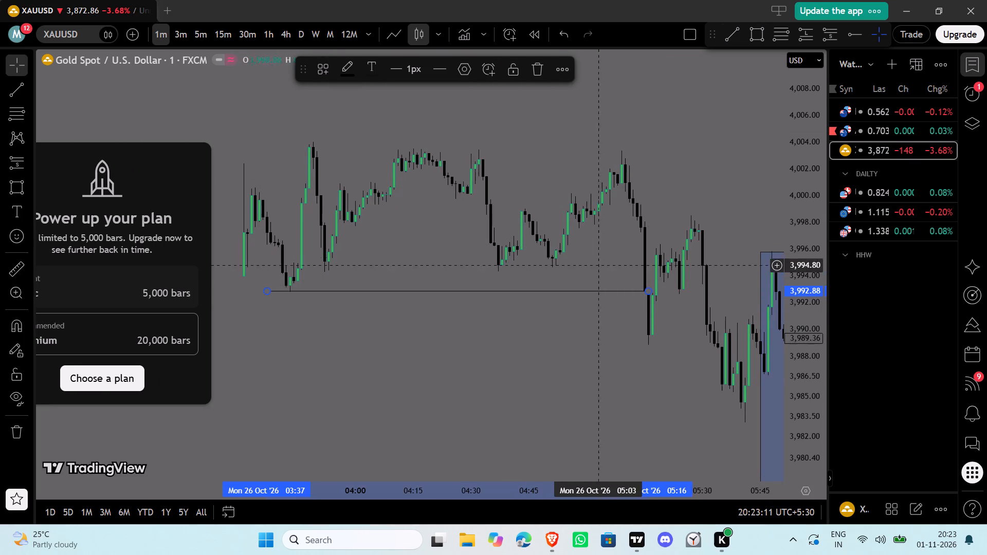
pyautogui.click(323, 65)
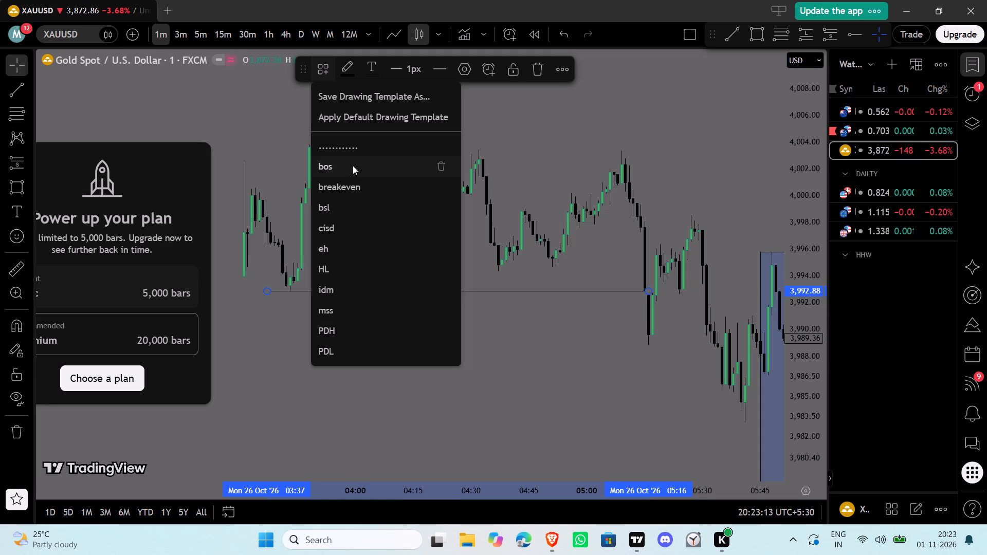
pyautogui.click(353, 165)
pyautogui.click(592, 229)
# Draw a rectangle zone at about 3,997.59–3,999.22 from 05:11 to 05:48 on 26 October.
pyautogui.moveTo(631, 249); pyautogui.dragTo(422, 249)
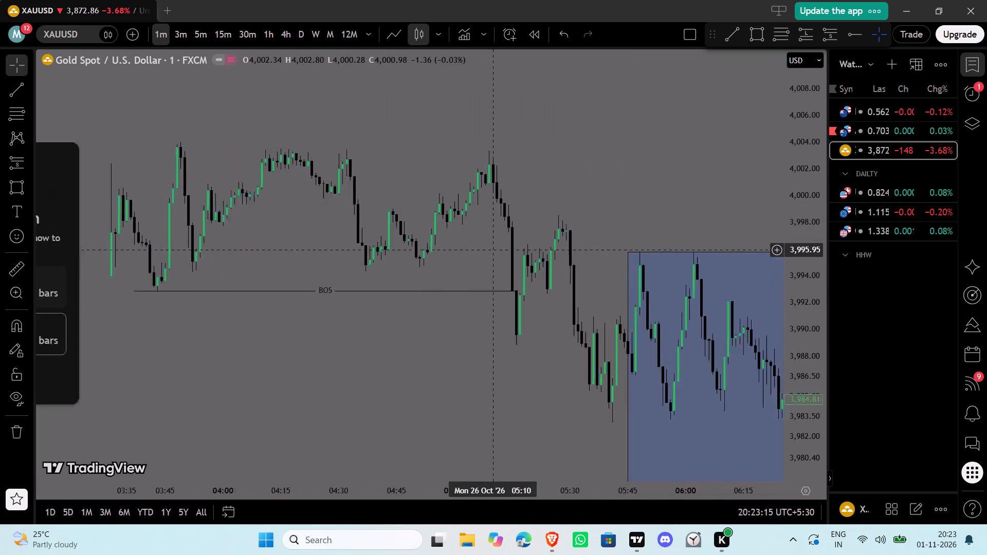
pyautogui.moveTo(422, 249); pyautogui.dragTo(254, 207)
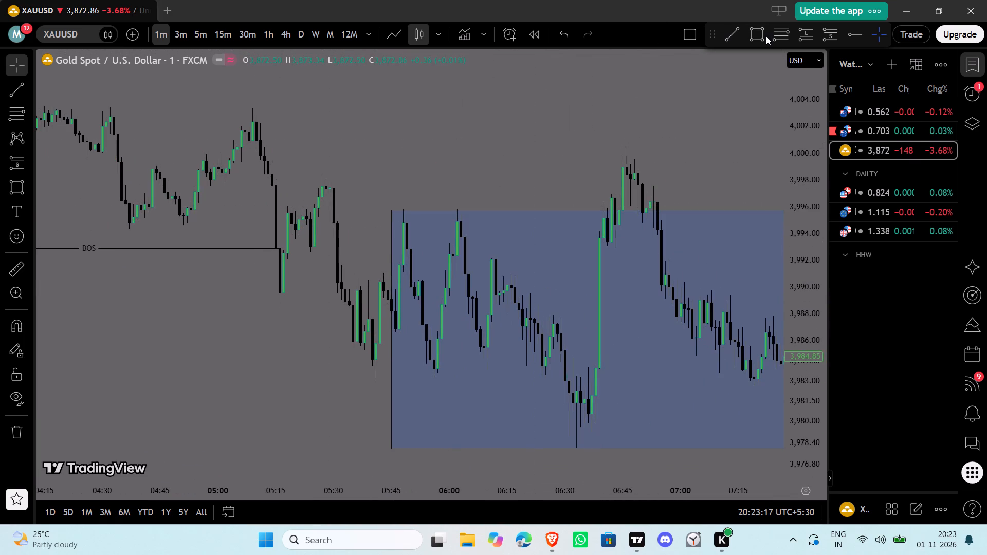
pyautogui.click(766, 36)
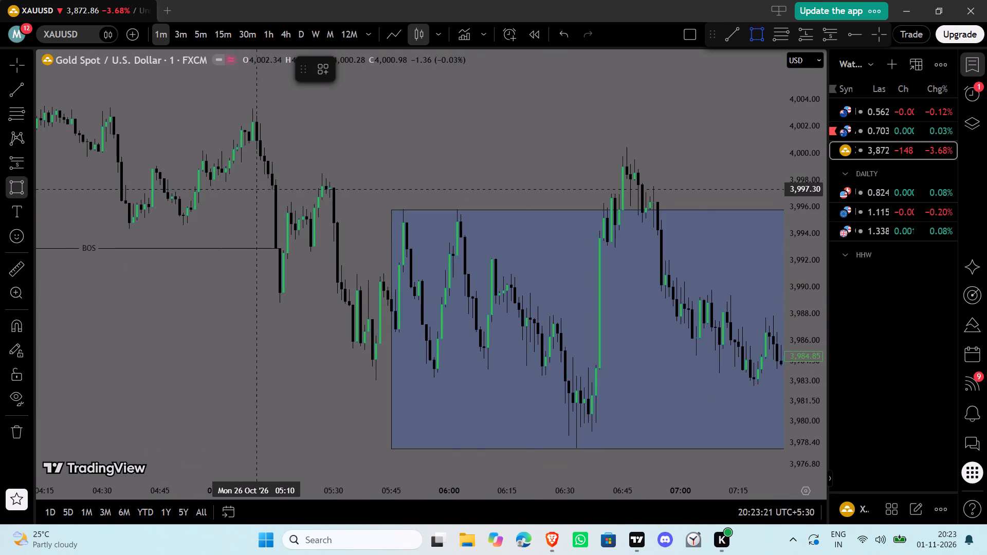
pyautogui.click(261, 185)
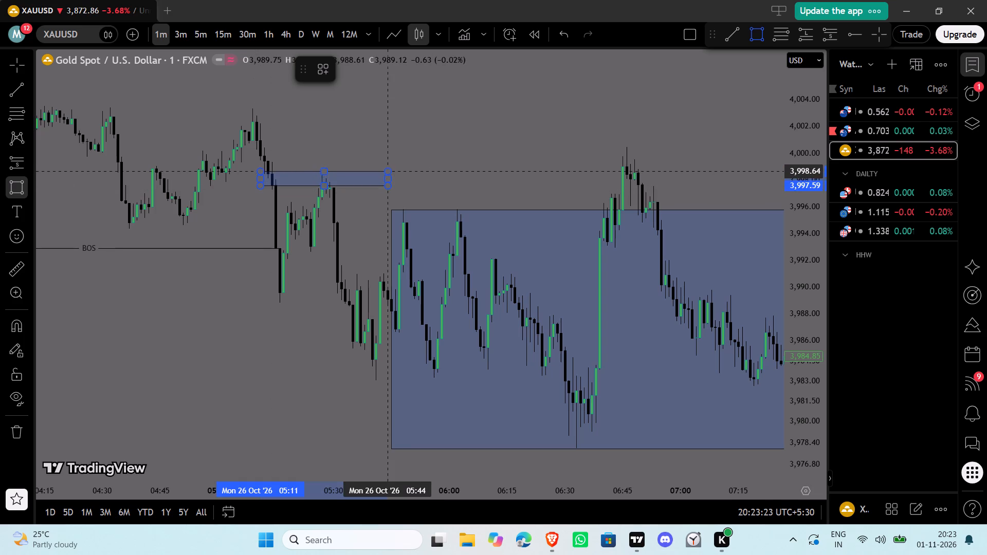
pyautogui.click(404, 163)
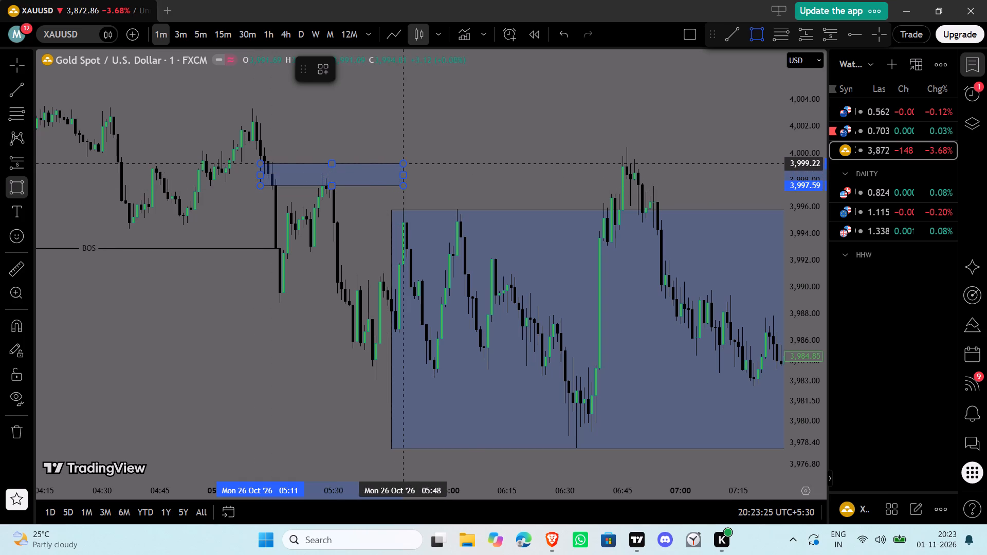
pyautogui.click(476, 152)
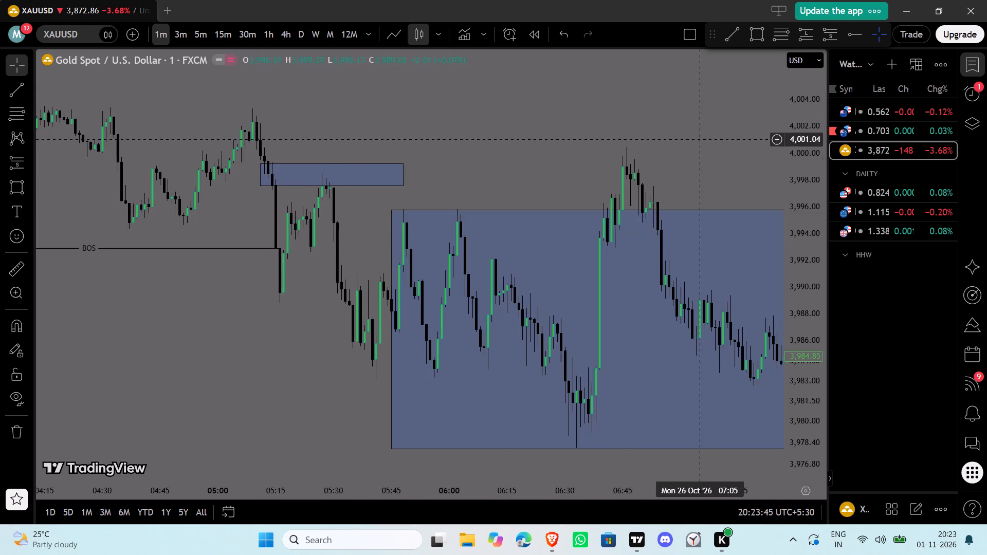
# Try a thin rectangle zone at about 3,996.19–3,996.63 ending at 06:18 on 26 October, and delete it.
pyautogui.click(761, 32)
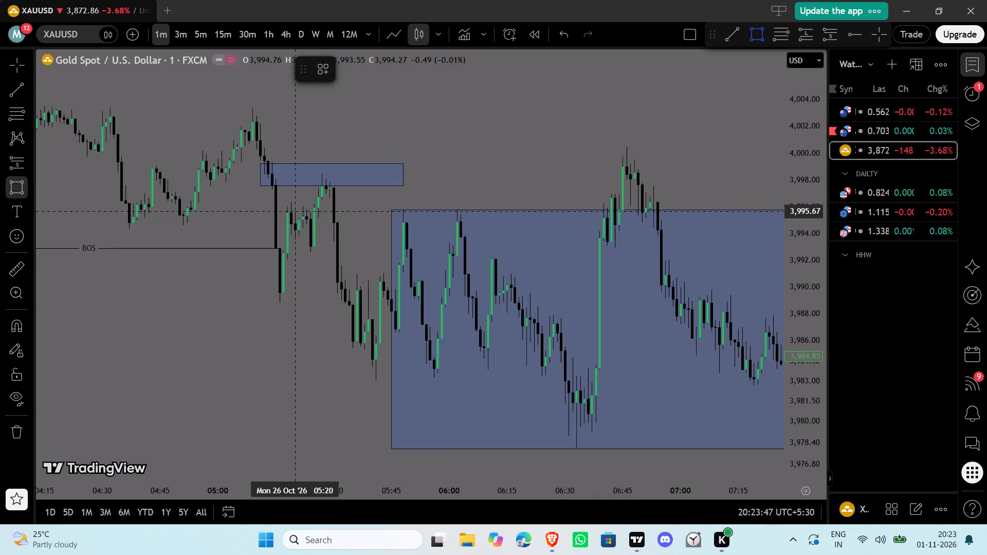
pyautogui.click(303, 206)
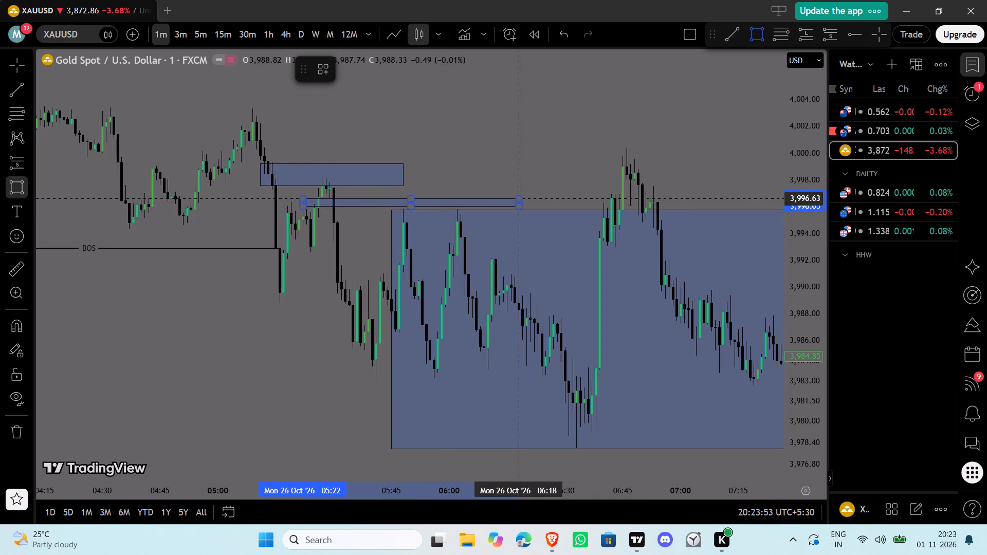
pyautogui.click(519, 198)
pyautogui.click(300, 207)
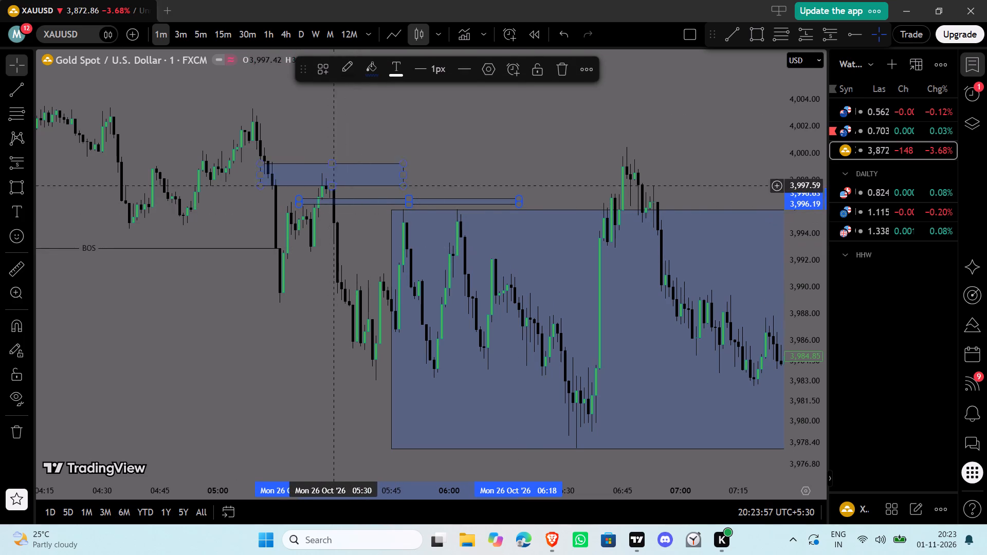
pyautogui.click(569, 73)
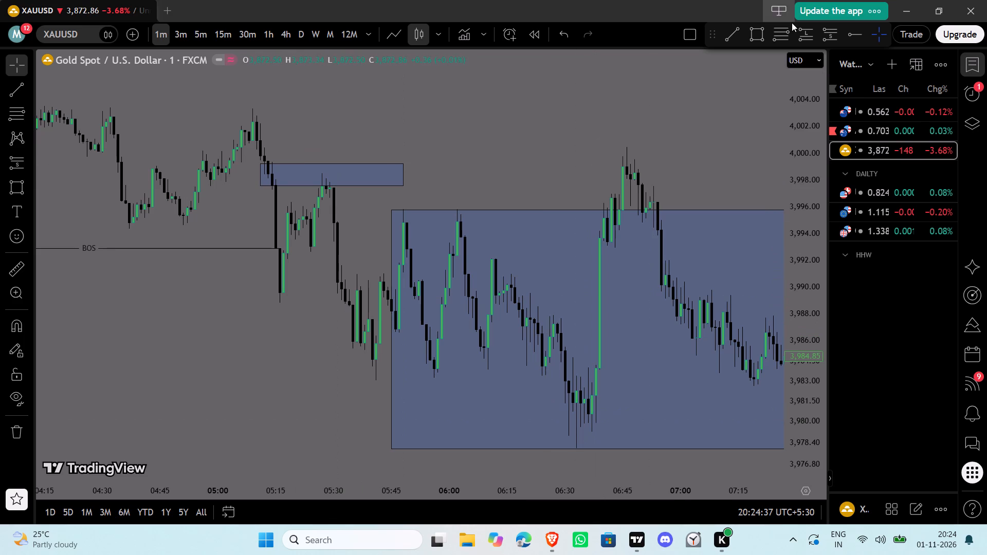
# Draw a rectangle zone above the existing one at 3,999.36–4,003.50, from about 05:11 to 06:50 on 26 October.
pyautogui.click(753, 33)
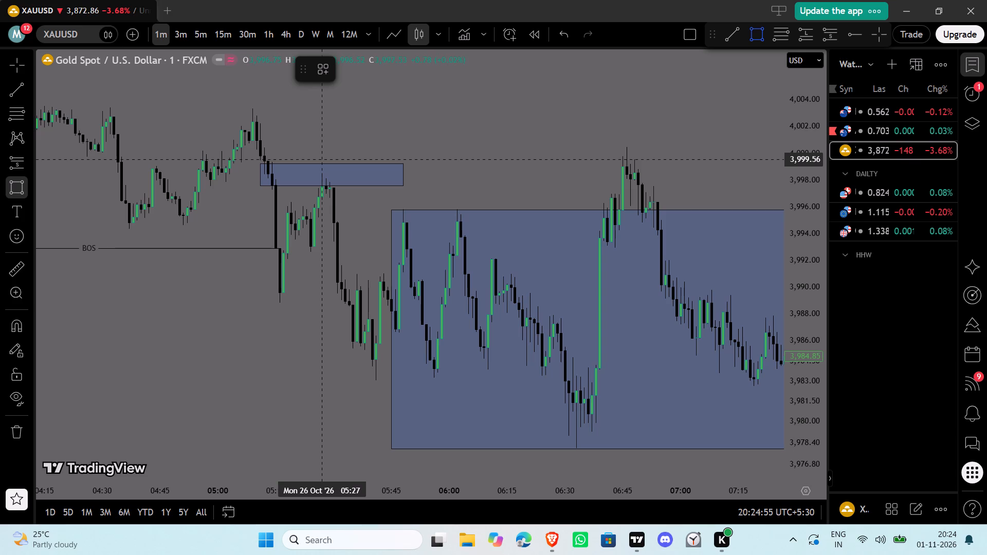
pyautogui.click(247, 159)
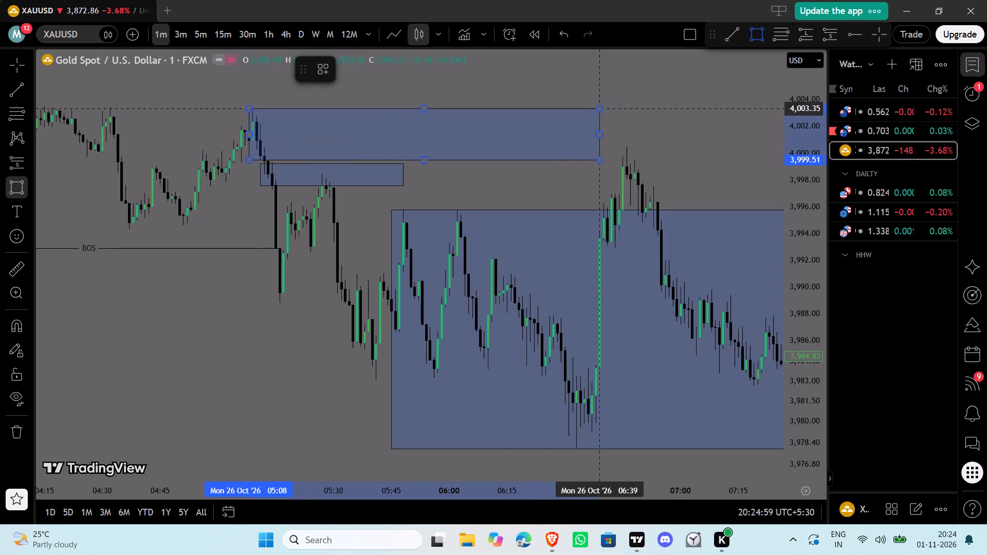
pyautogui.click(629, 104)
pyautogui.moveTo(629, 148); pyautogui.dragTo(641, 150)
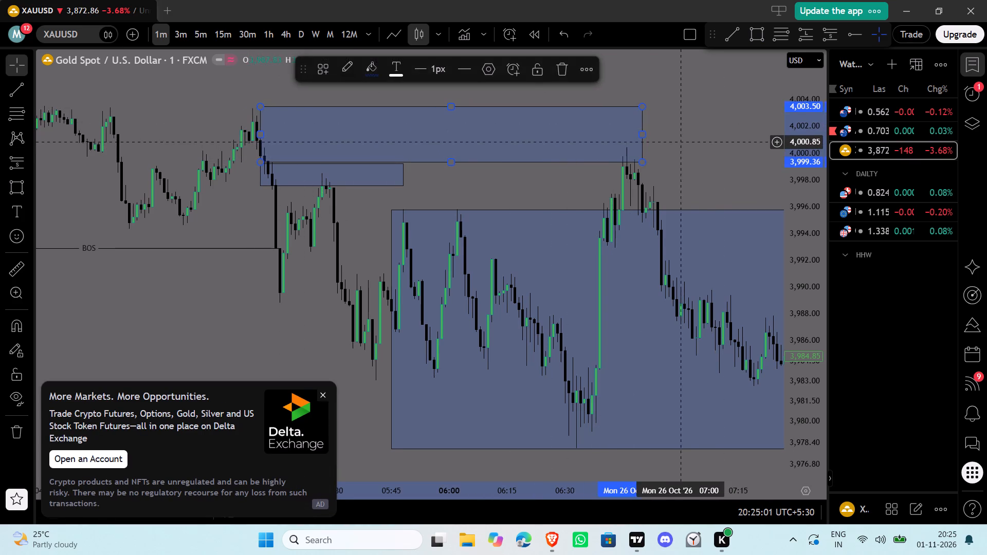
pyautogui.moveTo(682, 142); pyautogui.dragTo(691, 145)
pyautogui.click(728, 138)
# Resize the smaller zone below the new one so it spans 3,998.12–3,999.51, starting level with the upper zone.
pyautogui.moveTo(712, 140); pyautogui.dragTo(514, 125)
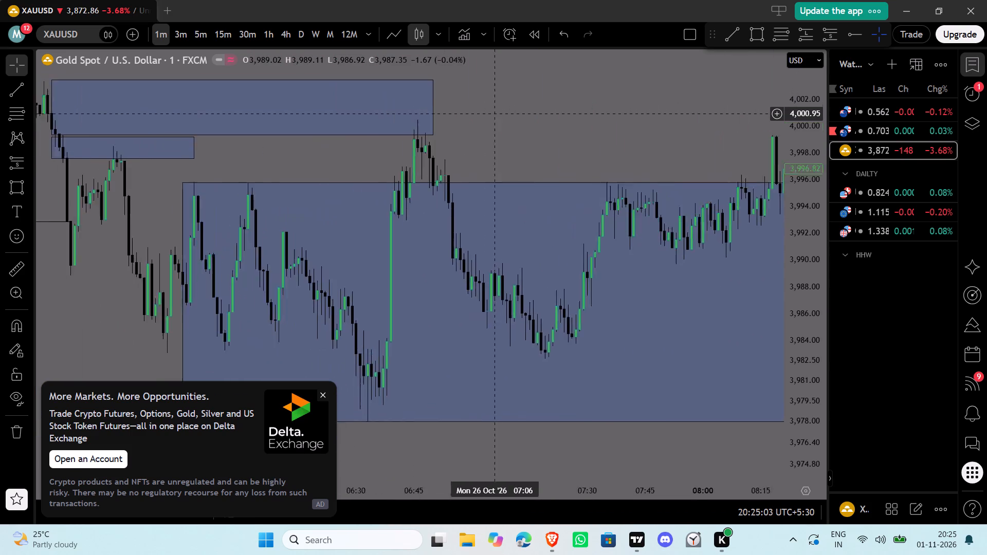
pyautogui.moveTo(514, 125); pyautogui.dragTo(523, 138)
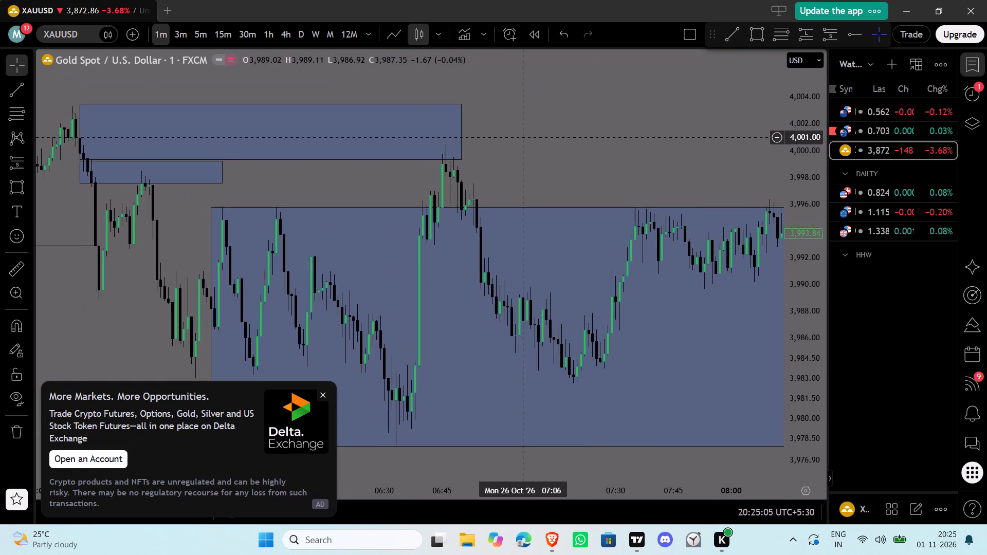
pyautogui.click(296, 158)
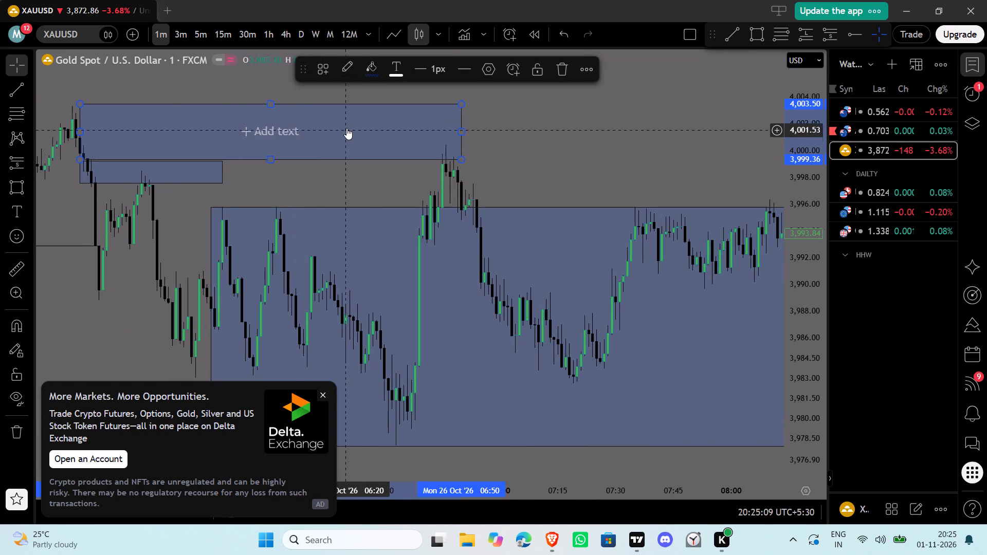
pyautogui.click(83, 181)
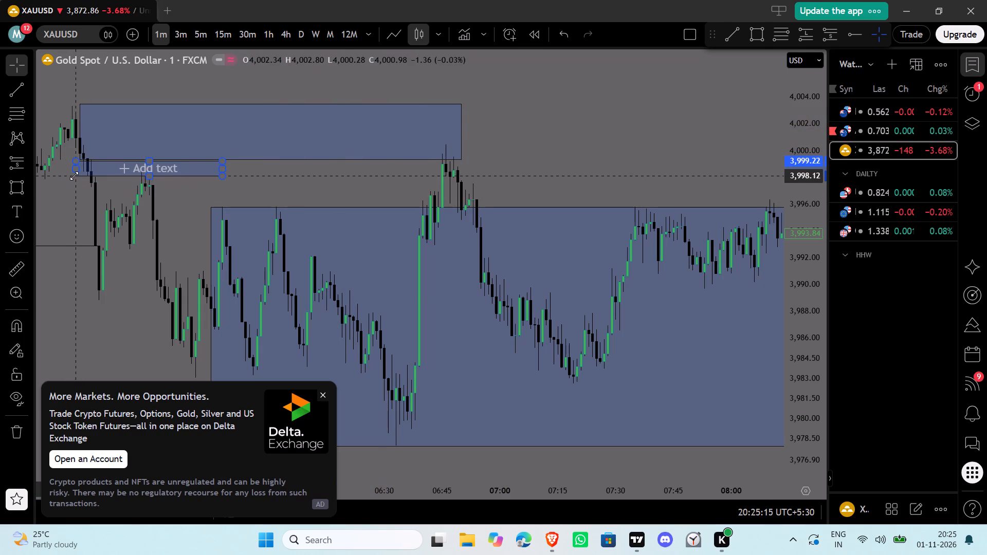
pyautogui.click(59, 194)
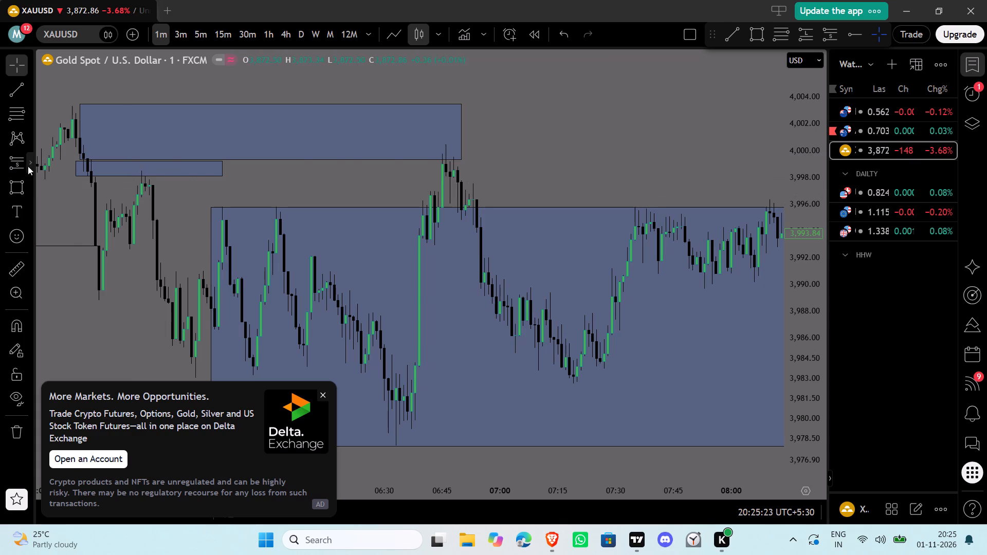
pyautogui.moveTo(72, 160); pyautogui.dragTo(76, 155)
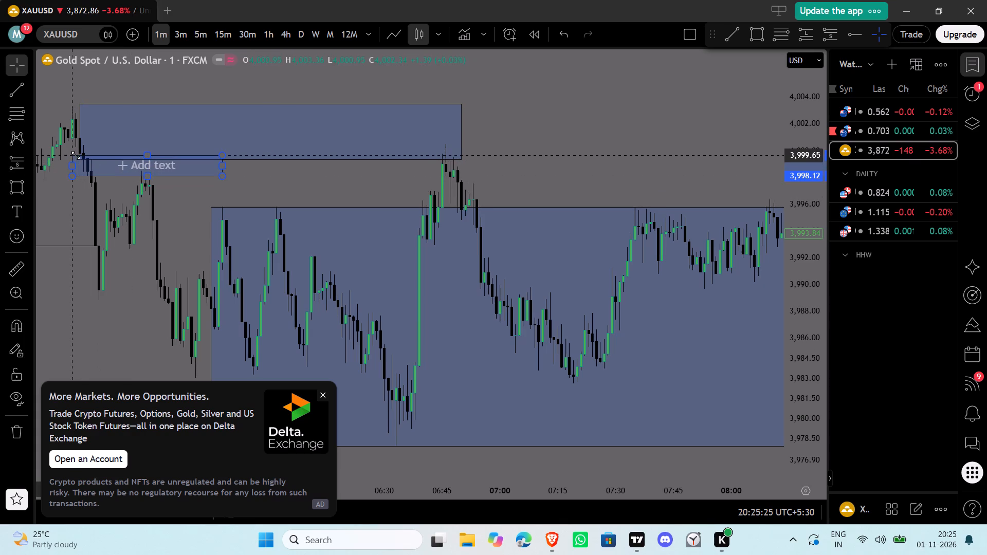
pyautogui.moveTo(76, 155); pyautogui.dragTo(79, 157)
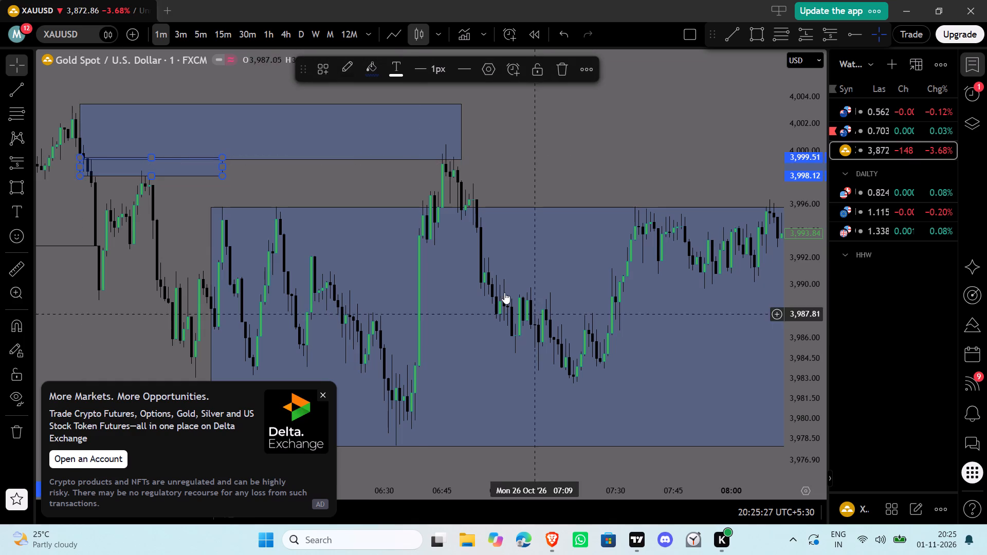
pyautogui.click(357, 183)
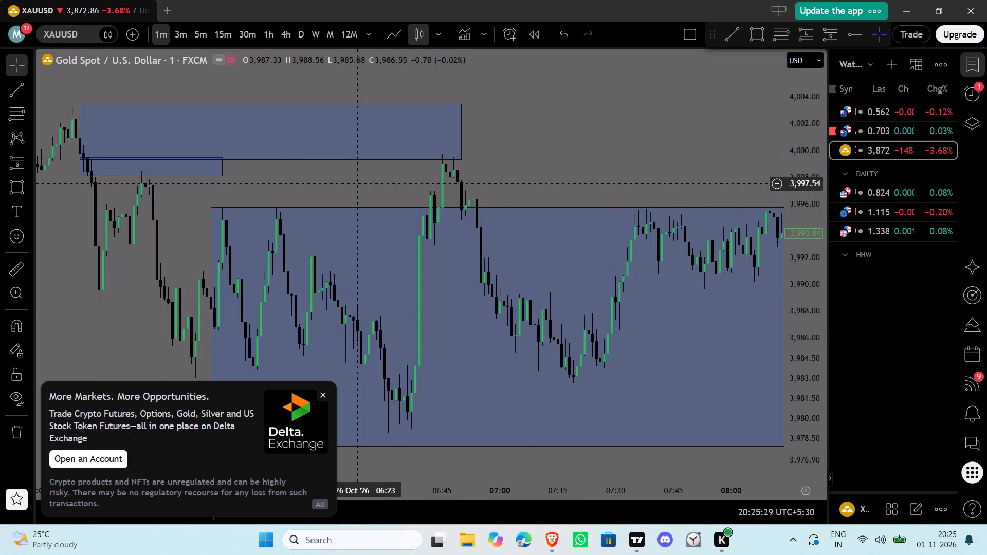
# Extend the 3,998.12–3,999.51 zone in time to just past the end of the upper zone.
pyautogui.moveTo(222, 167); pyautogui.dragTo(485, 160)
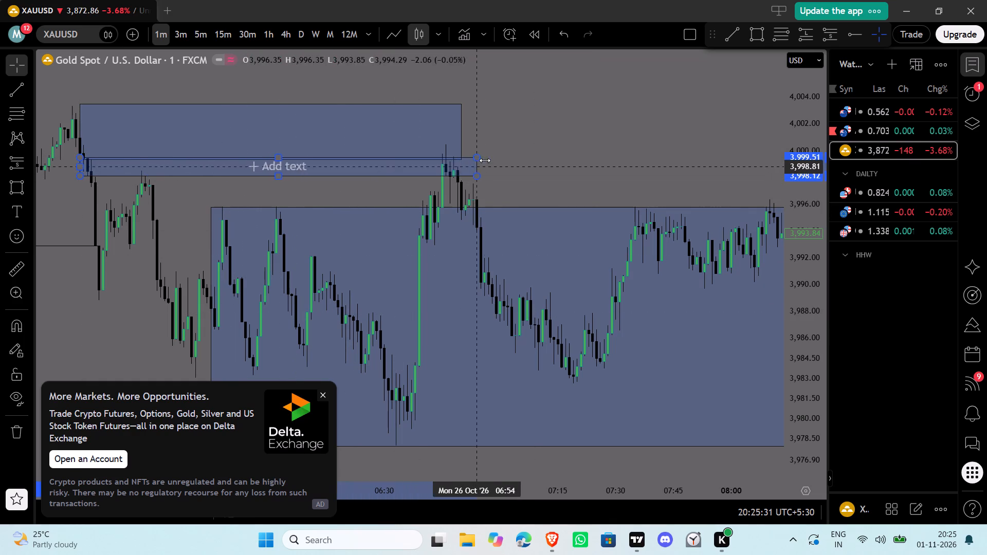
pyautogui.moveTo(485, 160); pyautogui.dragTo(486, 160)
pyautogui.click(576, 147)
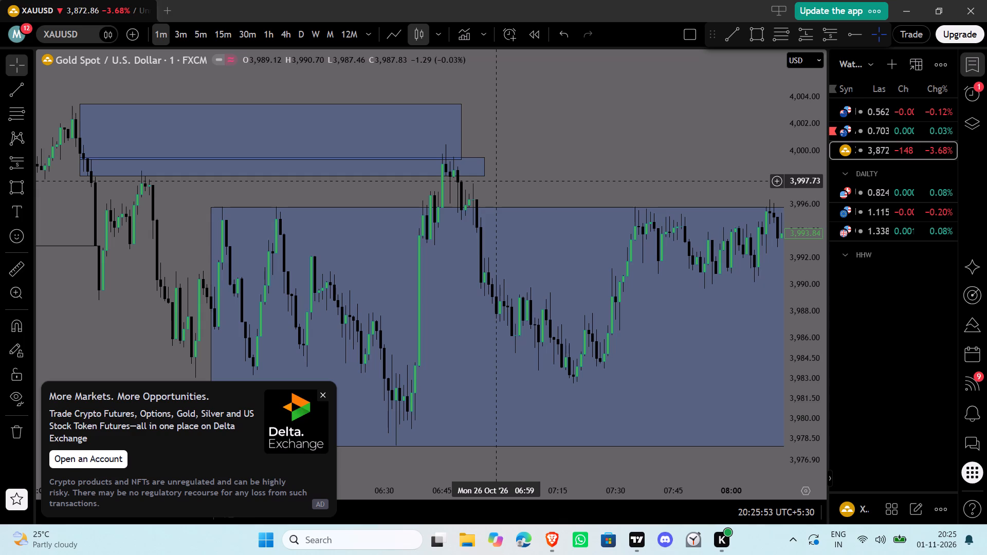
pyautogui.click(574, 134)
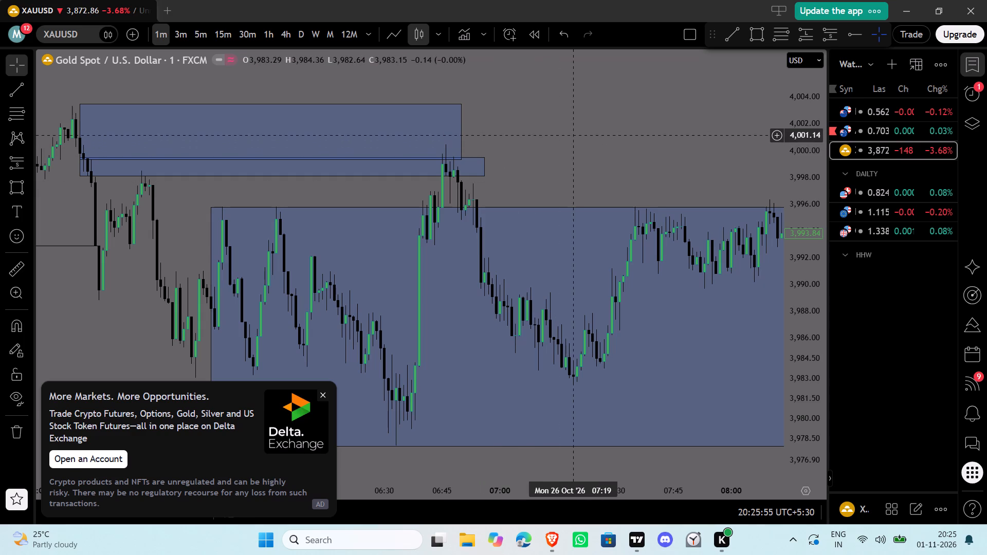
# Dismiss the Delta Exchange advertisement covering the chart.
pyautogui.click(324, 396)
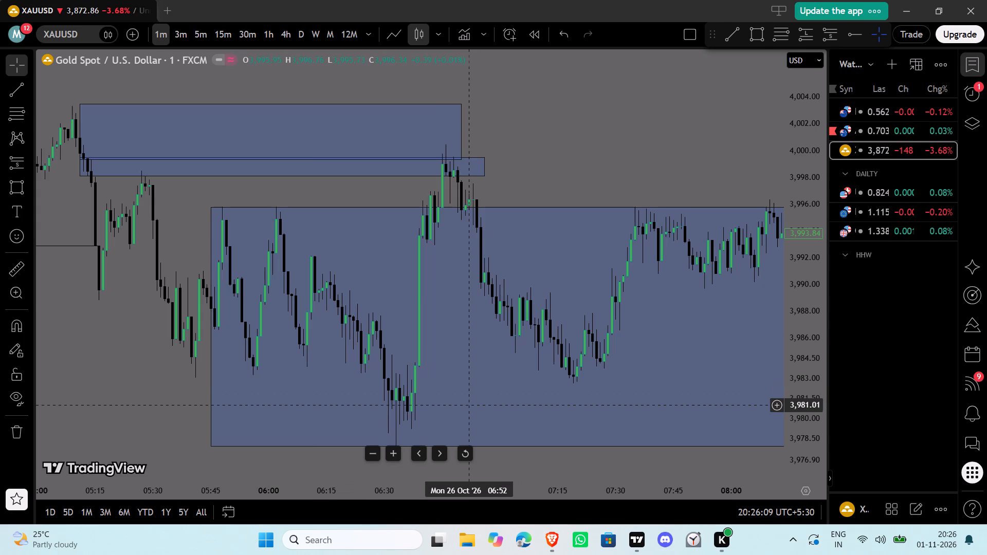
# Draw a rectangle zone at 3,979.91–3,984.17, from 06:37 to about 07:24 on 26 October, inside the large lower zone.
pyautogui.moveTo(547, 150); pyautogui.dragTo(540, 177)
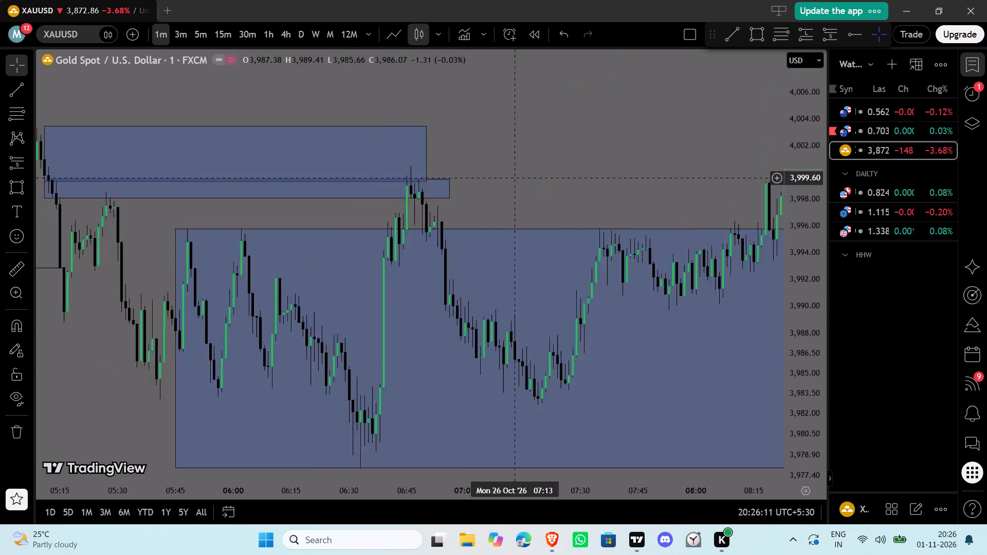
pyautogui.moveTo(540, 177); pyautogui.dragTo(576, 131)
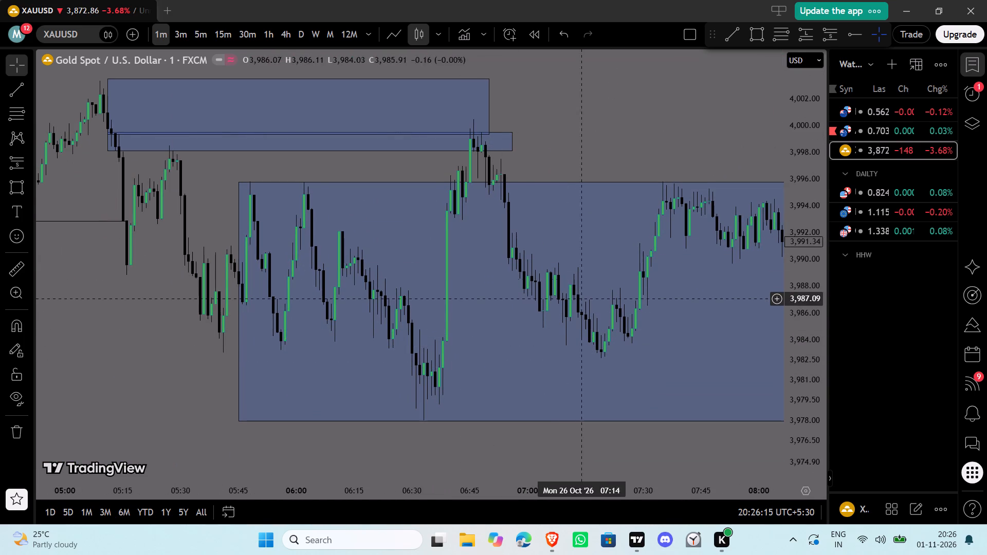
pyautogui.click(764, 36)
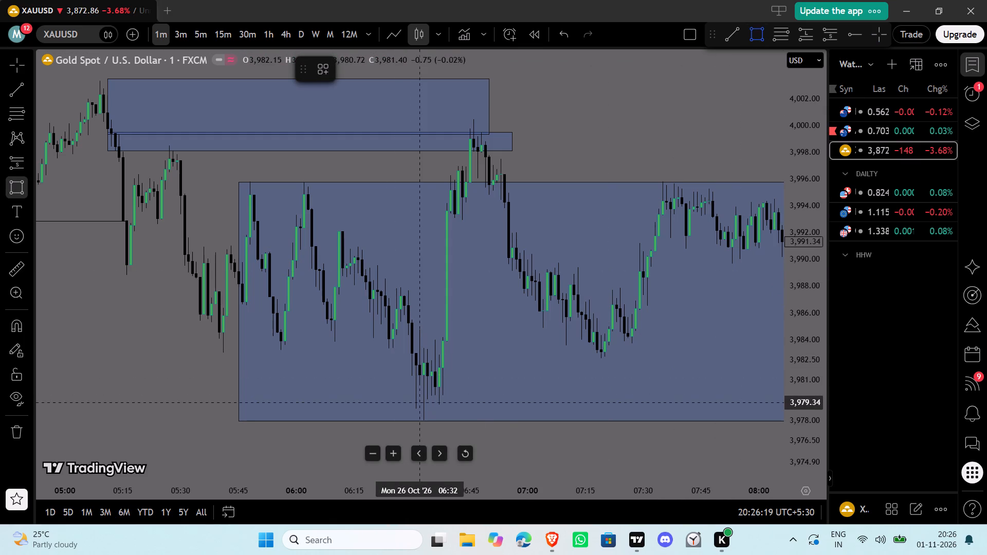
pyautogui.click(441, 395)
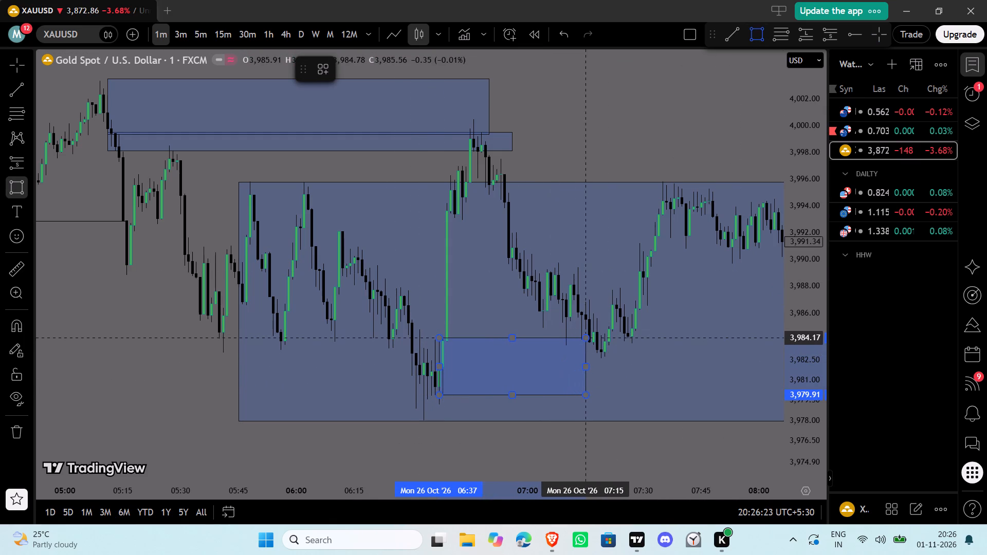
pyautogui.click(587, 338)
pyautogui.click(588, 373)
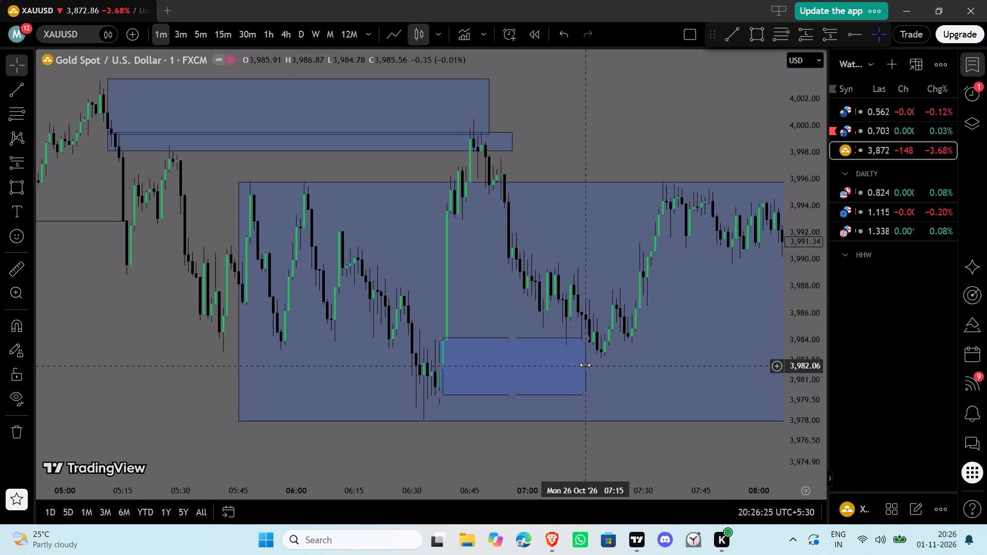
pyautogui.moveTo(585, 365); pyautogui.dragTo(619, 365)
pyautogui.click(605, 448)
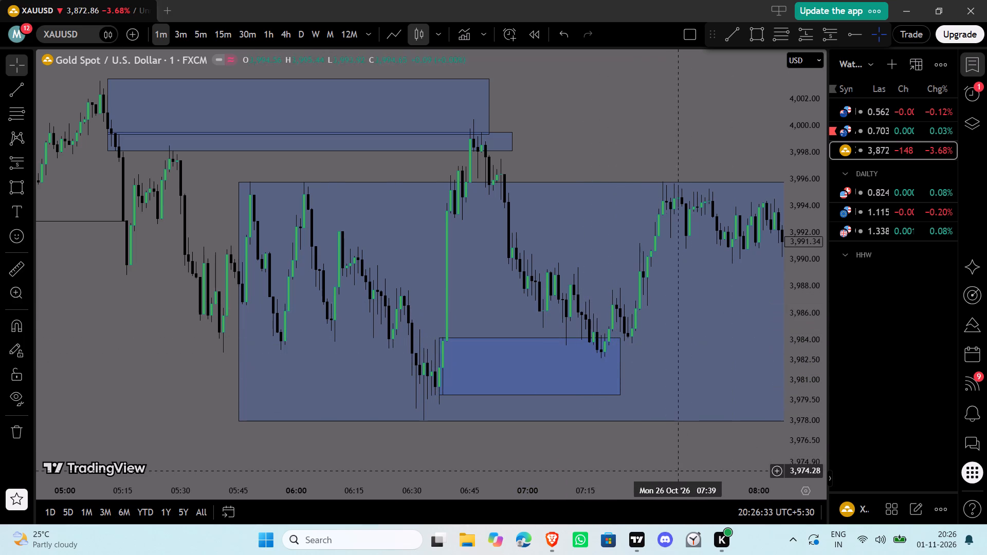
# Draw a horizontal trend line at 3,983.07 from the 05:41 low to 06:32 and apply the bos template.
pyautogui.moveTo(665, 457); pyautogui.dragTo(549, 442)
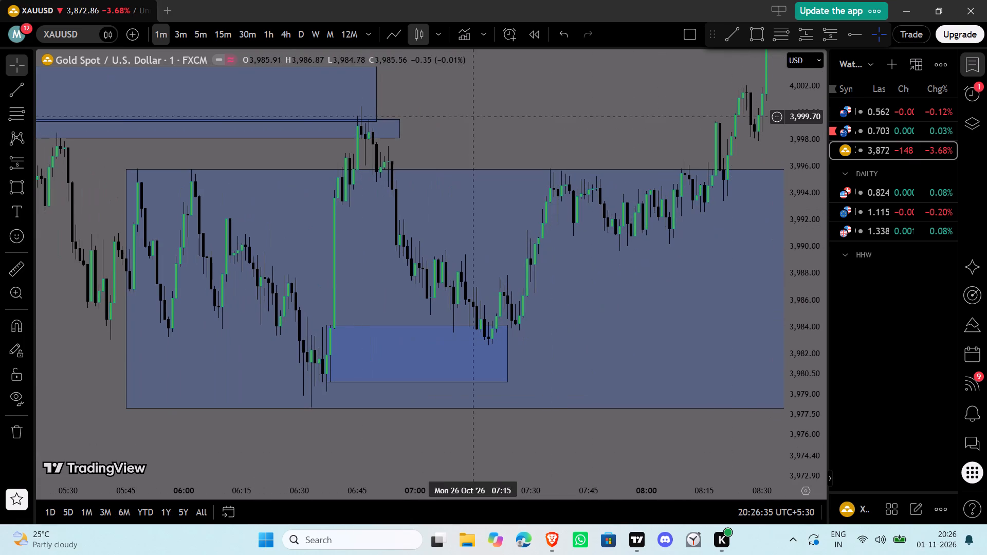
pyautogui.moveTo(508, 108); pyautogui.dragTo(843, 116)
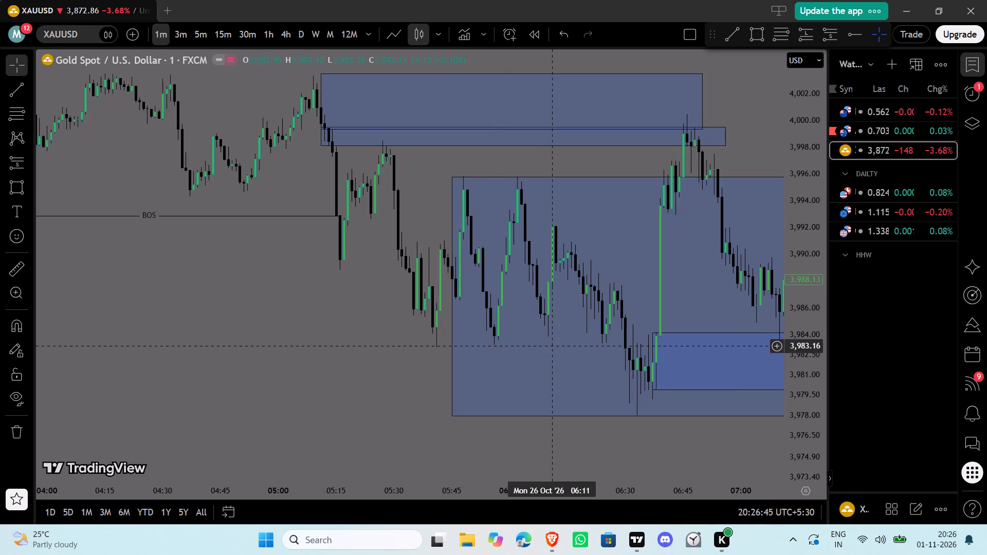
pyautogui.click(728, 31)
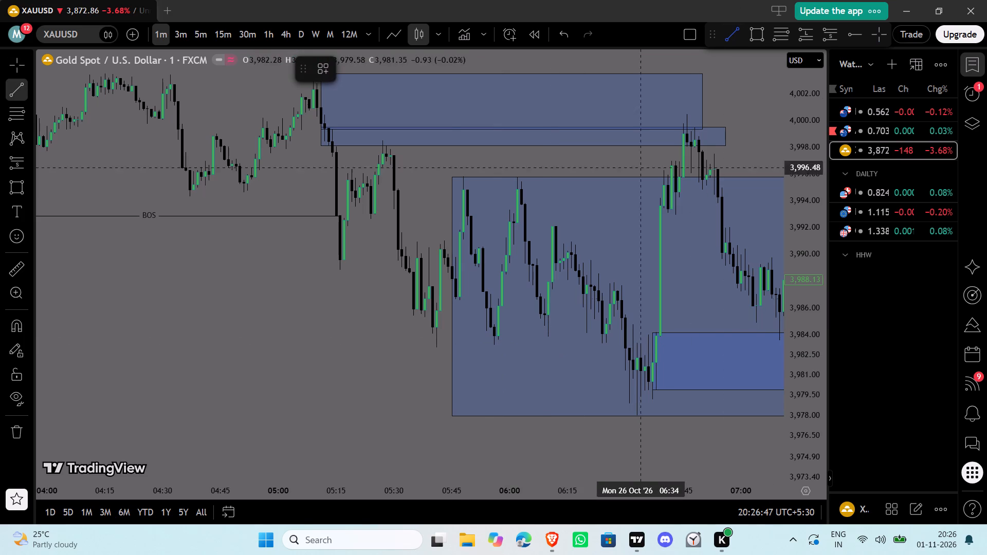
pyautogui.click(436, 347)
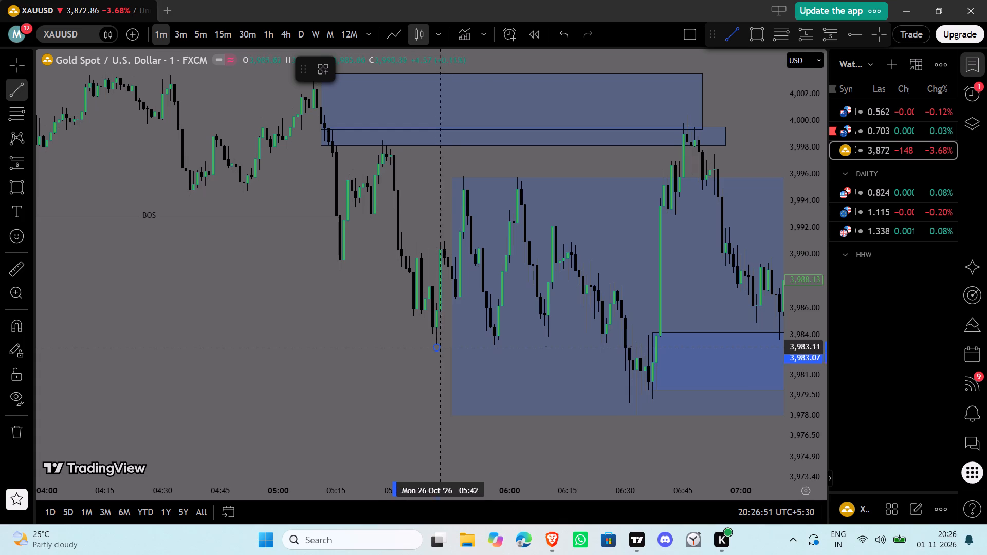
pyautogui.keyDown('shift'); pyautogui.click(632, 360); pyautogui.keyUp('shift')
pyautogui.click(326, 67)
pyautogui.click(340, 166)
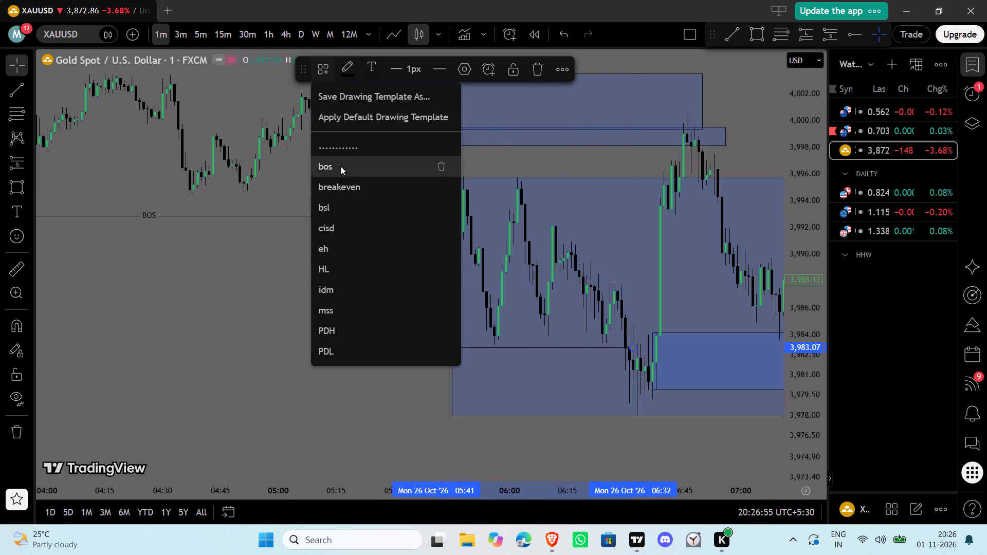
pyautogui.click(325, 318)
# Draw a horizontal trend line at 3,995.86 from 05:50 to 06:44 and apply the mss template.
pyautogui.moveTo(315, 307); pyautogui.dragTo(253, 314)
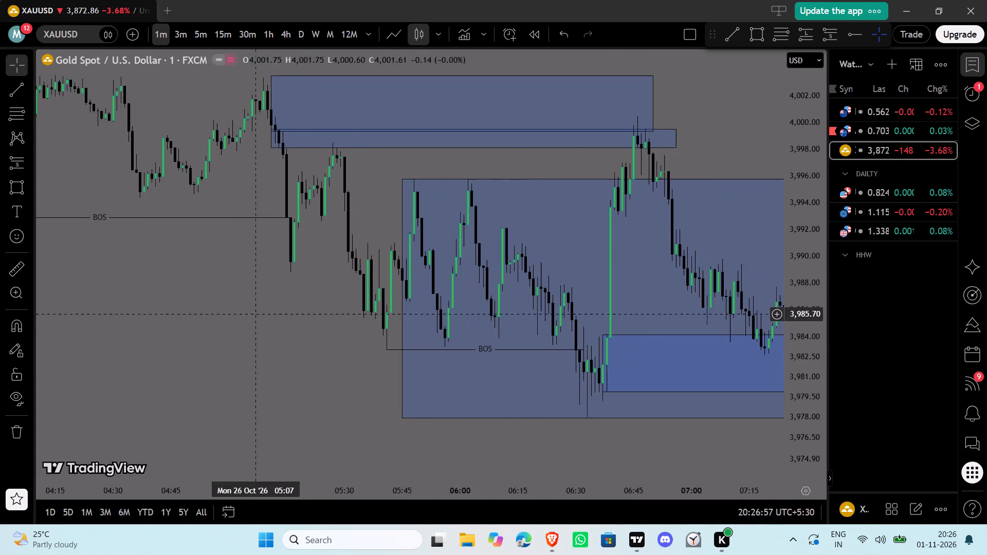
pyautogui.click(738, 34)
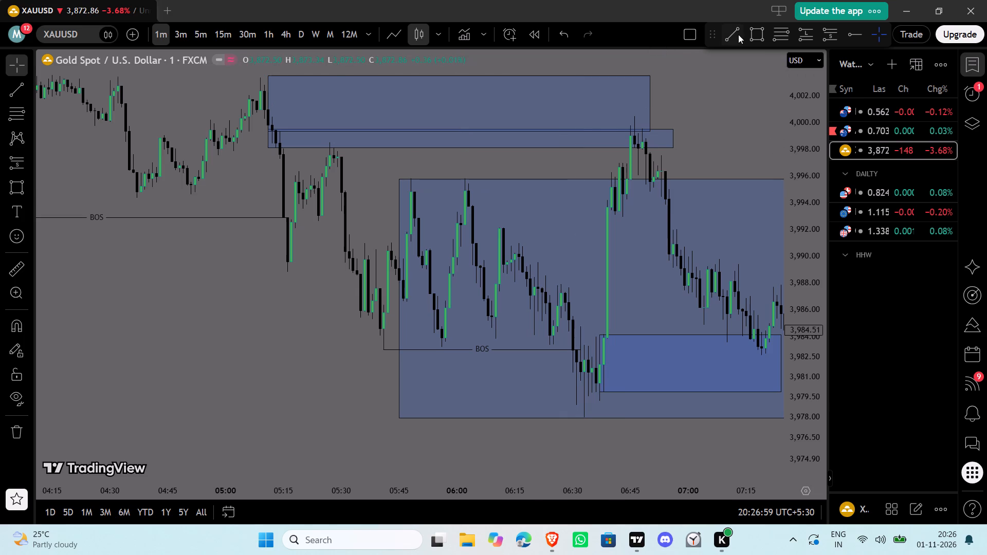
pyautogui.click(418, 178)
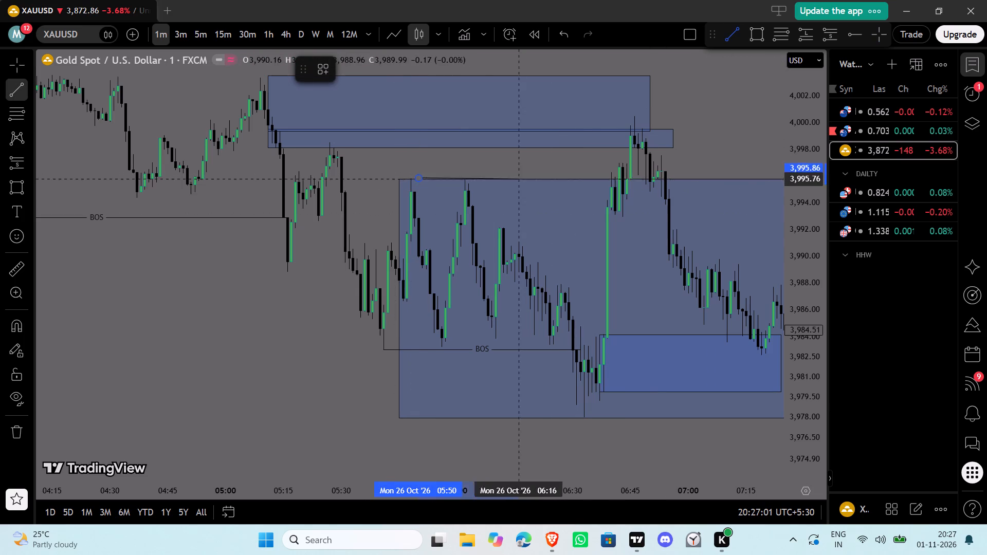
pyautogui.keyDown('shift'); pyautogui.click(625, 185); pyautogui.keyUp('shift')
pyautogui.click(323, 67)
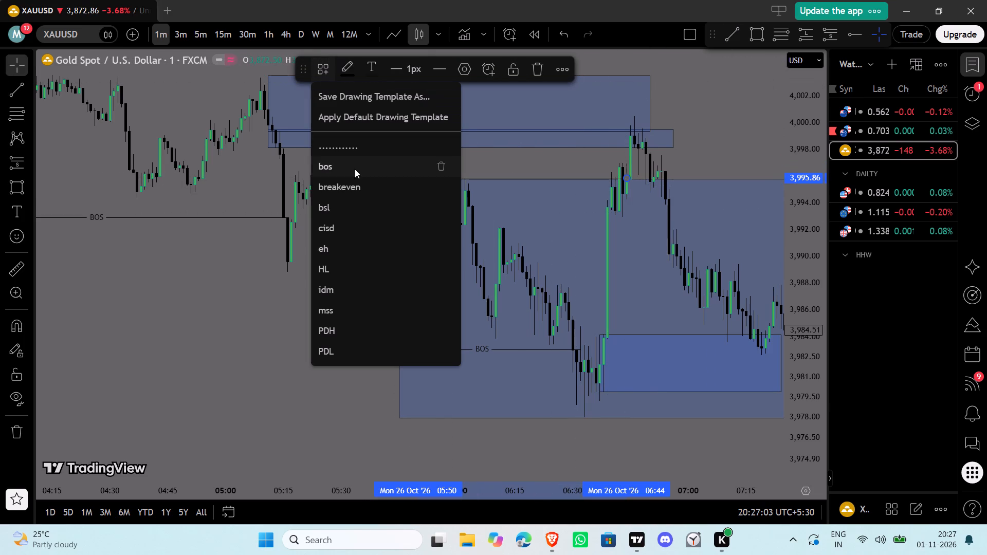
pyautogui.click(343, 310)
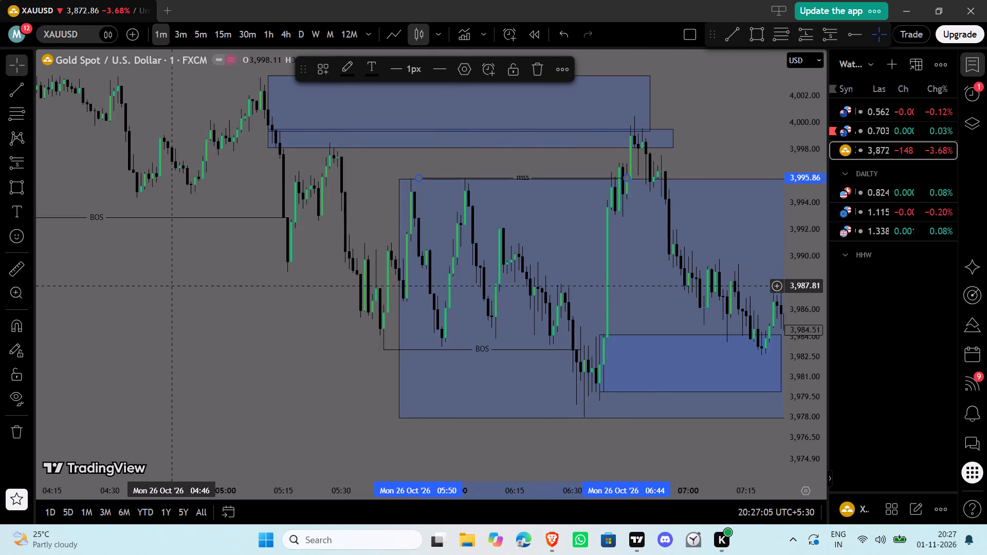
pyautogui.click(251, 289)
# Delete the upper rectangle zone at 3,999.36–4,003.50.
pyautogui.moveTo(258, 290); pyautogui.dragTo(124, 300)
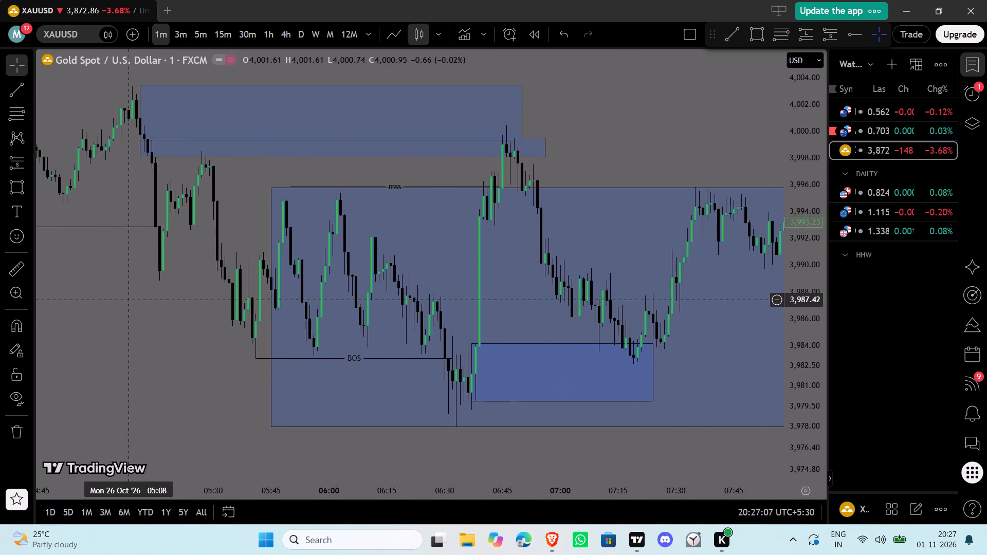
pyautogui.moveTo(124, 300); pyautogui.dragTo(109, 300)
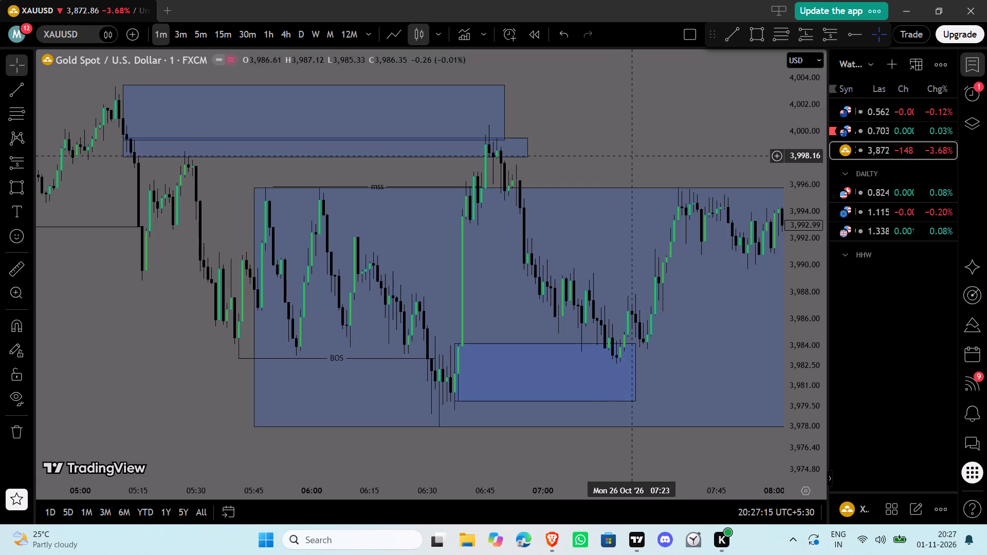
pyautogui.moveTo(659, 146); pyautogui.dragTo(508, 137)
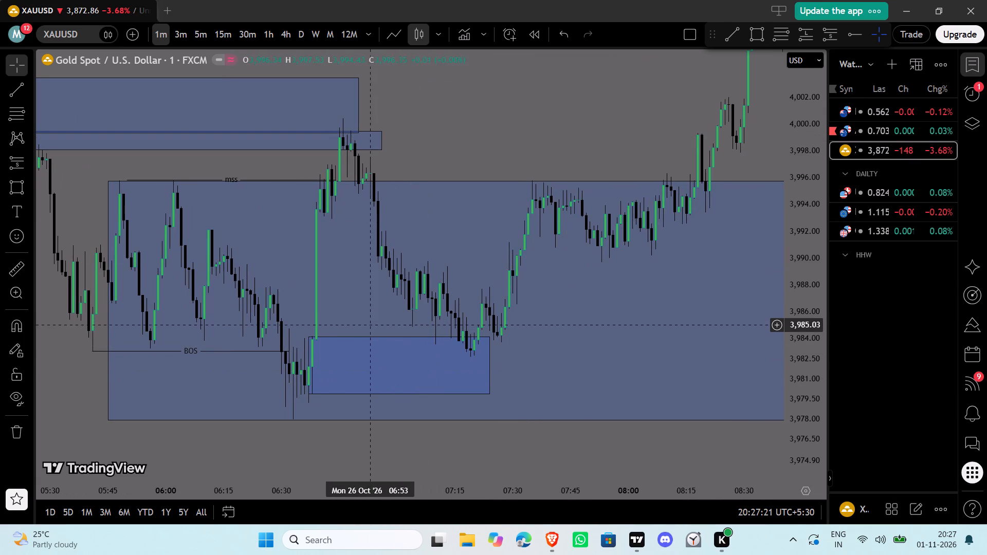
pyautogui.moveTo(88, 387); pyautogui.dragTo(310, 413)
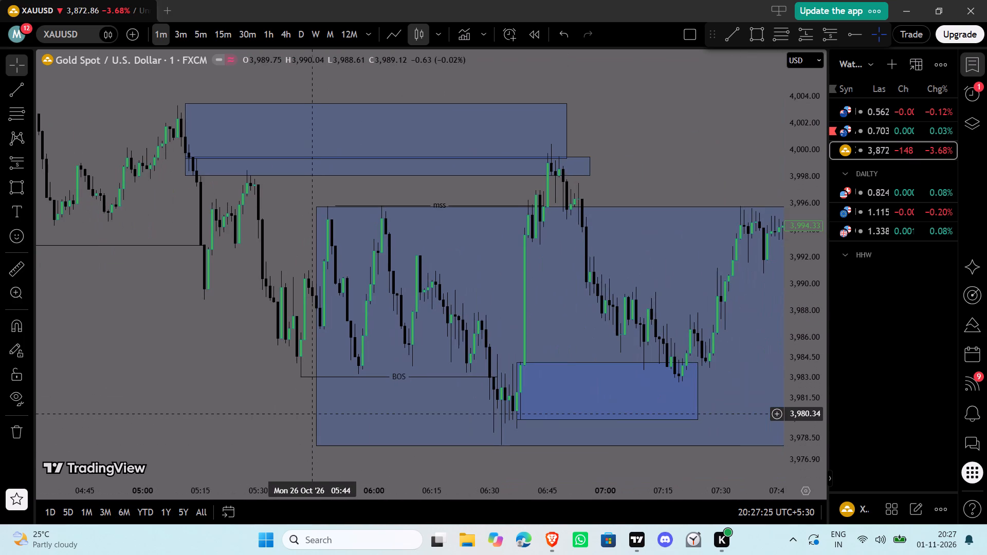
pyautogui.moveTo(310, 413); pyautogui.dragTo(310, 413)
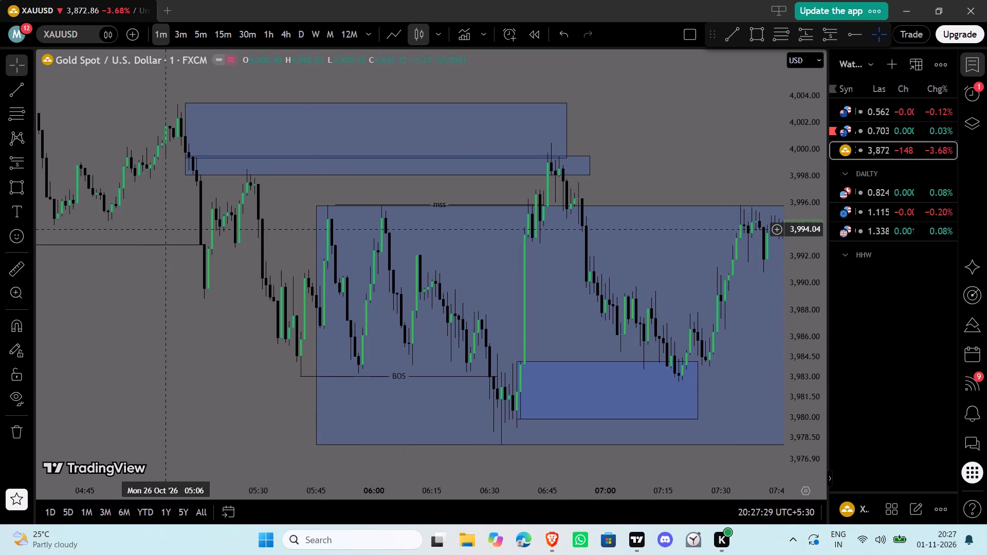
pyautogui.click(570, 129)
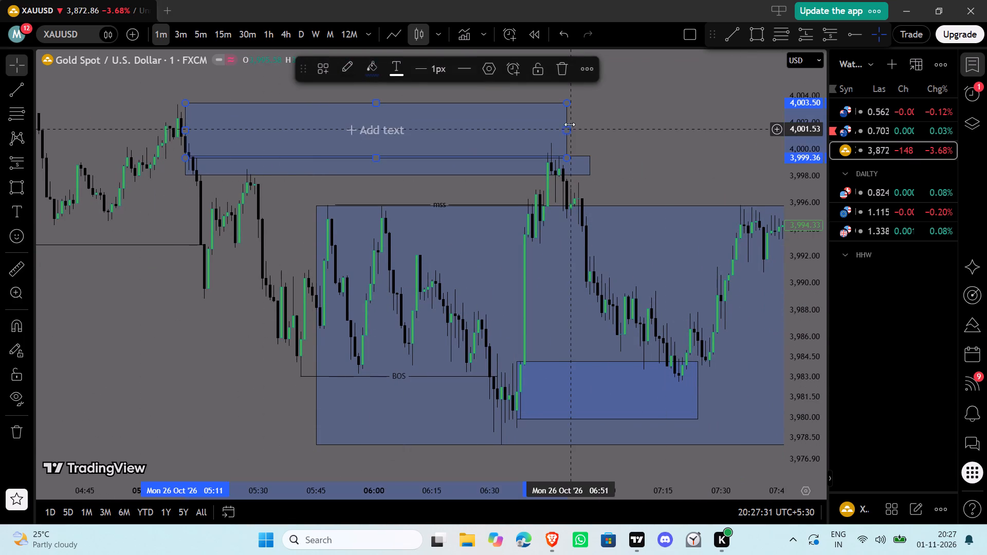
pyautogui.click(556, 72)
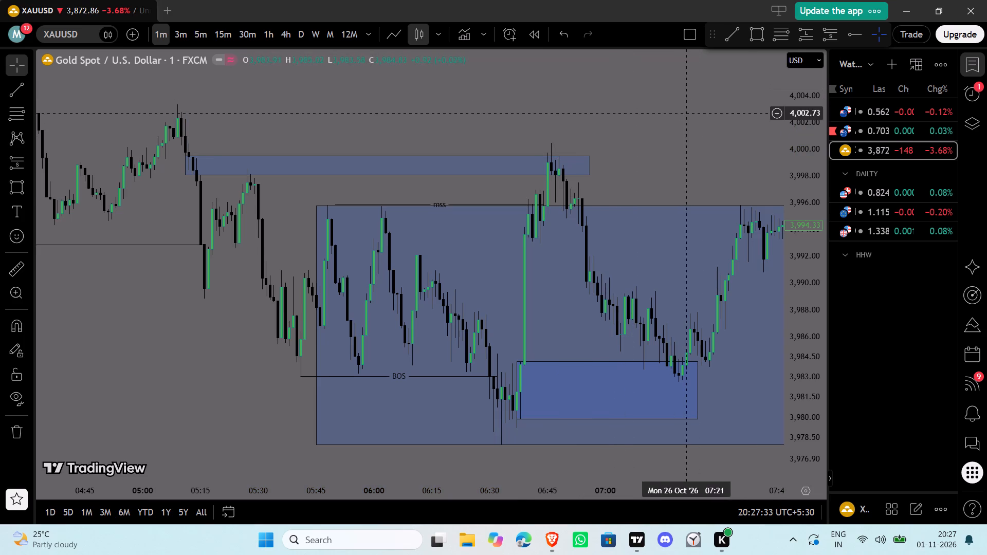
# Shorten the 3,998.12–3,999.51 zone so it ends at about 05:34.
pyautogui.moveTo(692, 115); pyautogui.dragTo(632, 98)
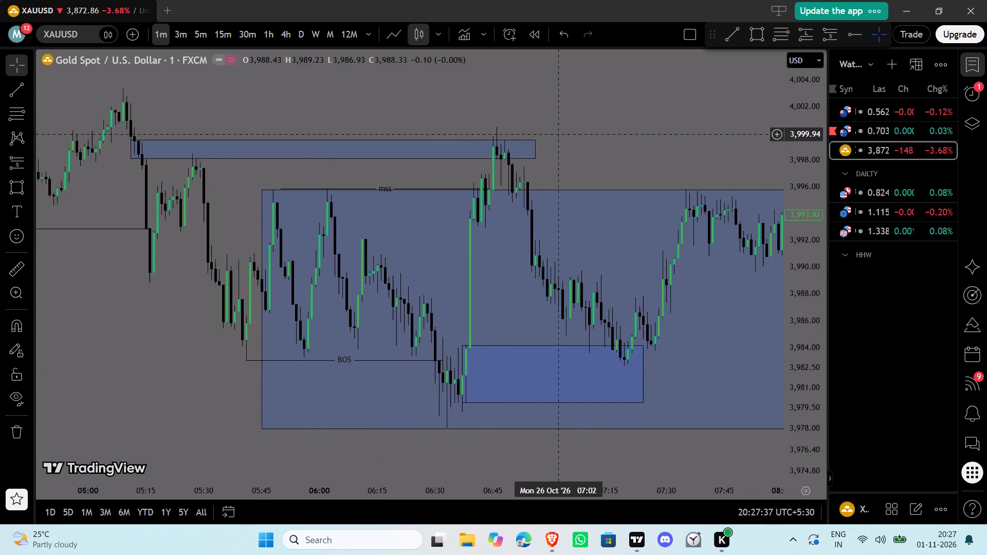
pyautogui.moveTo(532, 151); pyautogui.dragTo(220, 176)
pyautogui.click(282, 122)
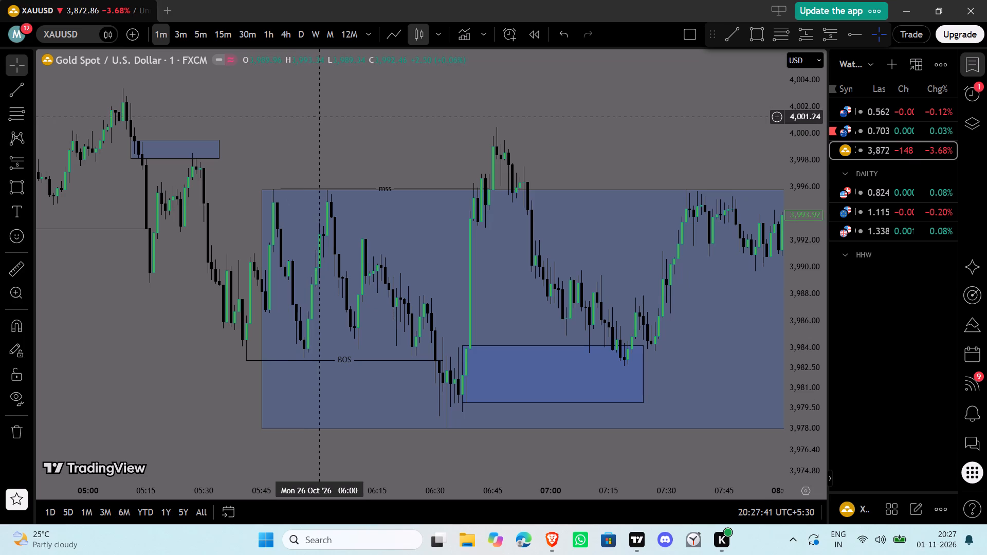
# Place a short position at 05:26 with entry 3,998.16, stop 3,999.56 and target 3,978.14.
pyautogui.click(832, 39)
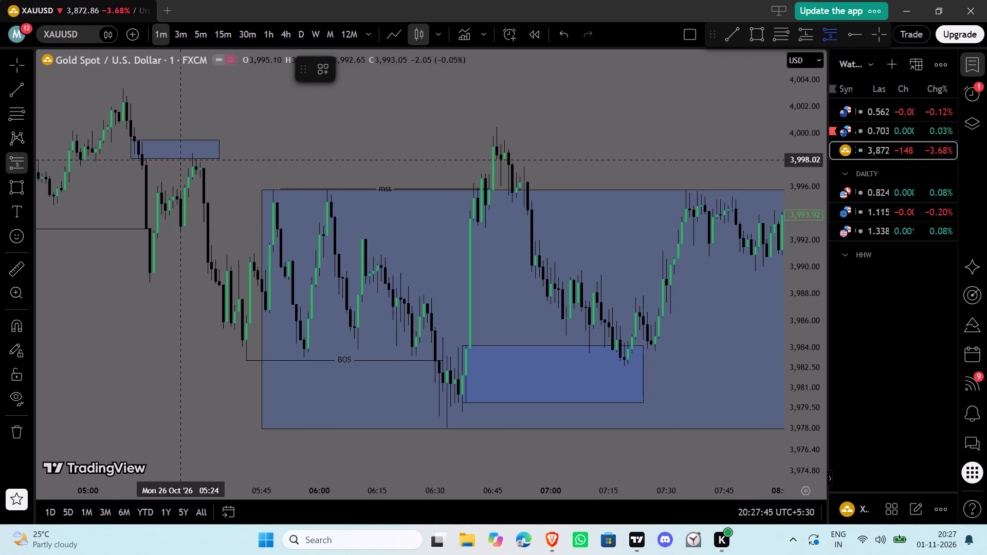
pyautogui.click(188, 158)
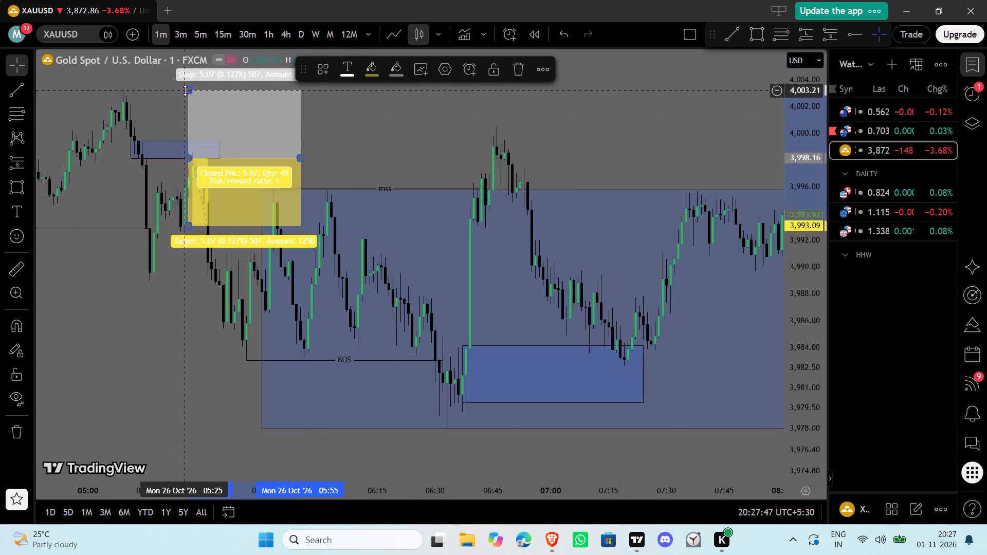
pyautogui.moveTo(185, 90); pyautogui.dragTo(200, 139)
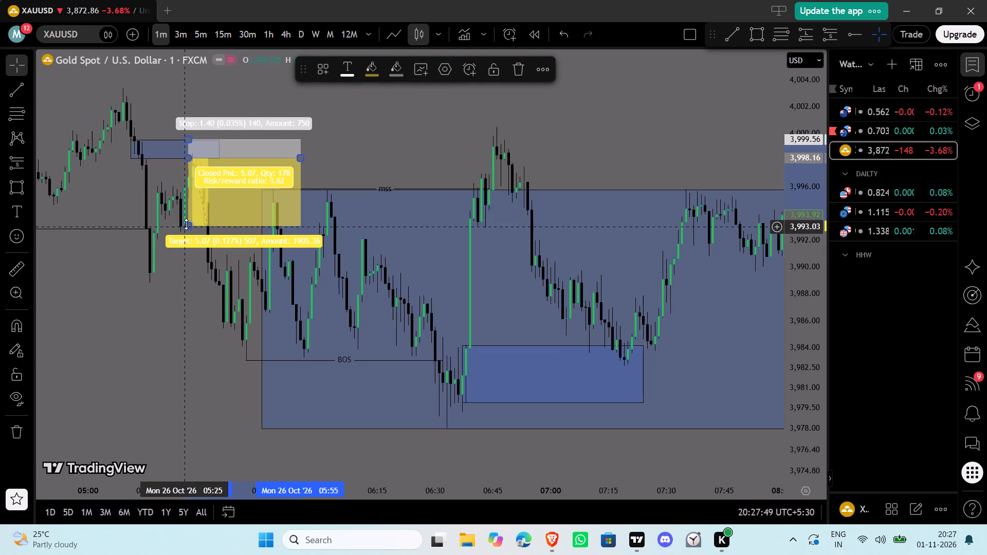
pyautogui.moveTo(188, 223); pyautogui.dragTo(228, 434)
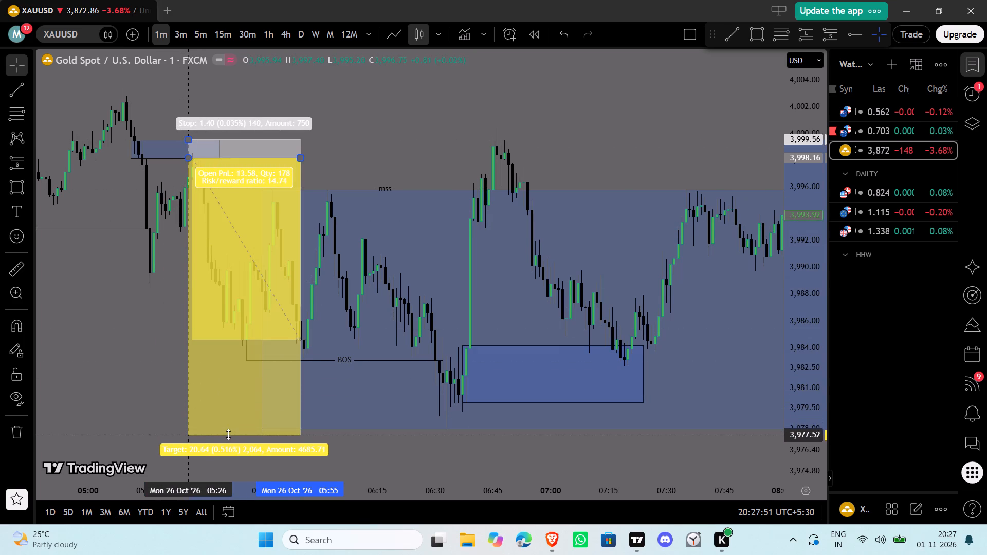
pyautogui.moveTo(228, 434); pyautogui.dragTo(229, 426)
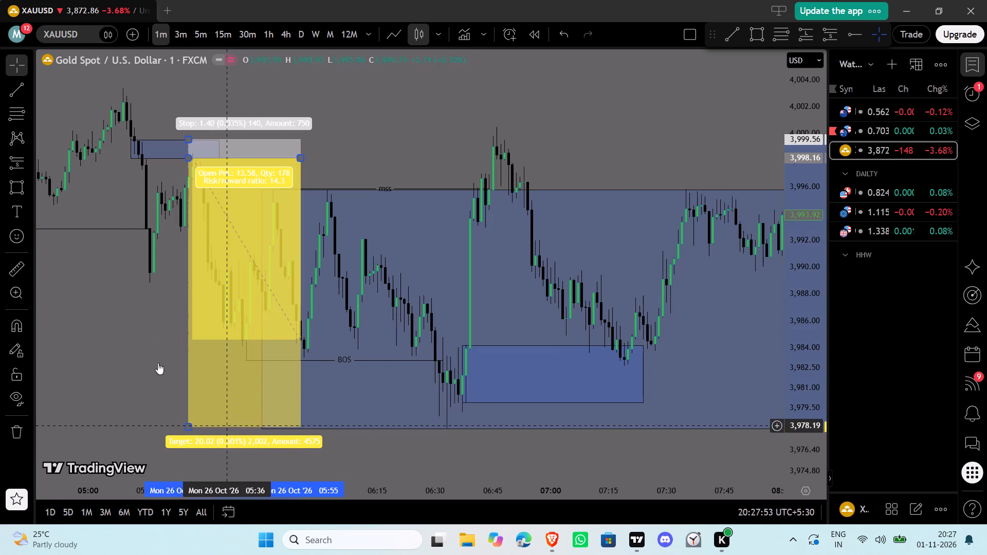
pyautogui.click(112, 313)
pyautogui.moveTo(115, 311); pyautogui.dragTo(8, 281)
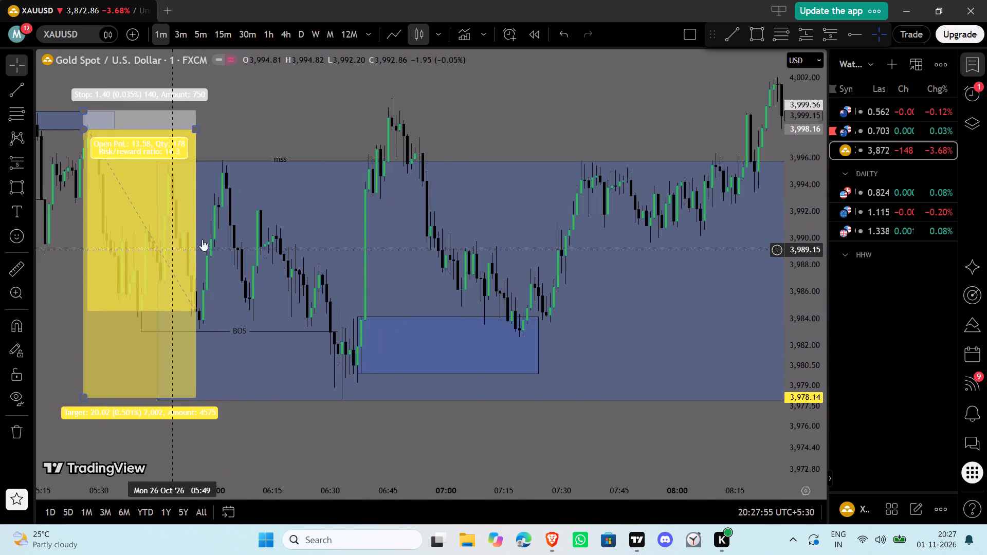
pyautogui.click(486, 107)
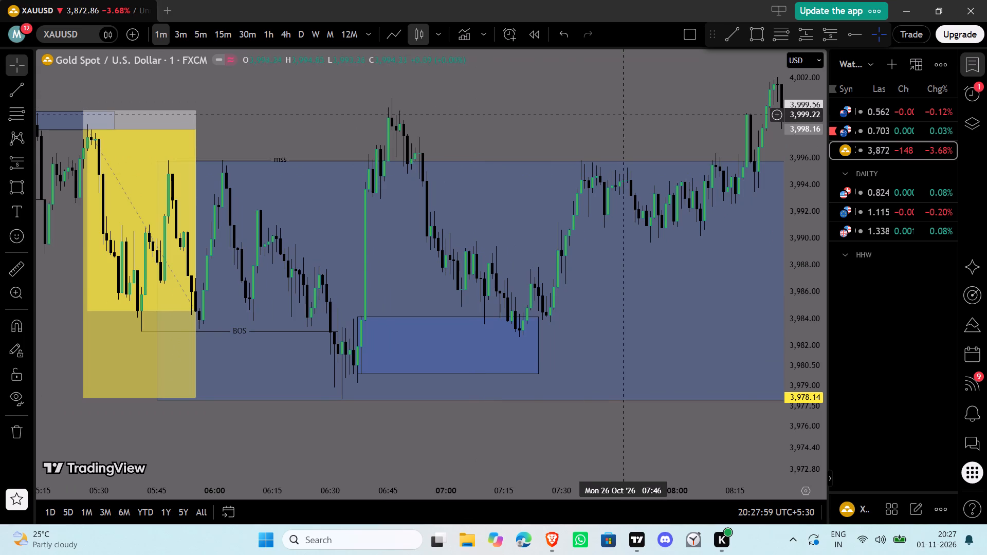
# Place a long position at 07:25 with entry 3,984.50 and stop 3,982.64.
pyautogui.click(811, 30)
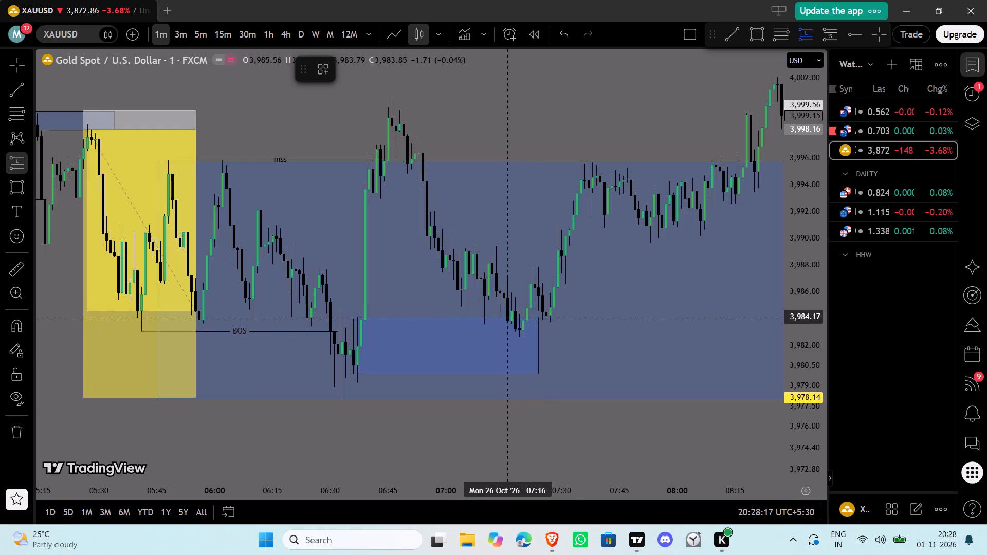
pyautogui.click(542, 312)
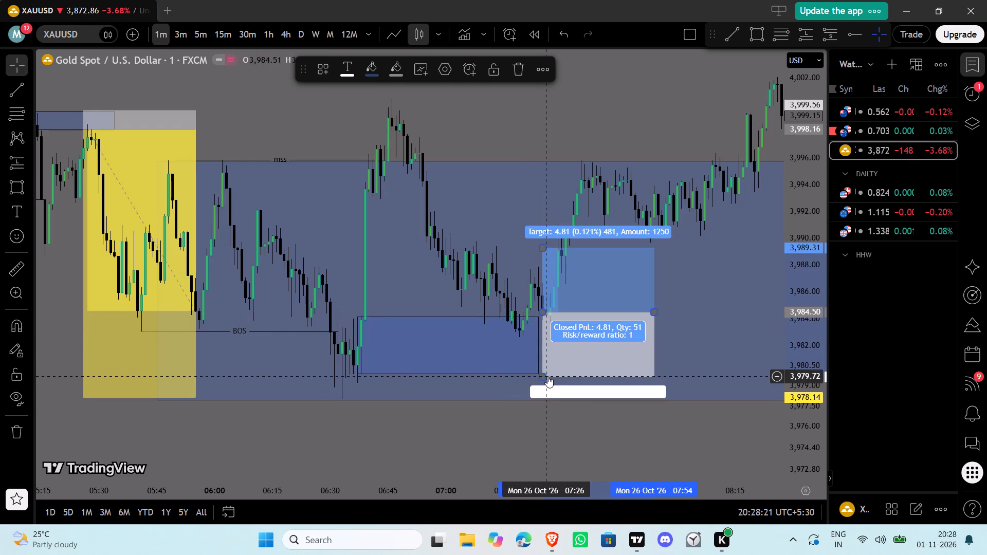
pyautogui.moveTo(543, 376); pyautogui.dragTo(542, 339)
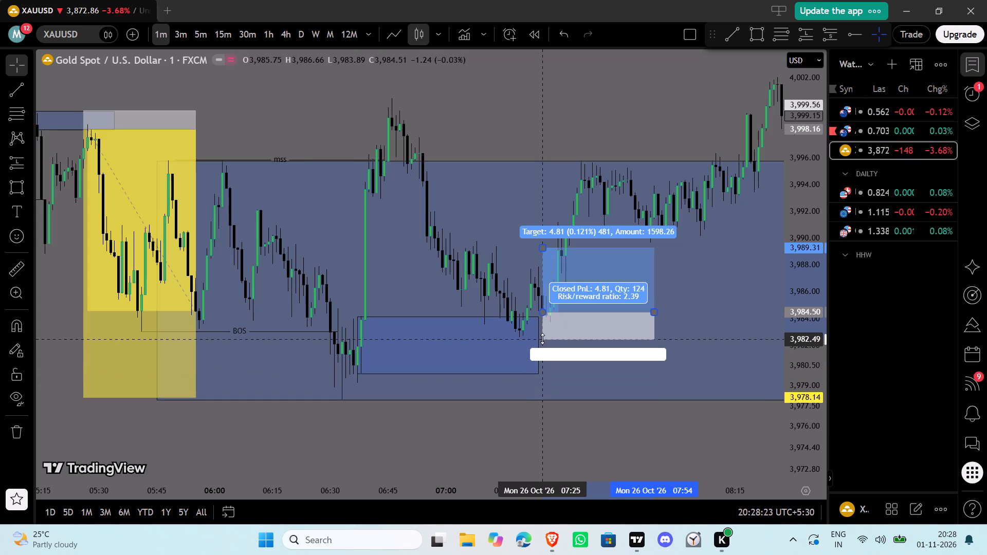
pyautogui.moveTo(542, 339); pyautogui.dragTo(542, 337)
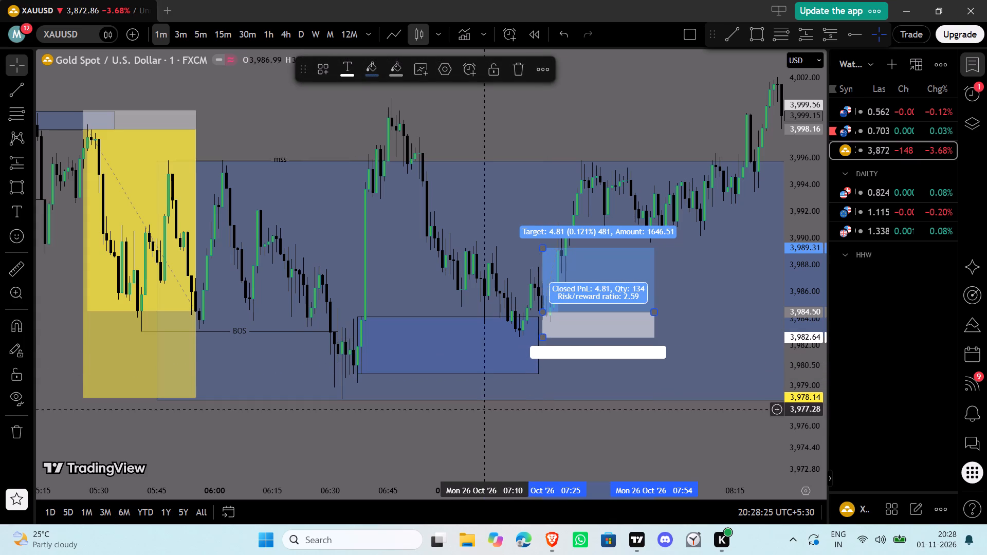
pyautogui.click(361, 413)
# Change the profit background colour of the 05:26 short position to blue.
pyautogui.click(108, 289)
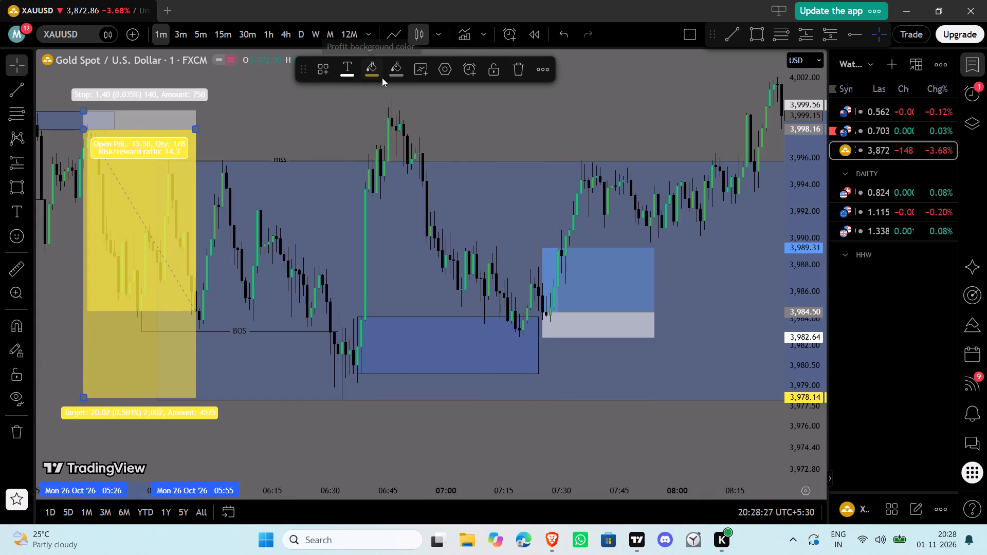
pyautogui.click(382, 78)
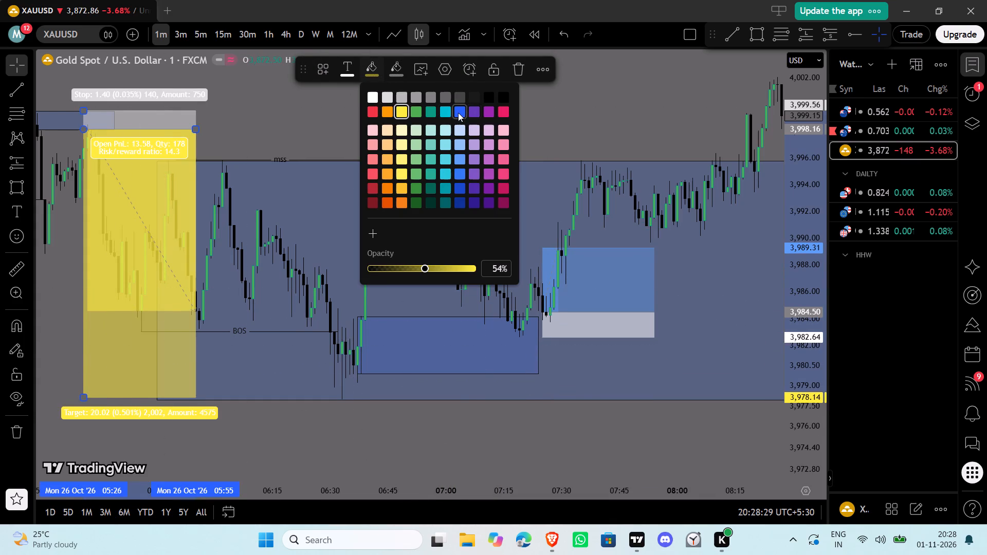
pyautogui.click(458, 113)
pyautogui.click(504, 107)
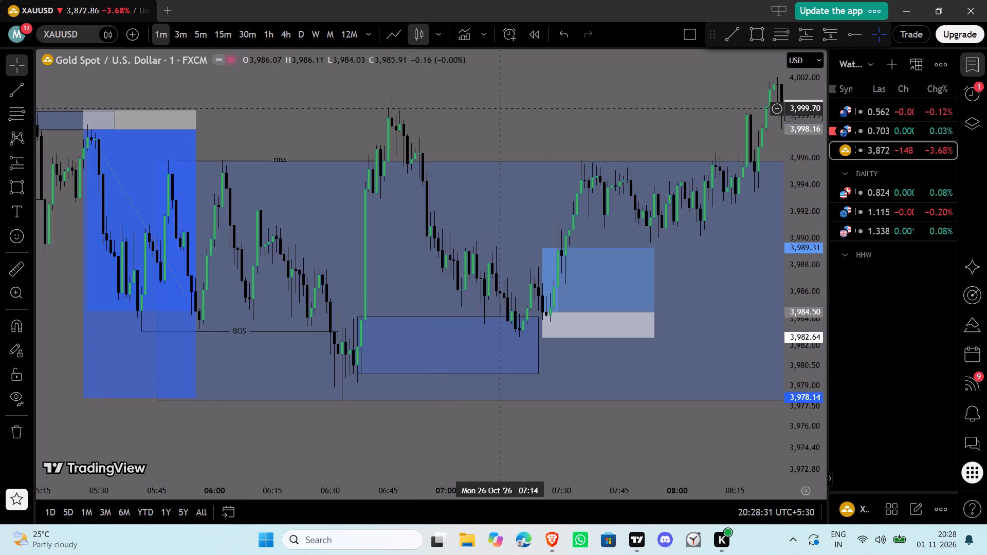
# Raise the 07:25 long position's target to 4,000.47, level with the swing high near 06:45.
pyautogui.moveTo(544, 103); pyautogui.dragTo(369, 170)
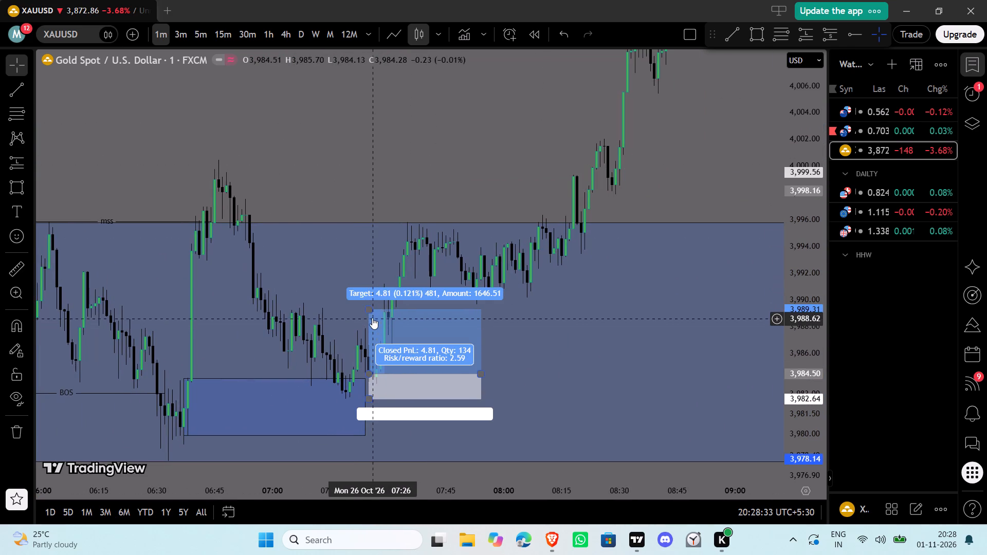
pyautogui.moveTo(372, 312); pyautogui.dragTo(358, 164)
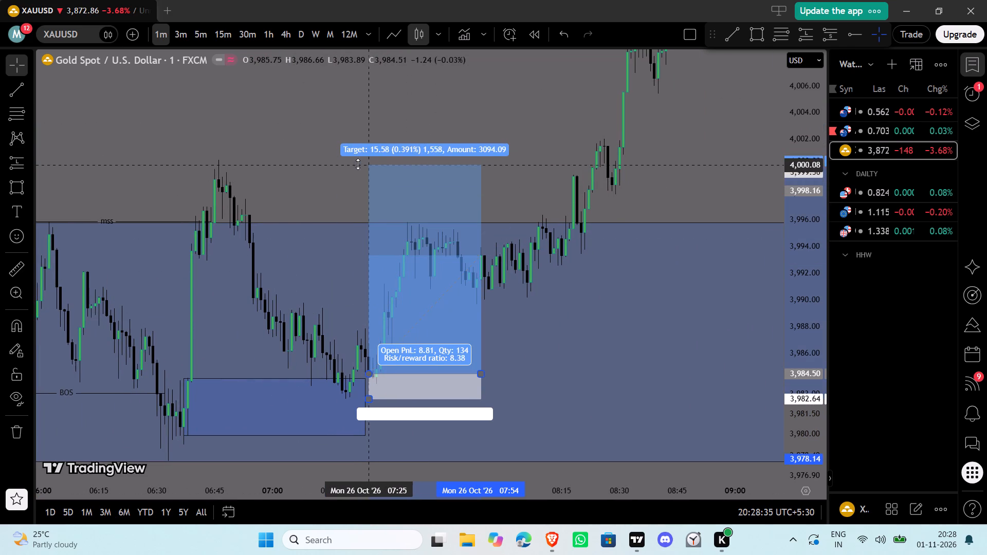
pyautogui.moveTo(358, 164); pyautogui.dragTo(367, 159)
pyautogui.click(324, 179)
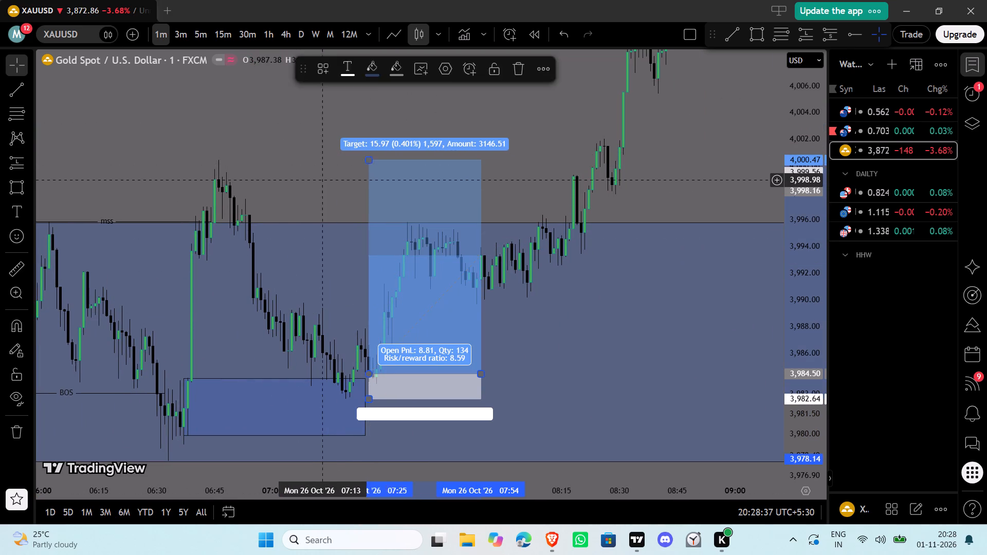
# Draw a rectangle zone from 07:30 to 08:07 between 3,986.61 and 3,990.20.
pyautogui.moveTo(322, 180); pyautogui.dragTo(259, 165)
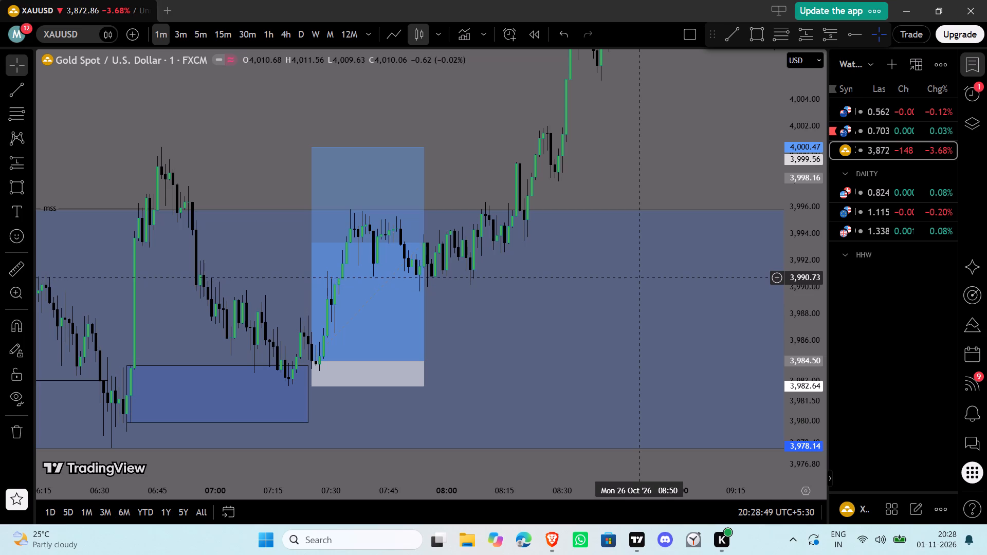
pyautogui.click(749, 32)
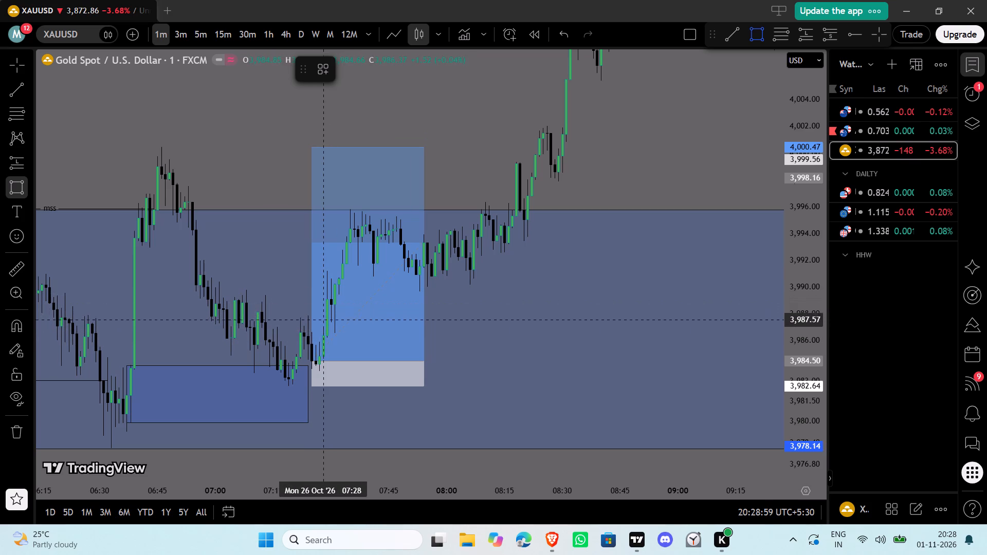
pyautogui.click(329, 332)
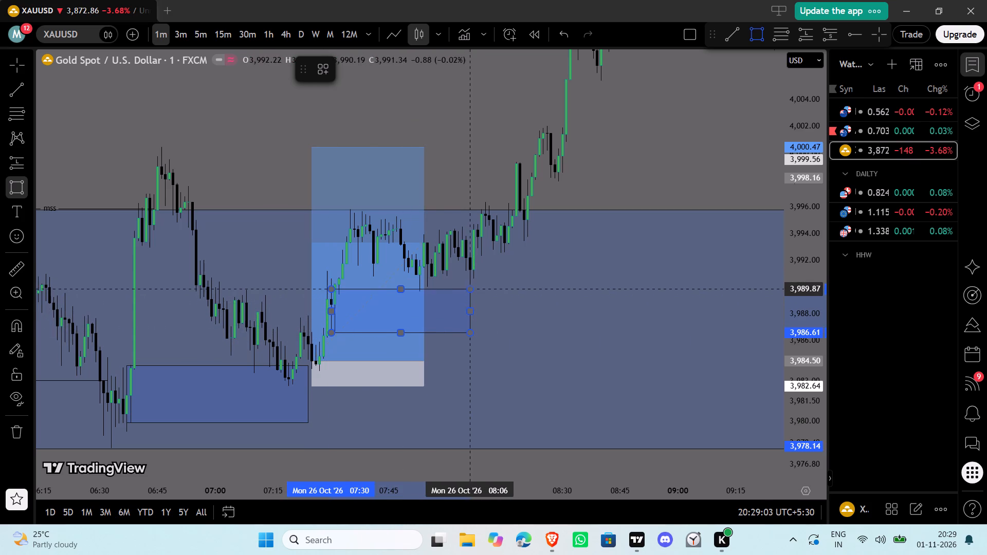
pyautogui.click(474, 284)
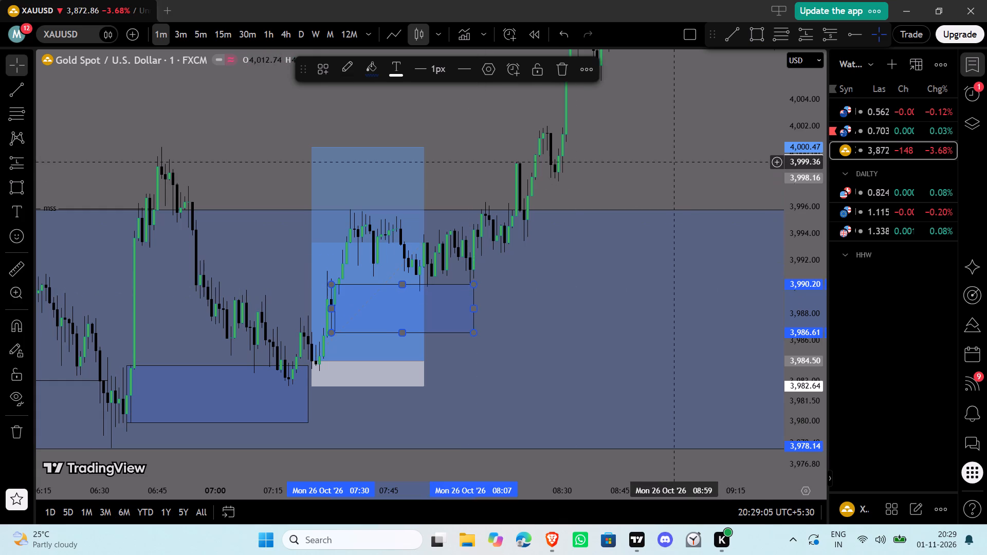
pyautogui.click(675, 161)
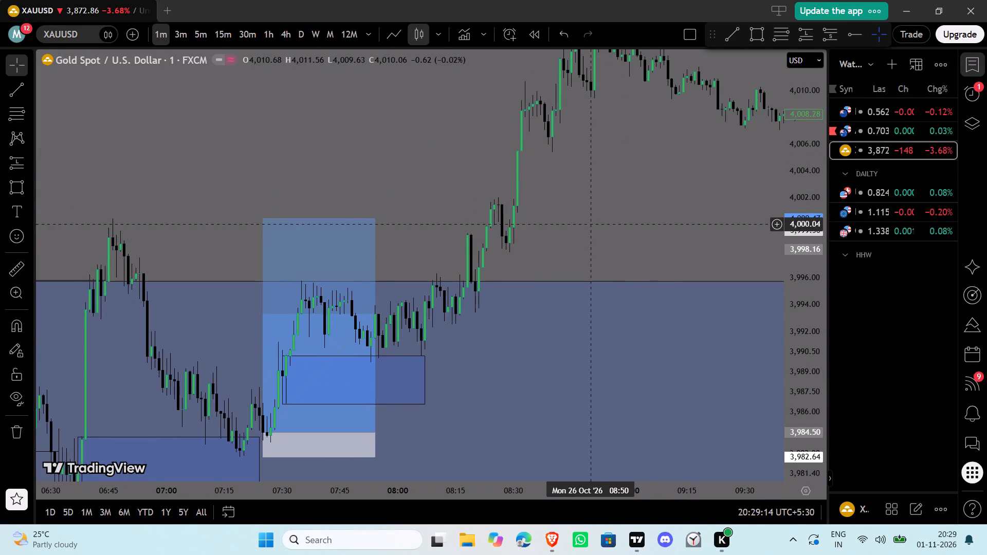
# Draw a small rectangle zone from about 07:18 to 07:34 between 3,982.68 and 3,984.45.
pyautogui.moveTo(589, 223); pyautogui.dragTo(551, 240)
pyautogui.moveTo(348, 199); pyautogui.dragTo(484, 114)
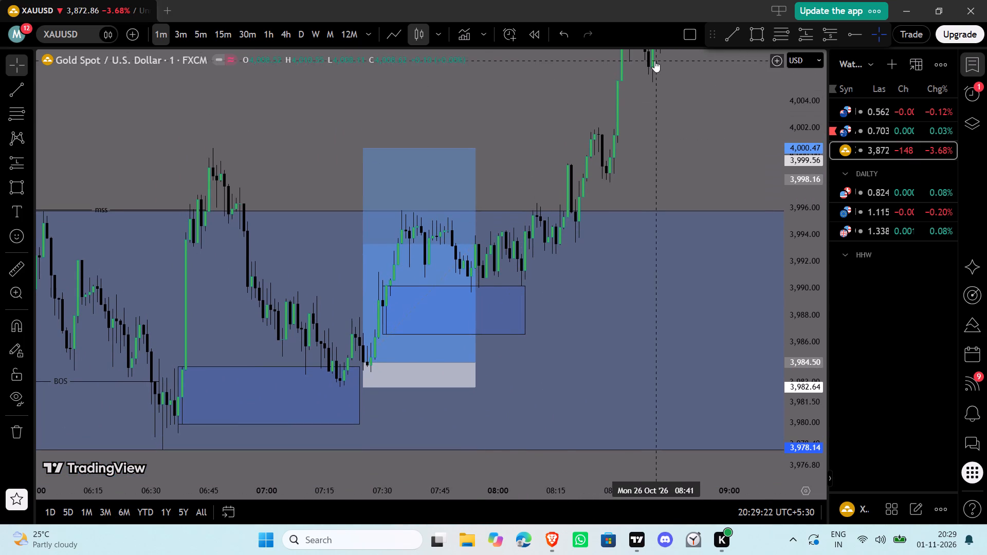
pyautogui.click(763, 31)
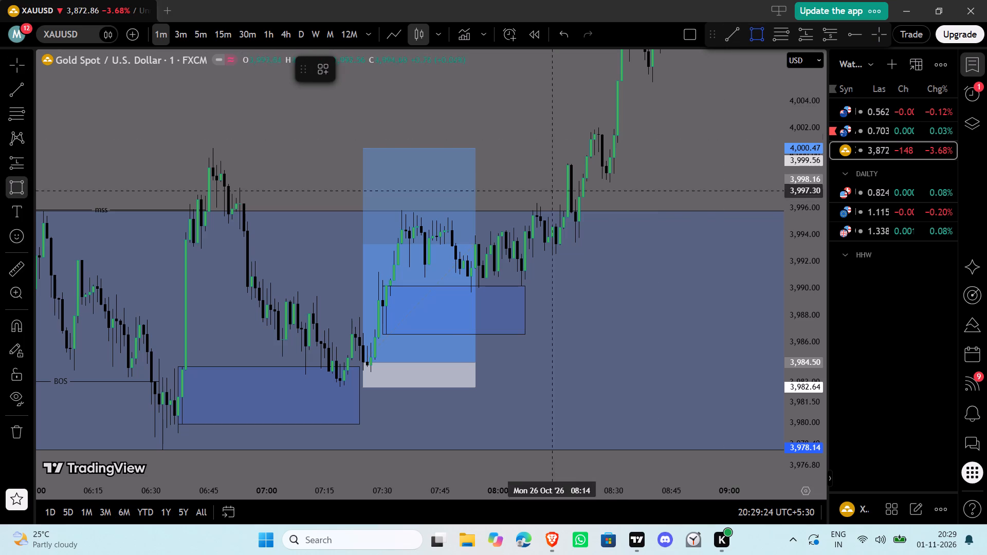
pyautogui.click(335, 386)
pyautogui.click(397, 363)
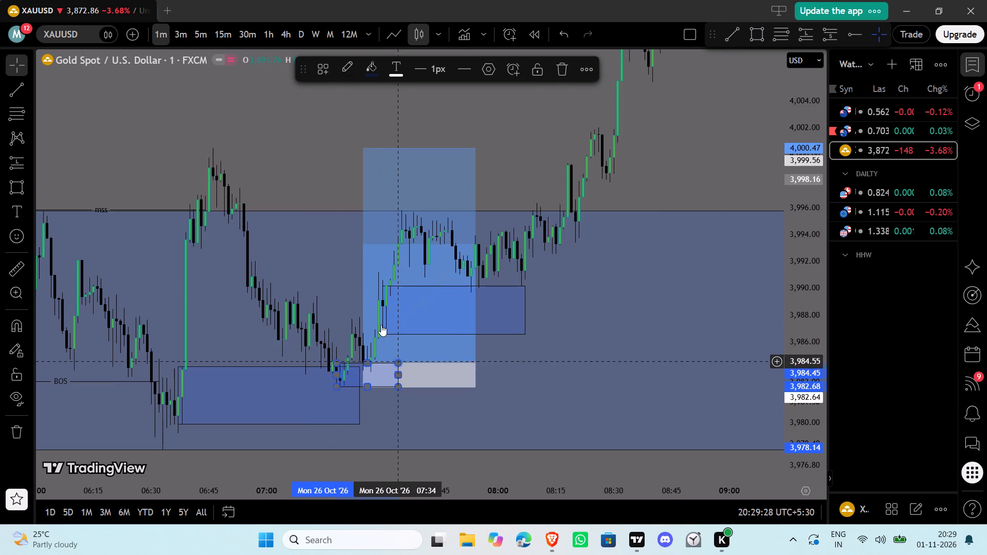
pyautogui.click(299, 142)
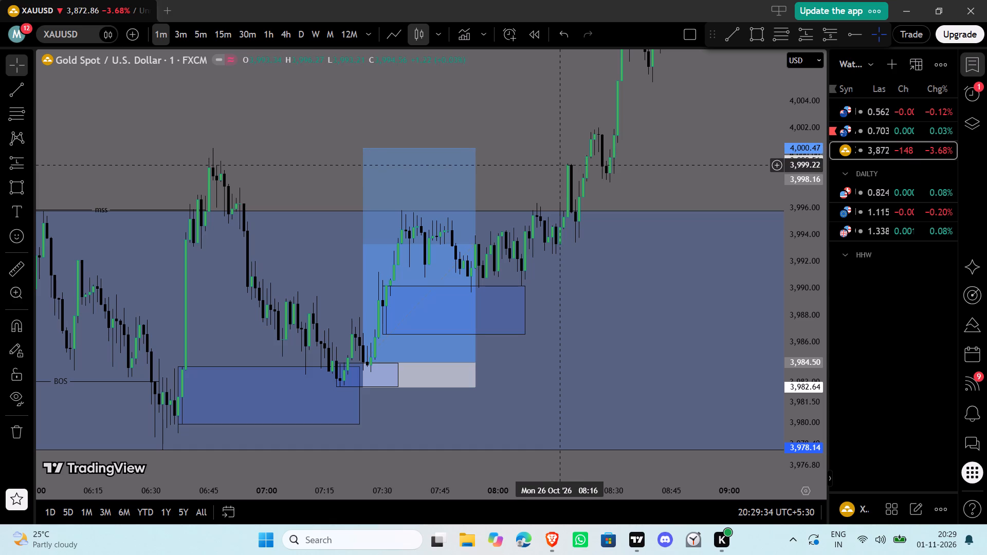
# Draw a horizontal trend line at 4,000.47 from 06:44 to 08:26 and apply the BOS template.
pyautogui.click(533, 151)
pyautogui.click(529, 149)
pyautogui.moveTo(527, 149); pyautogui.dragTo(524, 164)
pyautogui.moveTo(524, 164); pyautogui.dragTo(520, 174)
pyautogui.moveTo(519, 174); pyautogui.dragTo(517, 188)
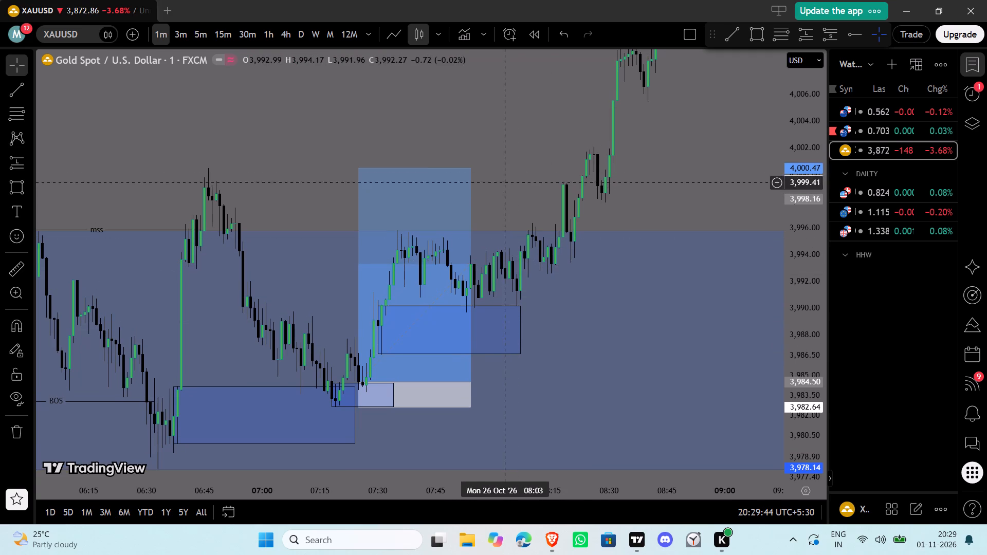
pyautogui.moveTo(543, 174); pyautogui.dragTo(501, 201)
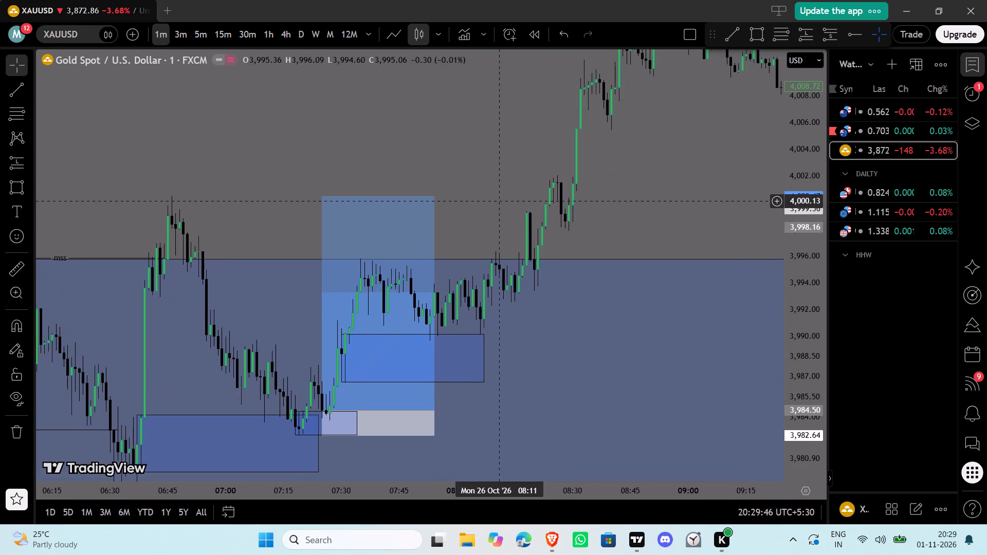
pyautogui.moveTo(509, 170); pyautogui.dragTo(497, 169)
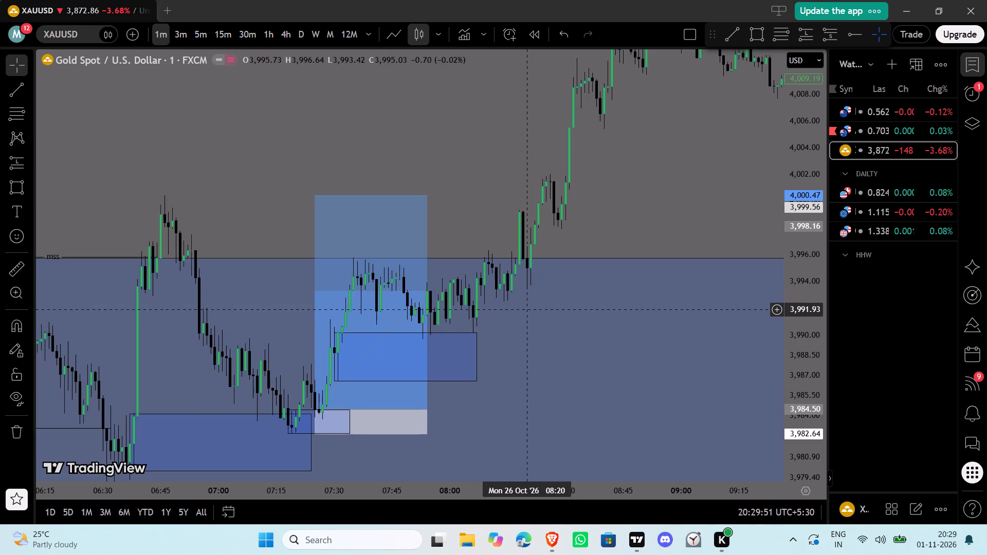
pyautogui.moveTo(482, 189); pyautogui.dragTo(417, 246)
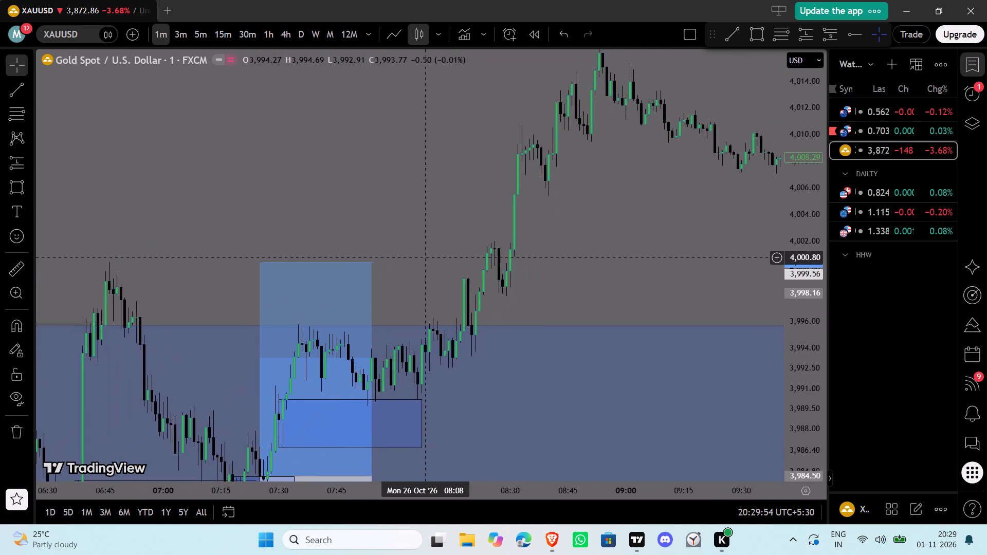
pyautogui.moveTo(417, 246); pyautogui.dragTo(404, 215)
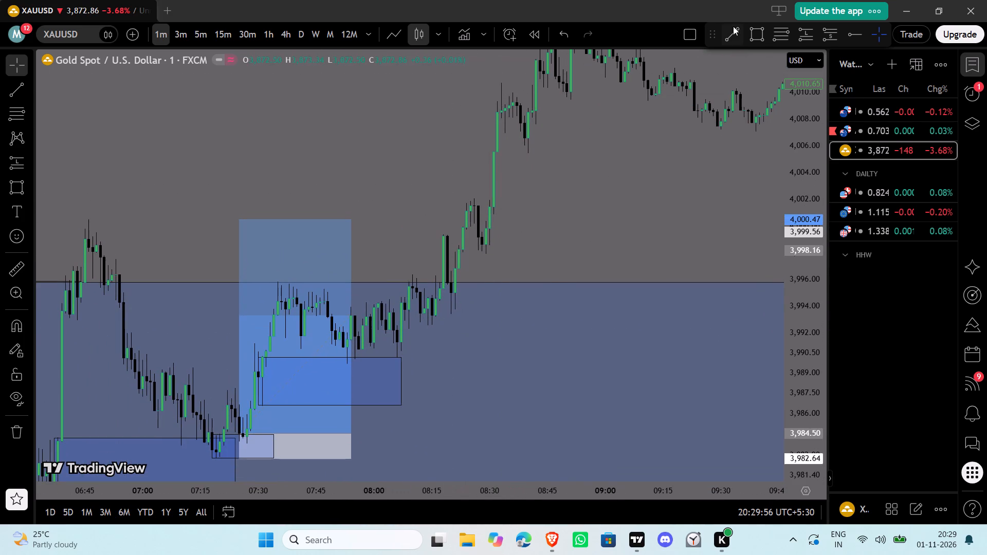
pyautogui.click(733, 31)
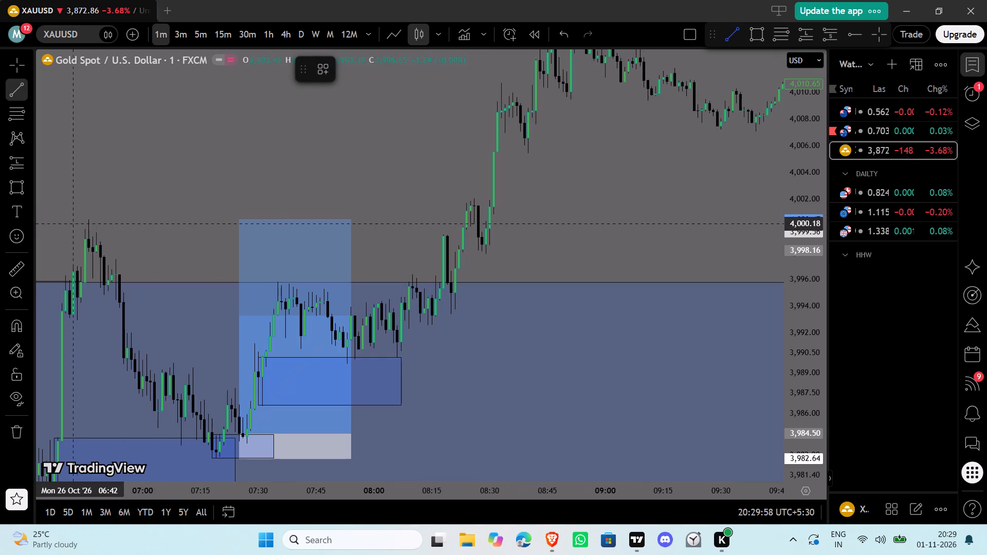
pyautogui.click(81, 219)
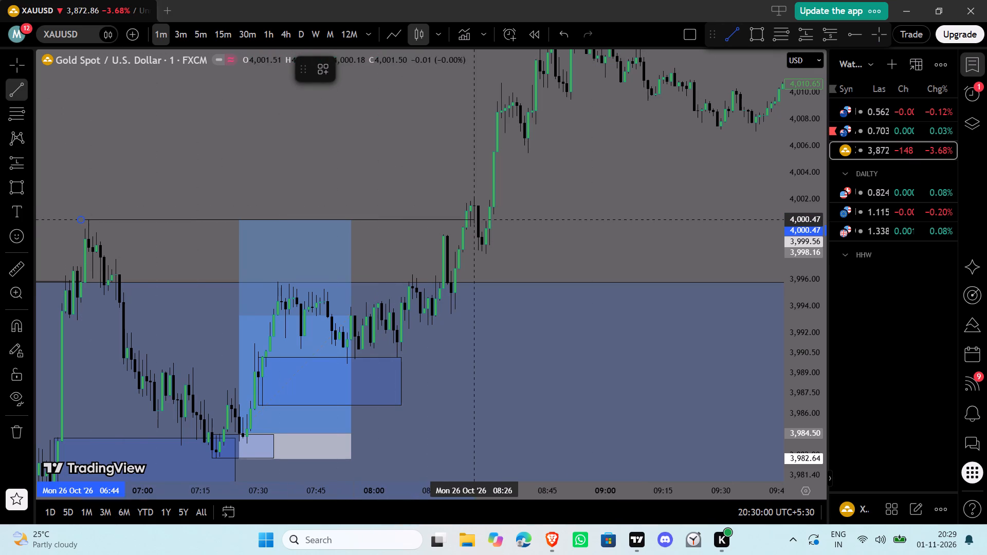
pyautogui.keyDown('shift'); pyautogui.click(474, 247); pyautogui.keyUp('shift')
pyautogui.click(322, 64)
pyautogui.click(336, 170)
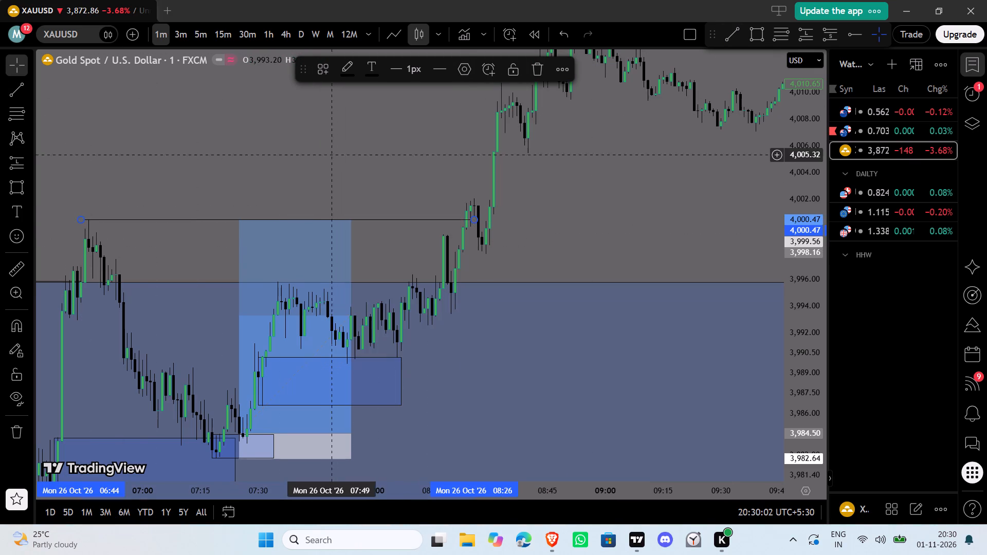
pyautogui.click(327, 145)
# Draw a rectangle zone from about 08:20 to 08:40 between 3,993.80 and about 3,998.
pyautogui.moveTo(318, 153); pyautogui.dragTo(502, 40)
pyautogui.moveTo(187, 107); pyautogui.dragTo(207, 99)
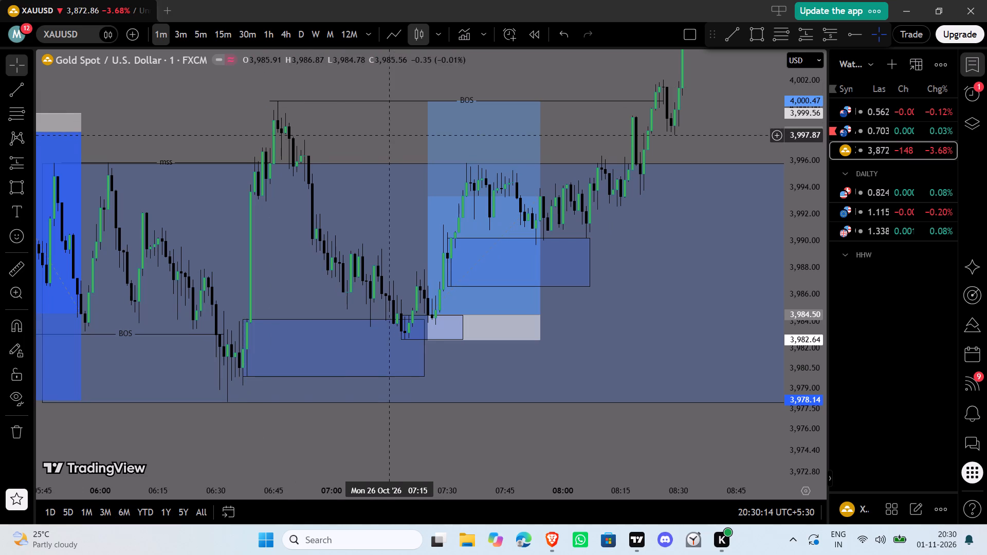
pyautogui.moveTo(374, 135); pyautogui.dragTo(145, 229)
pyautogui.moveTo(516, 182); pyautogui.dragTo(412, 321)
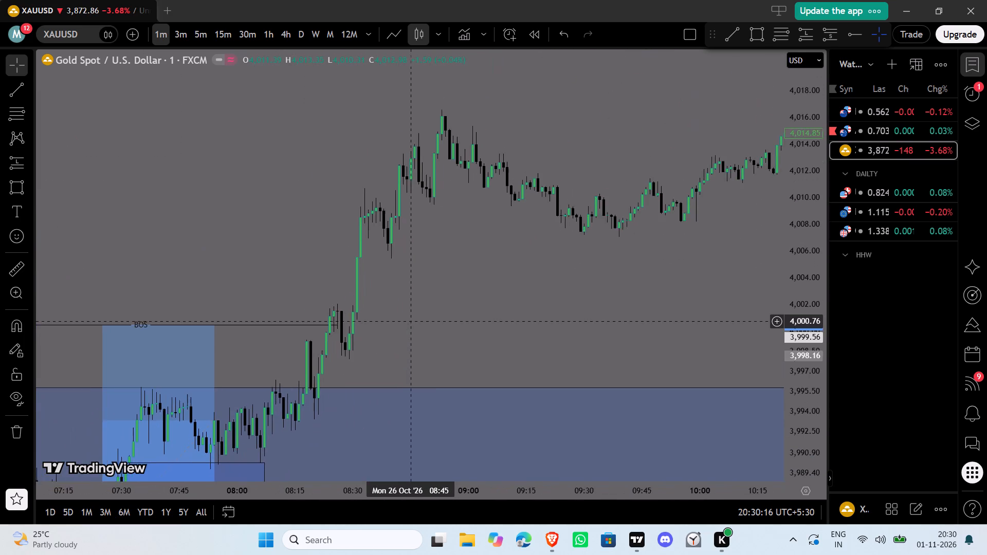
pyautogui.moveTo(412, 321); pyautogui.dragTo(403, 306)
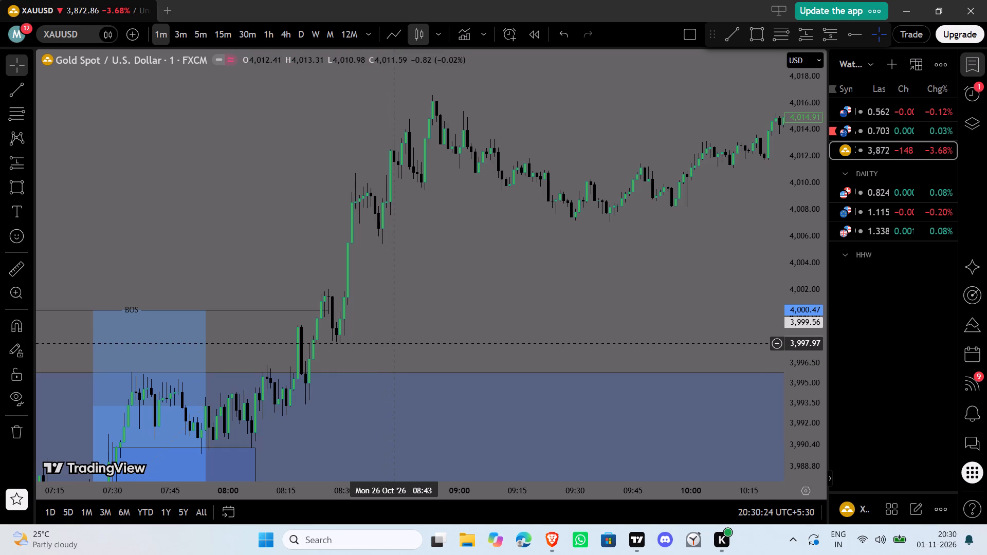
pyautogui.click(759, 32)
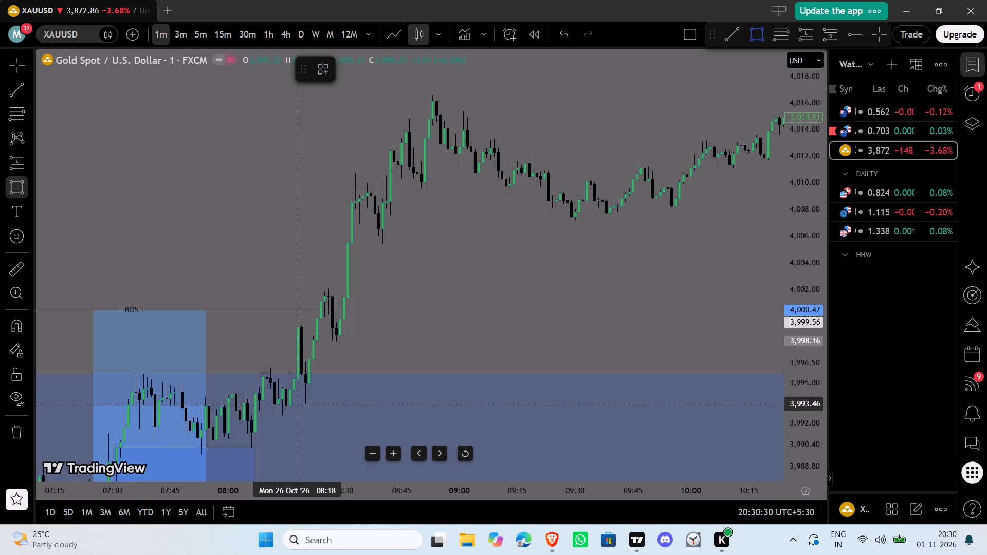
pyautogui.click(305, 399)
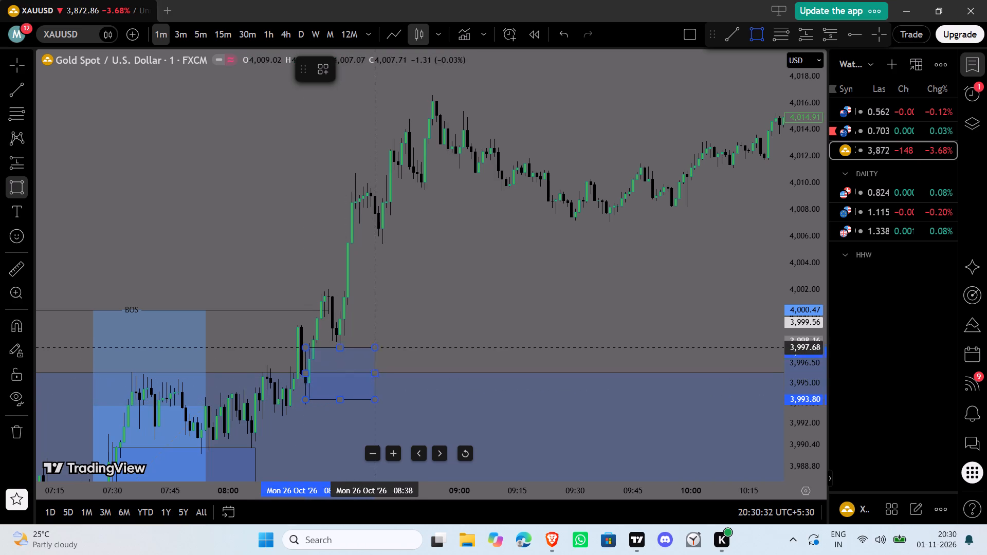
pyautogui.click(383, 342)
pyautogui.click(446, 329)
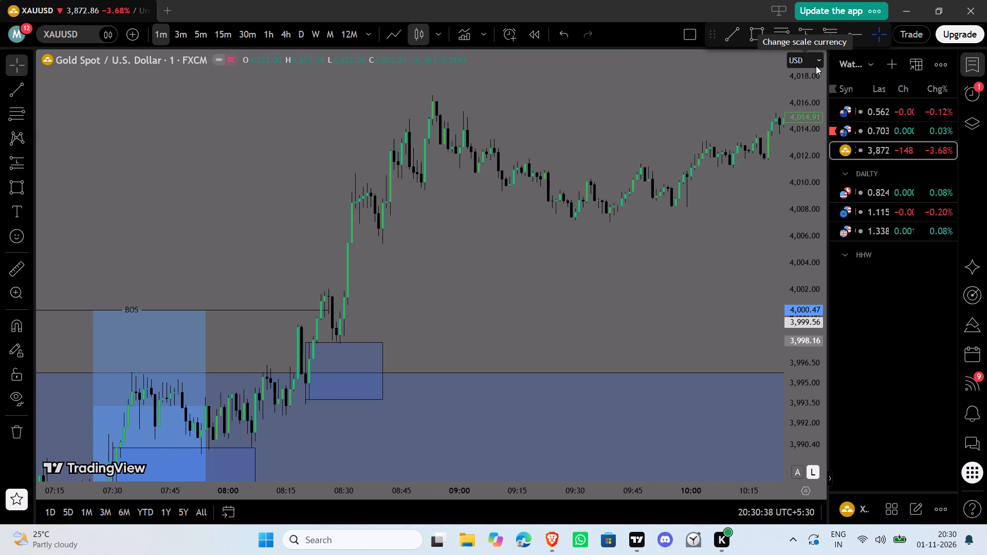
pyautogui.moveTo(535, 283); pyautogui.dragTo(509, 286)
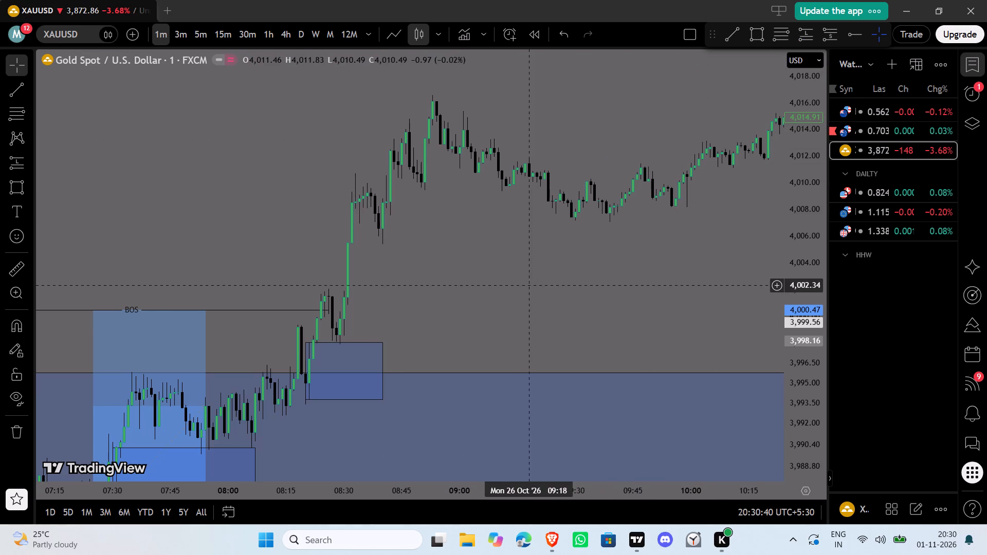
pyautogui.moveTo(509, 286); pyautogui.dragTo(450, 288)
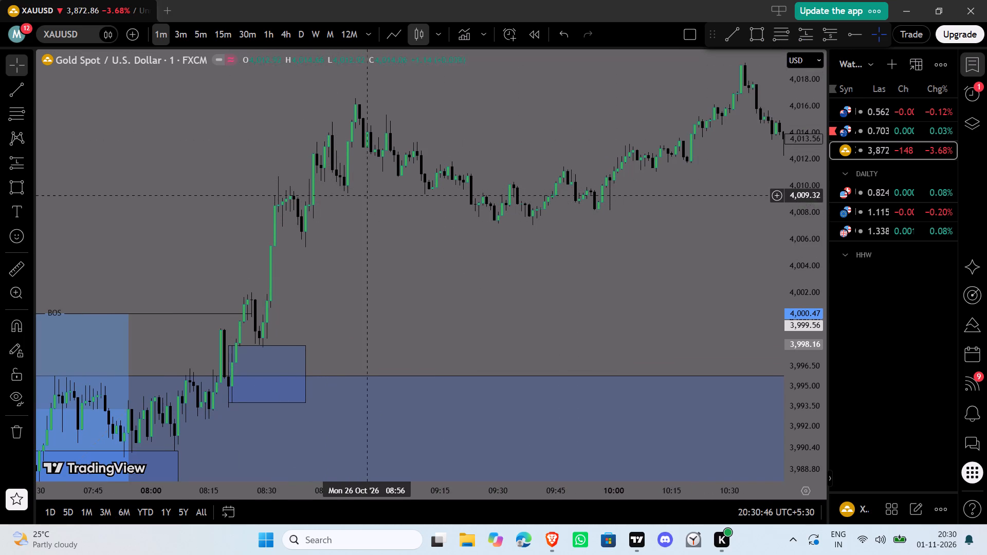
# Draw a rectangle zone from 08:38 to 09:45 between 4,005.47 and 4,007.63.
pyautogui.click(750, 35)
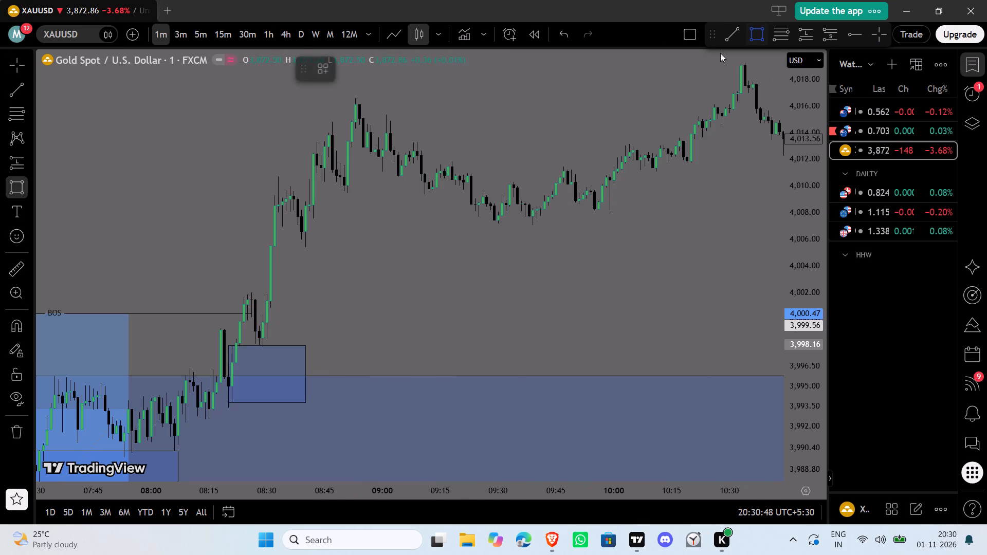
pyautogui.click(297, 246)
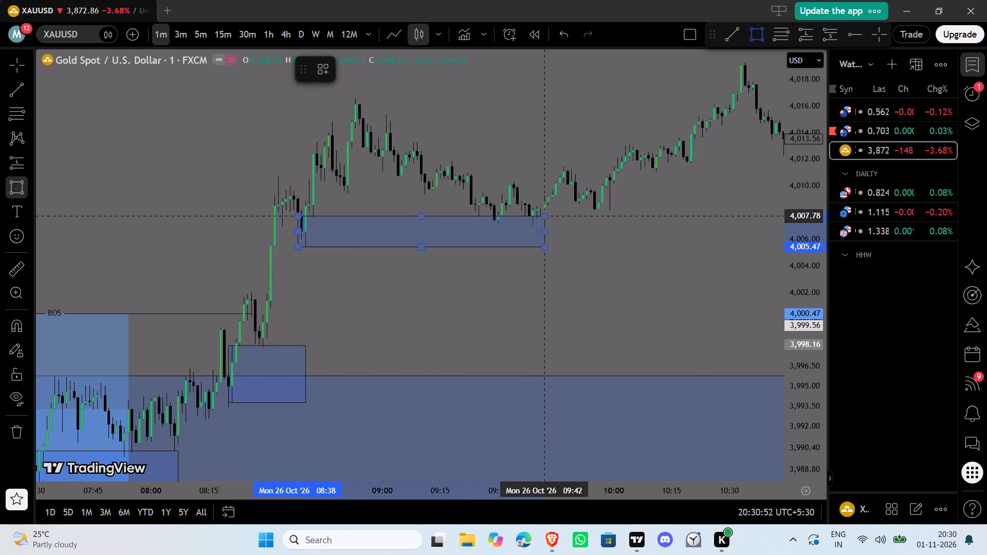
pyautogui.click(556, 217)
# Dismiss the advertisement and hide the watchlist to widen the chart.
pyautogui.moveTo(739, 258); pyautogui.dragTo(407, 303)
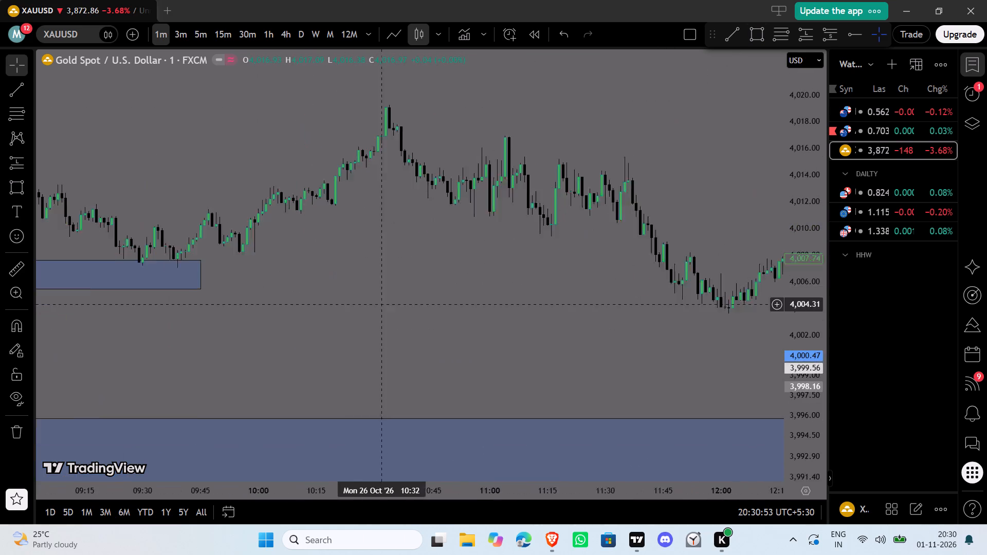
pyautogui.moveTo(407, 303); pyautogui.dragTo(482, 284)
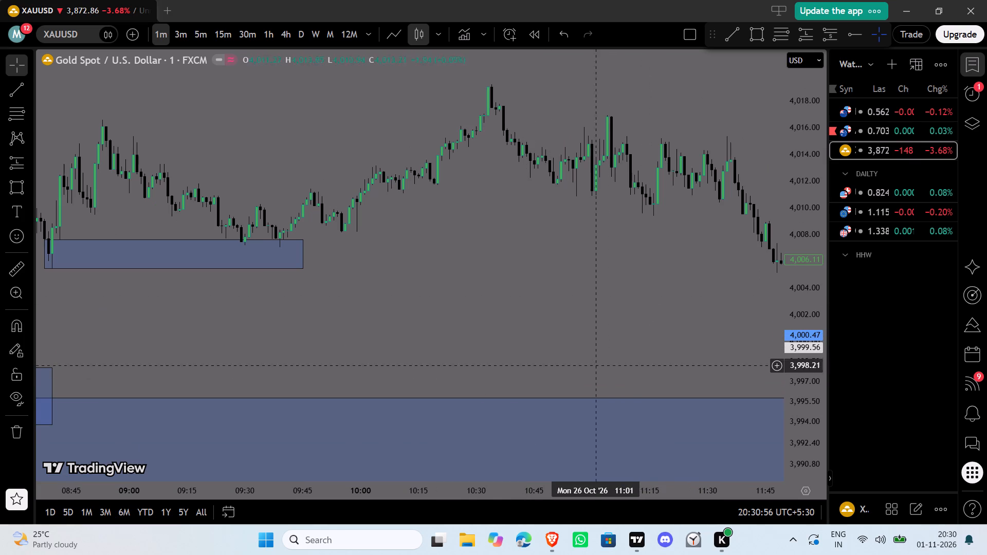
pyautogui.moveTo(336, 492); pyautogui.dragTo(481, 493)
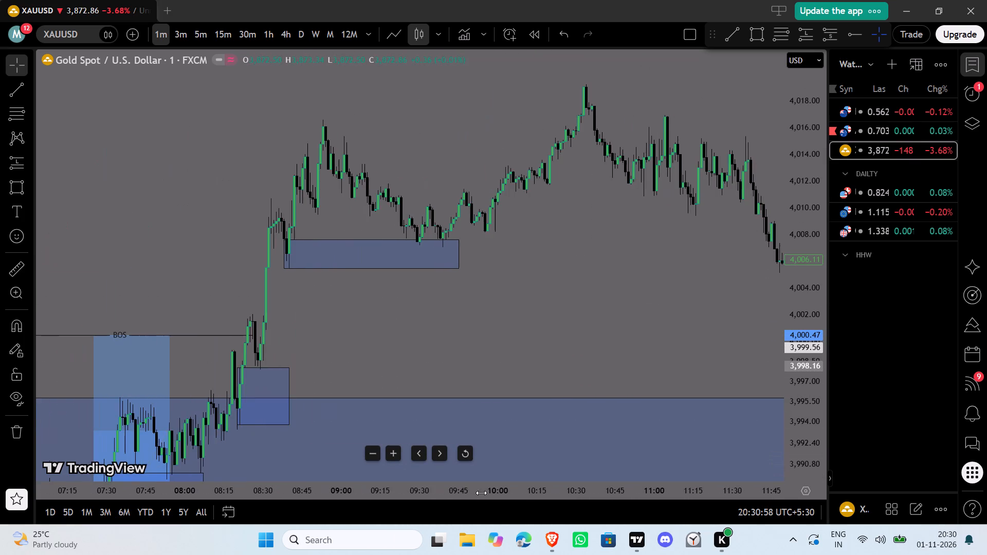
pyautogui.moveTo(481, 493); pyautogui.dragTo(481, 493)
pyautogui.moveTo(422, 360); pyautogui.dragTo(681, 342)
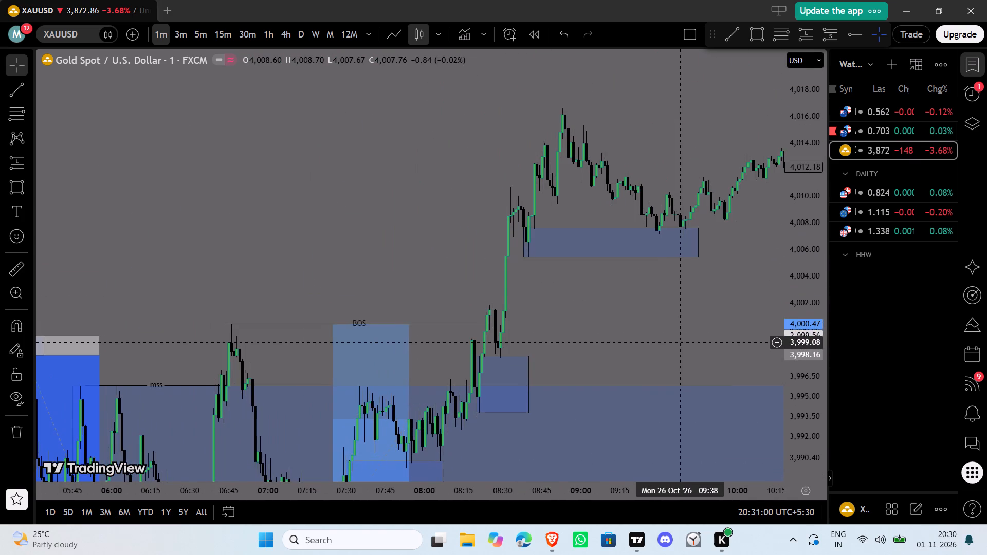
pyautogui.moveTo(647, 496); pyautogui.dragTo(632, 501)
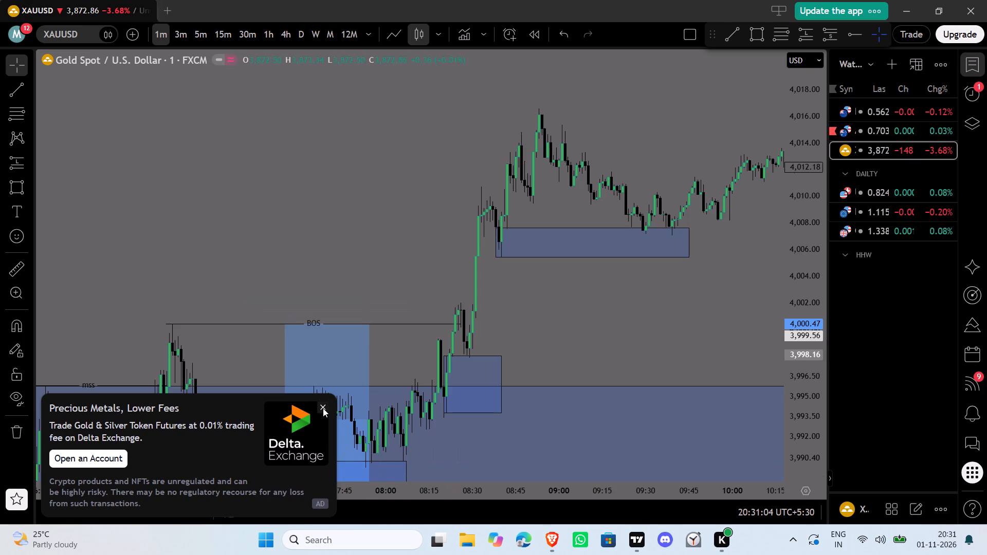
pyautogui.click(323, 408)
pyautogui.doubleClick(547, 331)
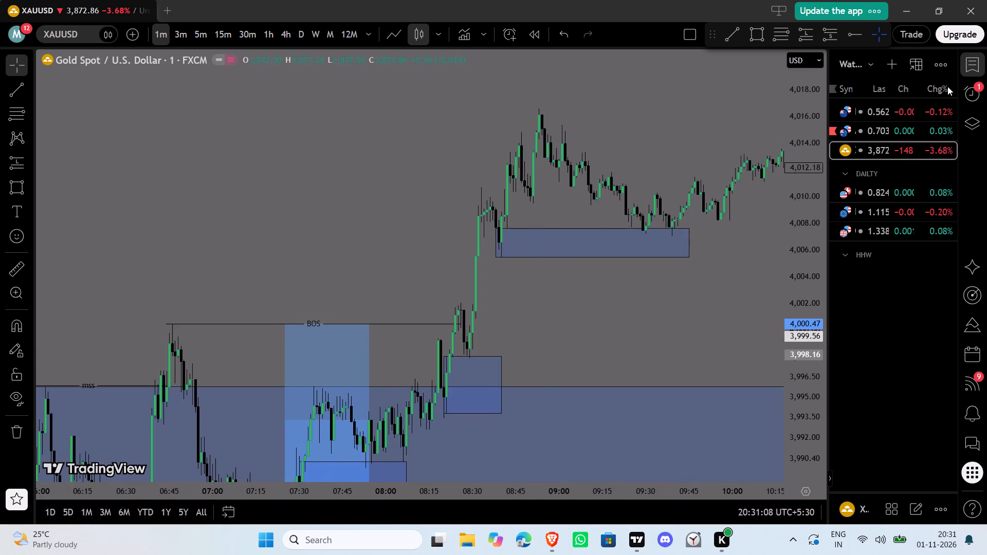
pyautogui.click(971, 60)
# Place a long position starting at 08:26 with entry 3,998.09, stop 3,993.87 and target 4,016.70.
pyautogui.click(805, 41)
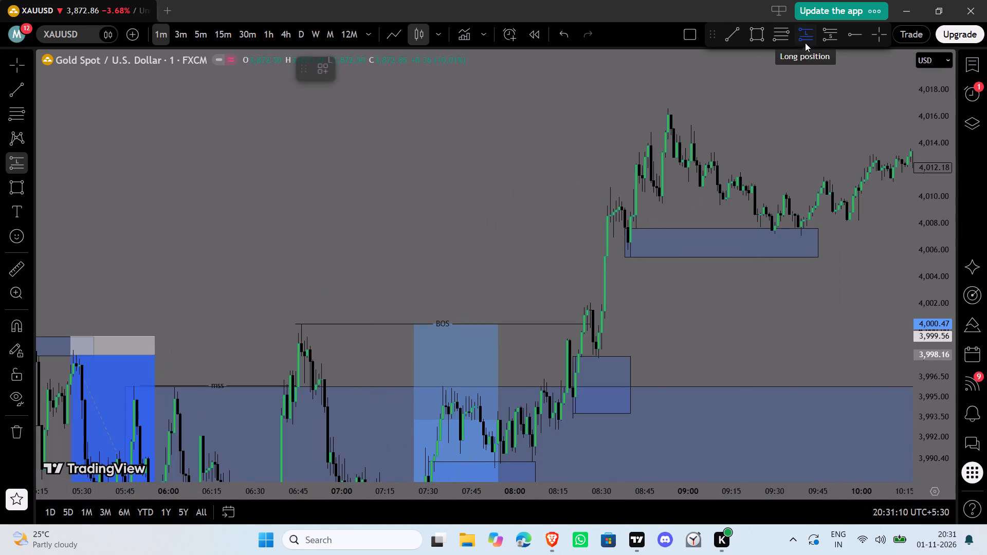
pyautogui.click(589, 356)
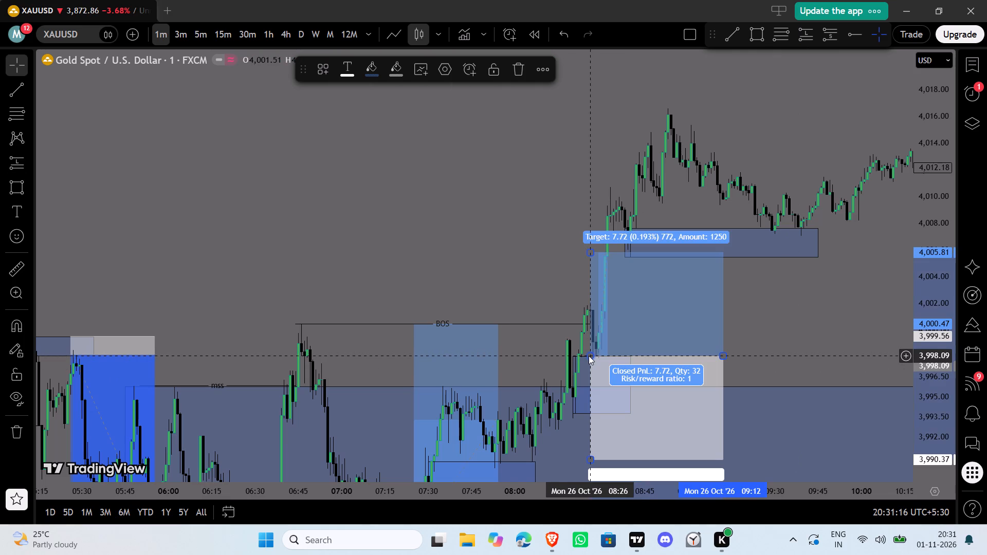
pyautogui.click(546, 263)
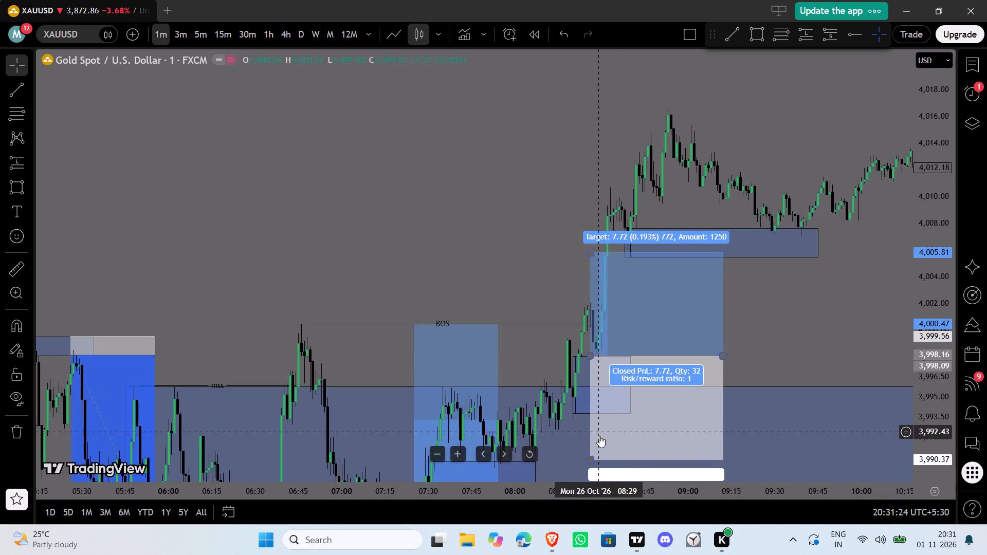
pyautogui.moveTo(592, 460); pyautogui.dragTo(593, 430)
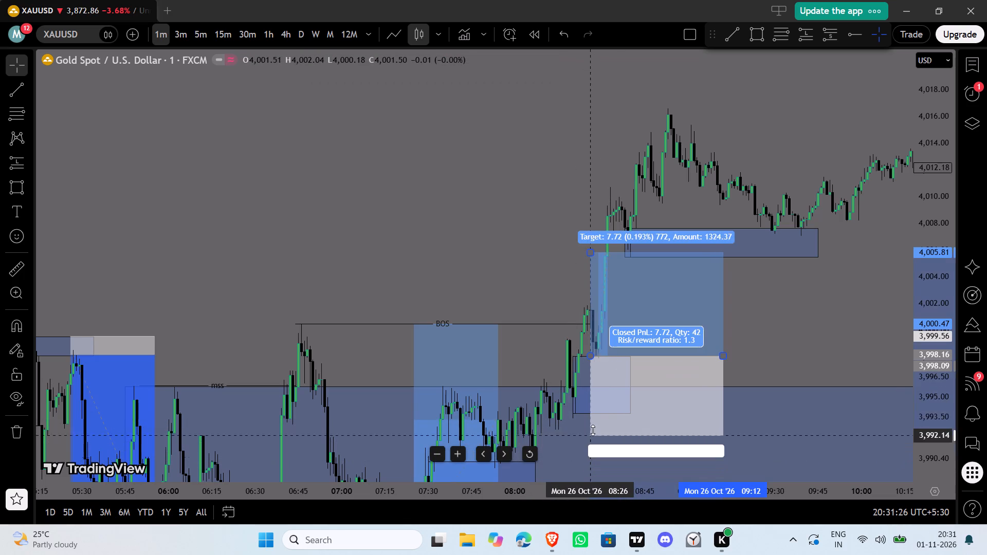
pyautogui.moveTo(593, 430); pyautogui.dragTo(599, 417)
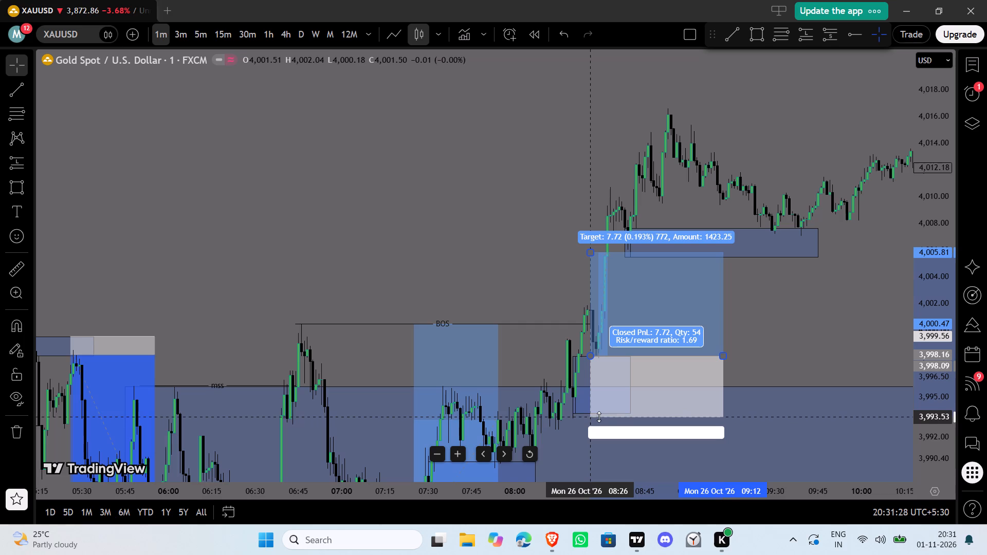
pyautogui.moveTo(599, 417); pyautogui.dragTo(604, 412)
pyautogui.click(514, 253)
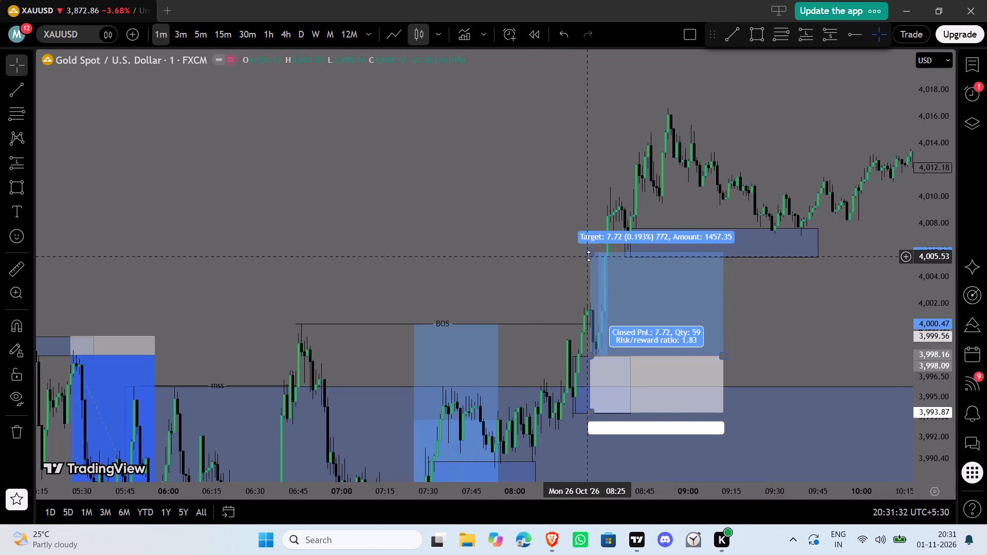
pyautogui.moveTo(589, 256); pyautogui.dragTo(598, 223)
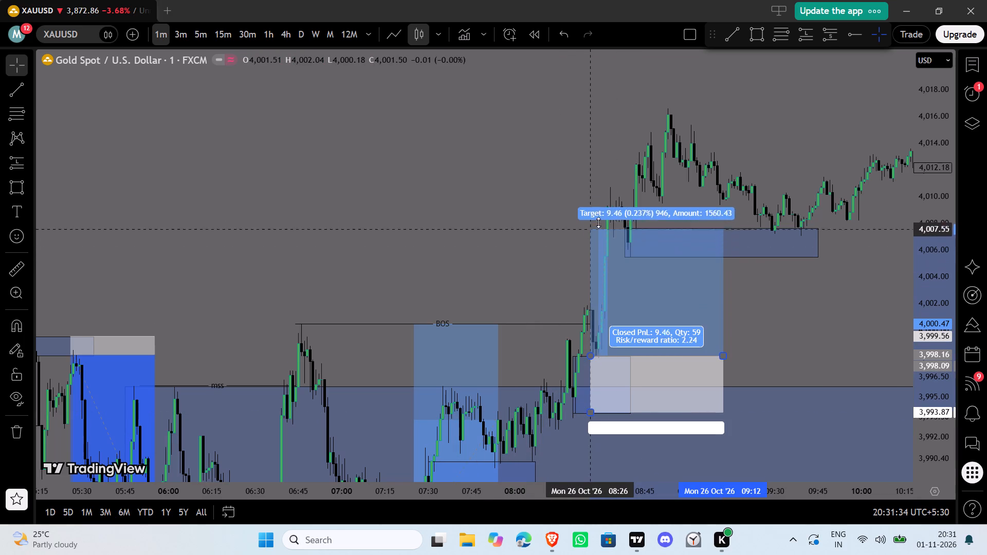
pyautogui.moveTo(598, 223); pyautogui.dragTo(604, 108)
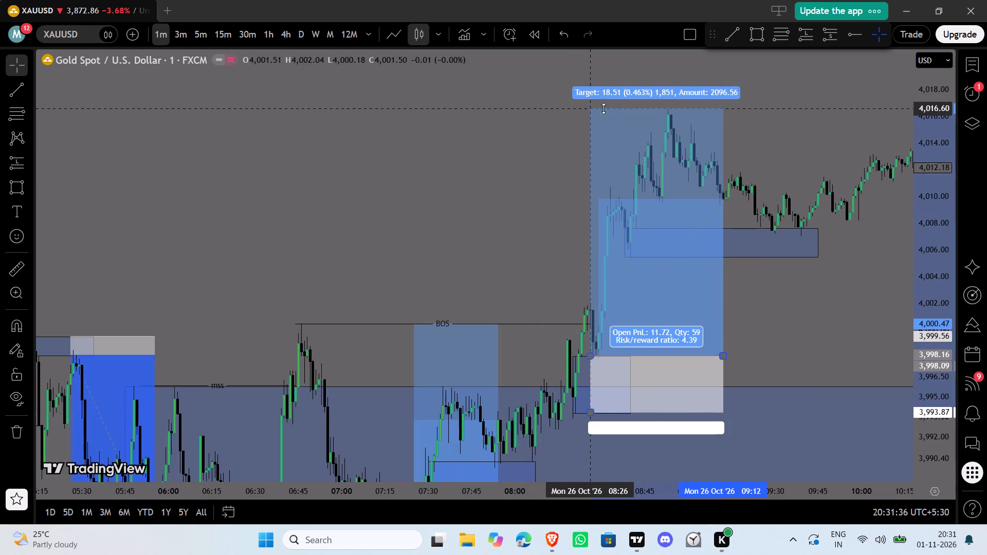
pyautogui.moveTo(604, 108); pyautogui.dragTo(614, 107)
pyautogui.click(425, 175)
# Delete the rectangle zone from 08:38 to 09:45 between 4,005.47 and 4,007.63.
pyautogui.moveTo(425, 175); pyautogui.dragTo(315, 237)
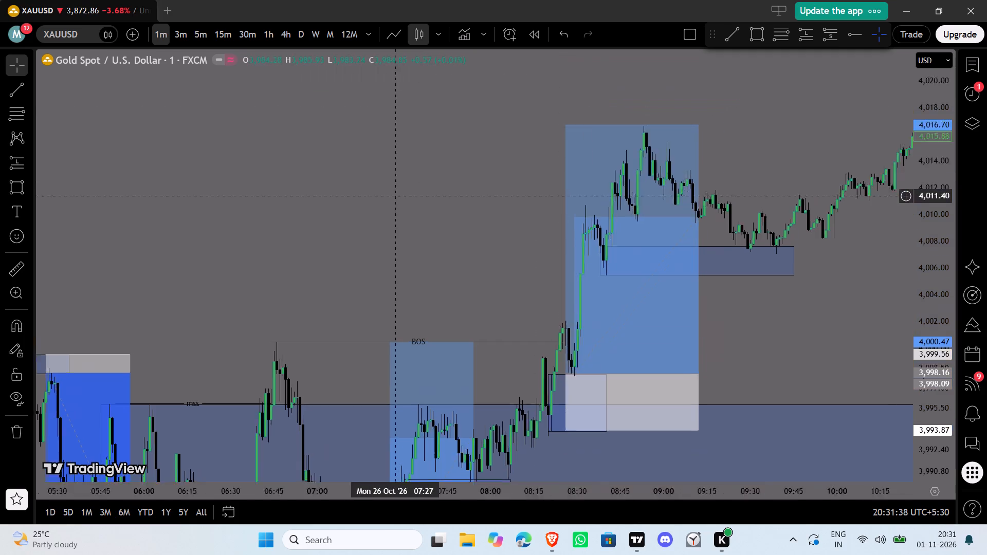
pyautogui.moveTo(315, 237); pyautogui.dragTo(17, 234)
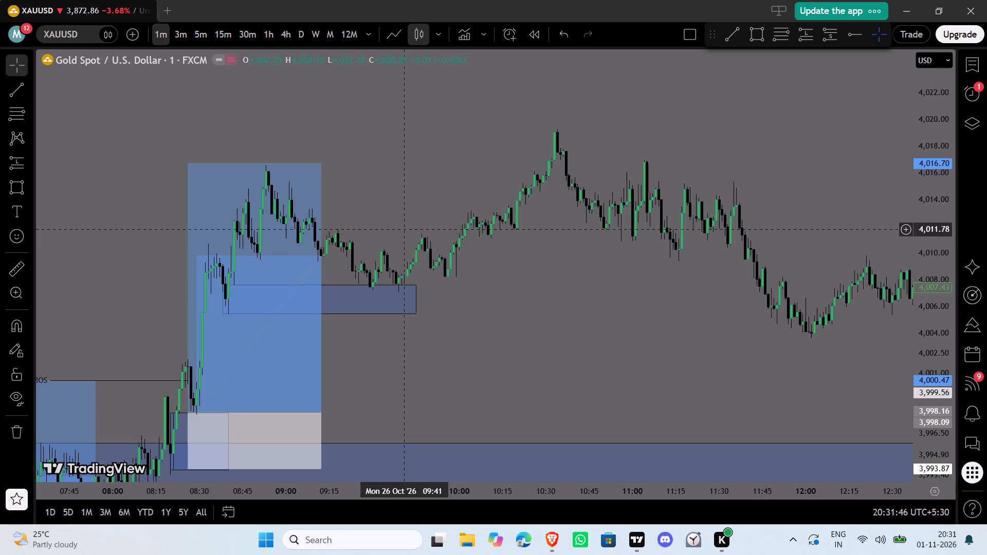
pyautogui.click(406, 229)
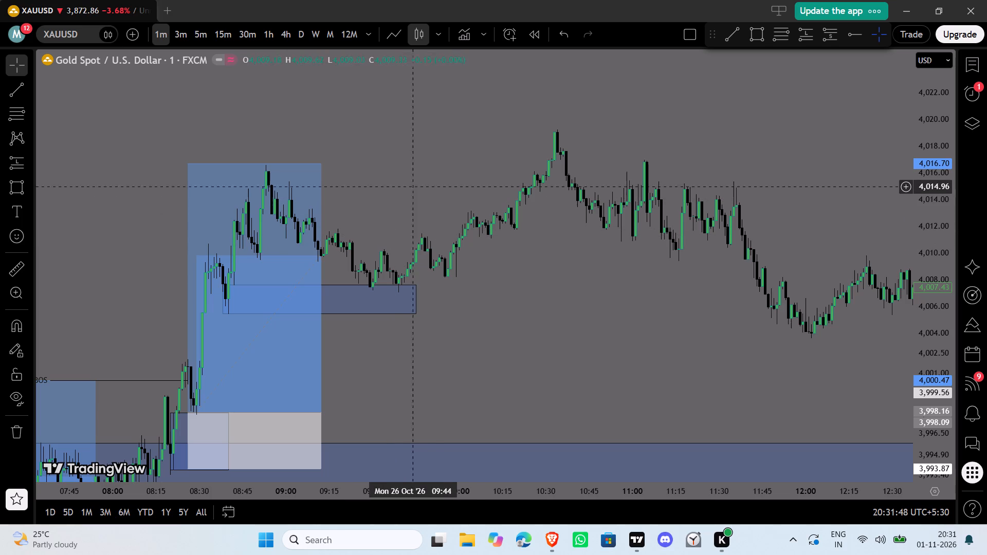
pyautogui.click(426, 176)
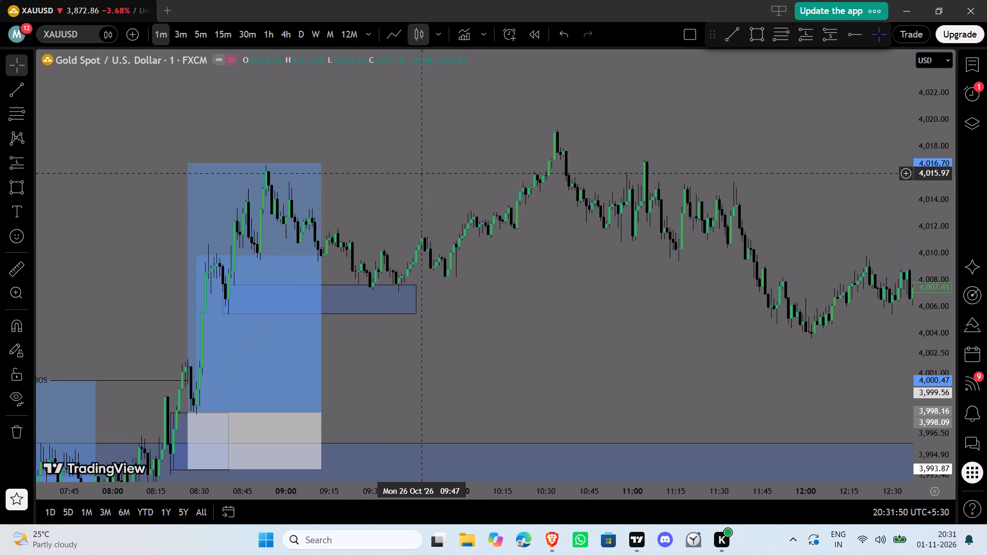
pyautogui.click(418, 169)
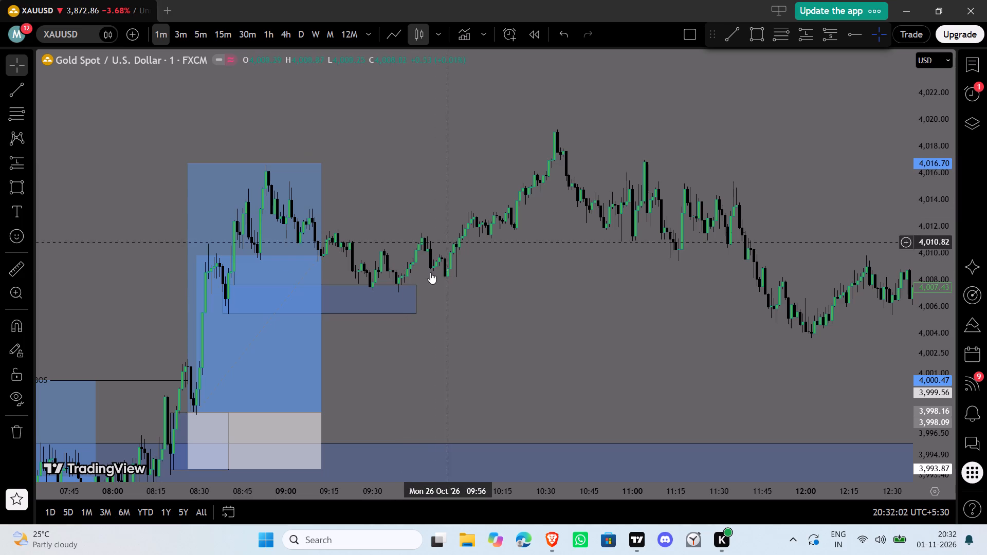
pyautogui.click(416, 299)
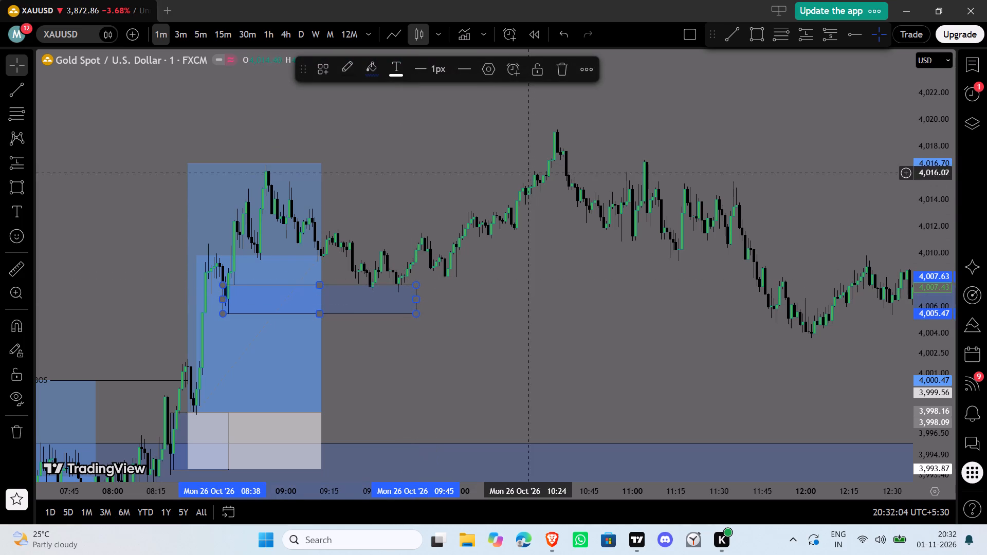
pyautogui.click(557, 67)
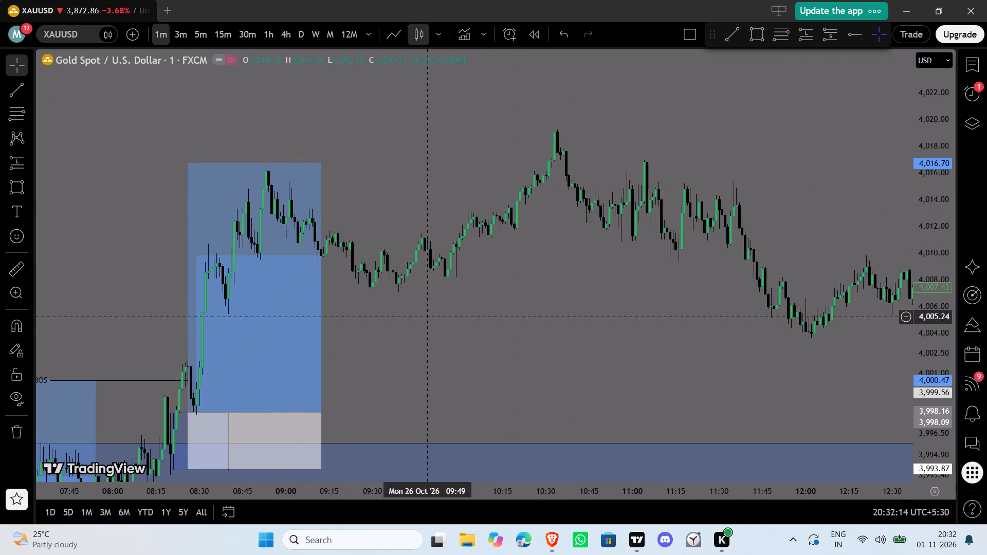
# Draw a horizontal trend line at 4,016.65 from 08:51 to 10:35 and apply the BOS template.
pyautogui.moveTo(453, 328); pyautogui.dragTo(355, 290)
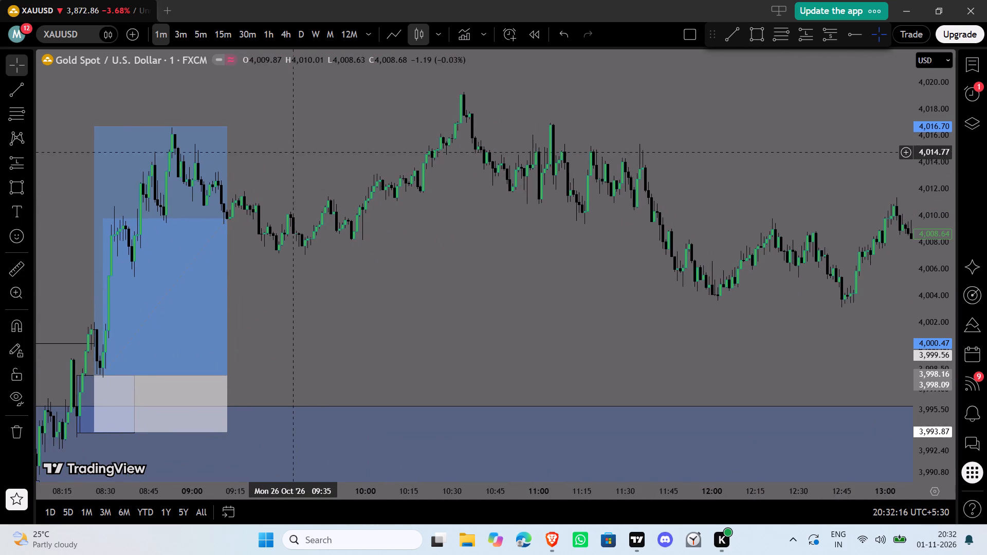
pyautogui.click(722, 33)
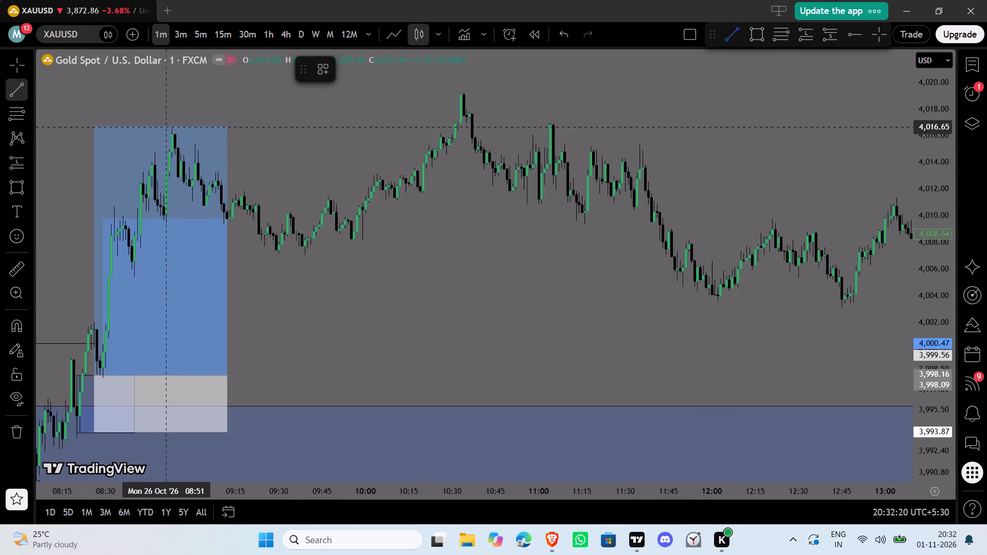
pyautogui.click(166, 127)
pyautogui.keyDown('shift'); pyautogui.click(468, 141); pyautogui.keyUp('shift')
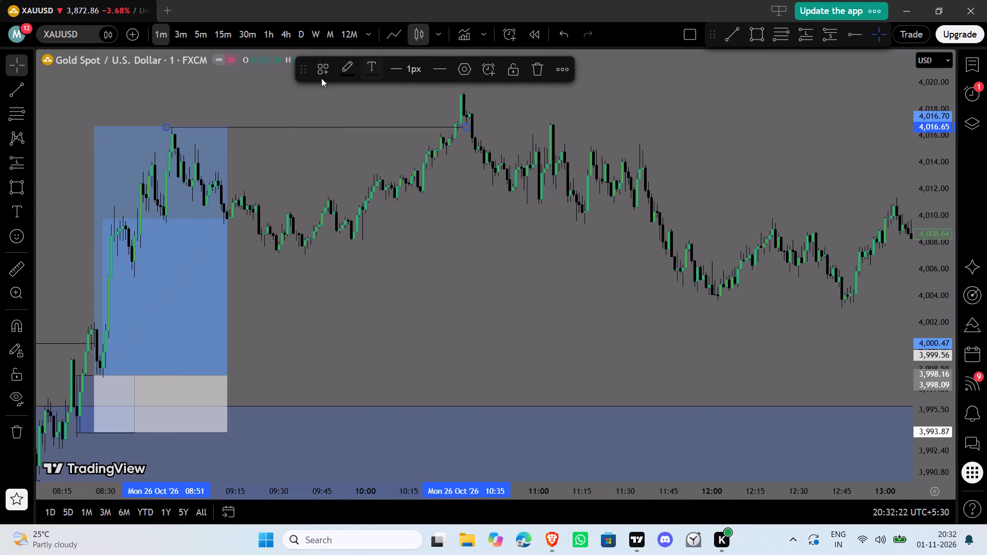
pyautogui.click(320, 71)
pyautogui.click(360, 169)
pyautogui.click(476, 206)
pyautogui.click(484, 202)
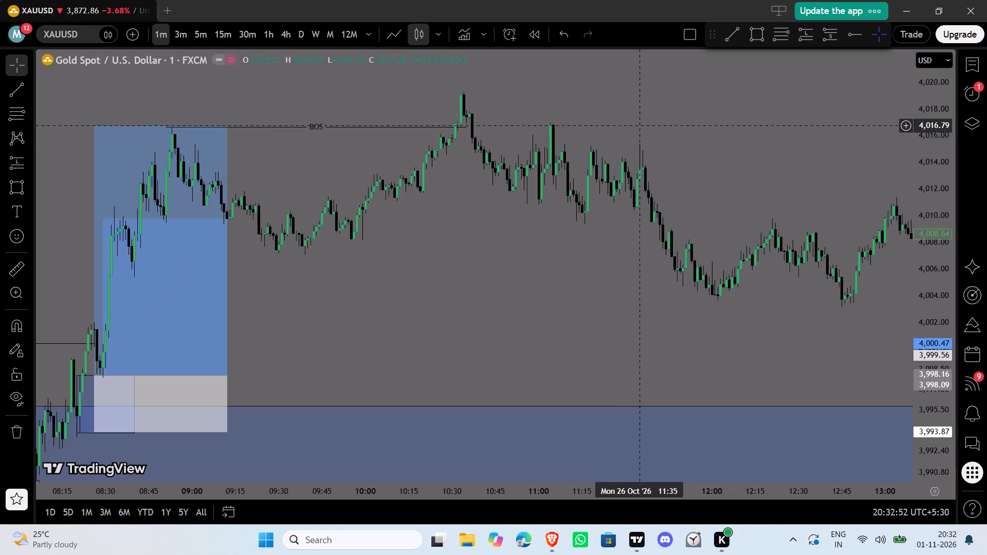
# Examine the price action around and after the BOS line at 4,016.65, through about 17:00.
pyautogui.moveTo(689, 140); pyautogui.dragTo(551, 211)
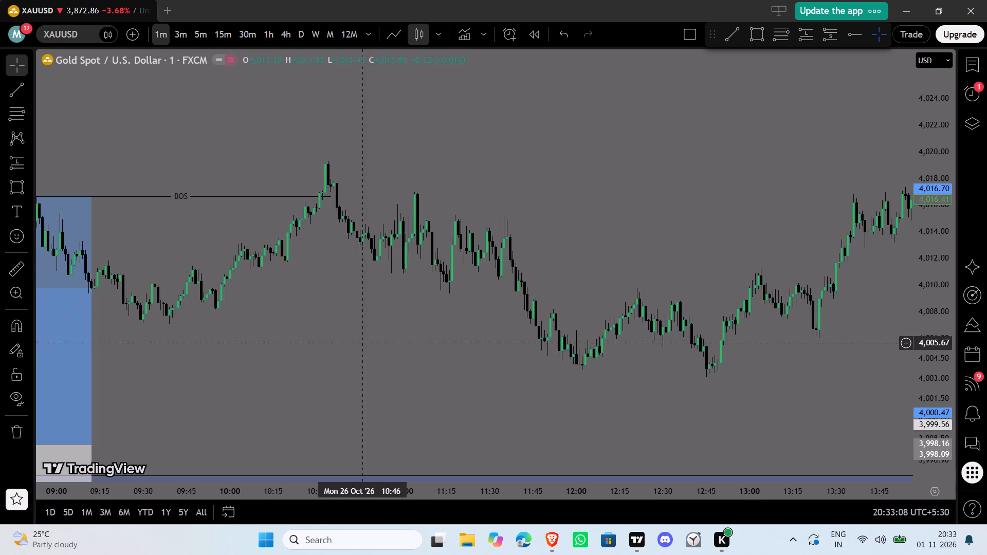
pyautogui.moveTo(337, 325); pyautogui.dragTo(337, 324)
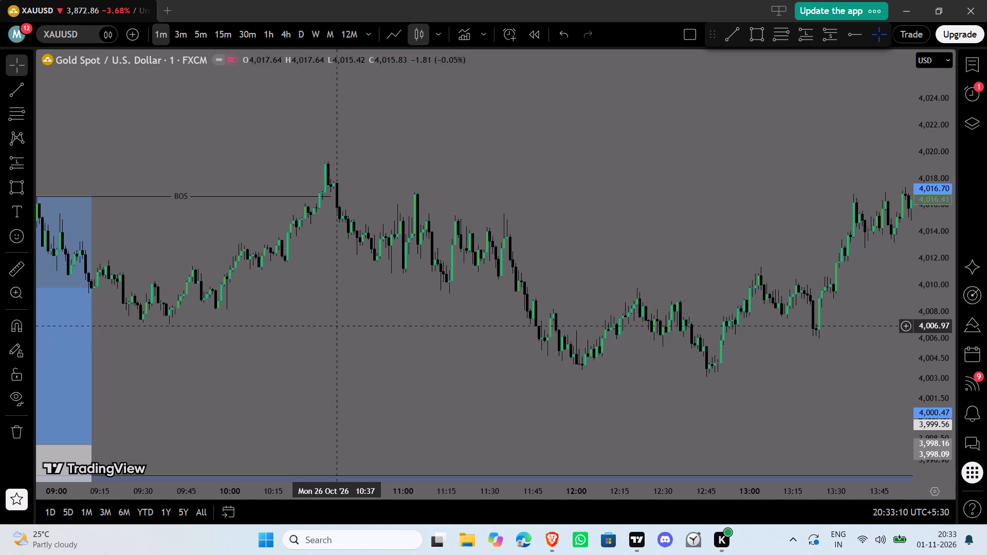
pyautogui.moveTo(337, 324); pyautogui.dragTo(483, 216)
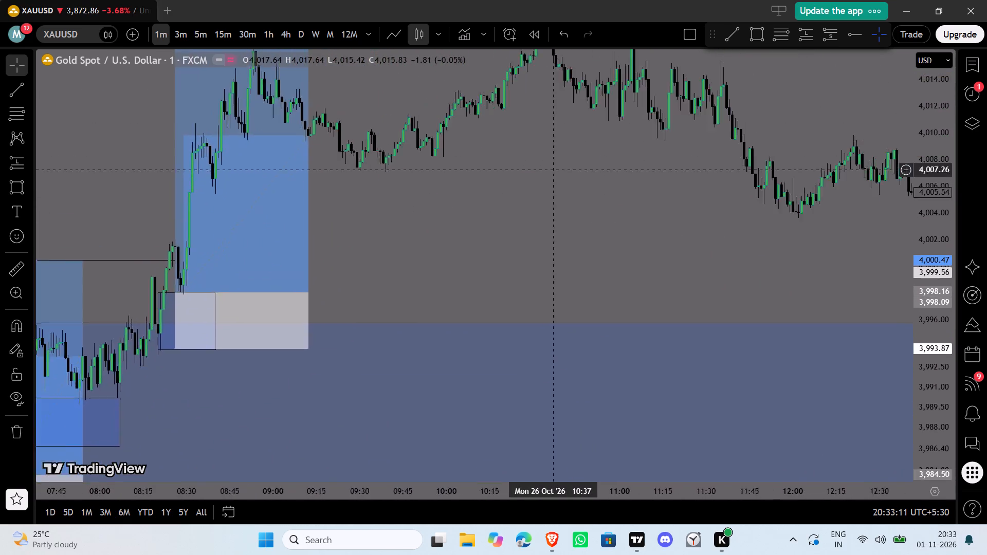
pyautogui.moveTo(483, 216); pyautogui.dragTo(461, 224)
pyautogui.moveTo(435, 316); pyautogui.dragTo(503, 303)
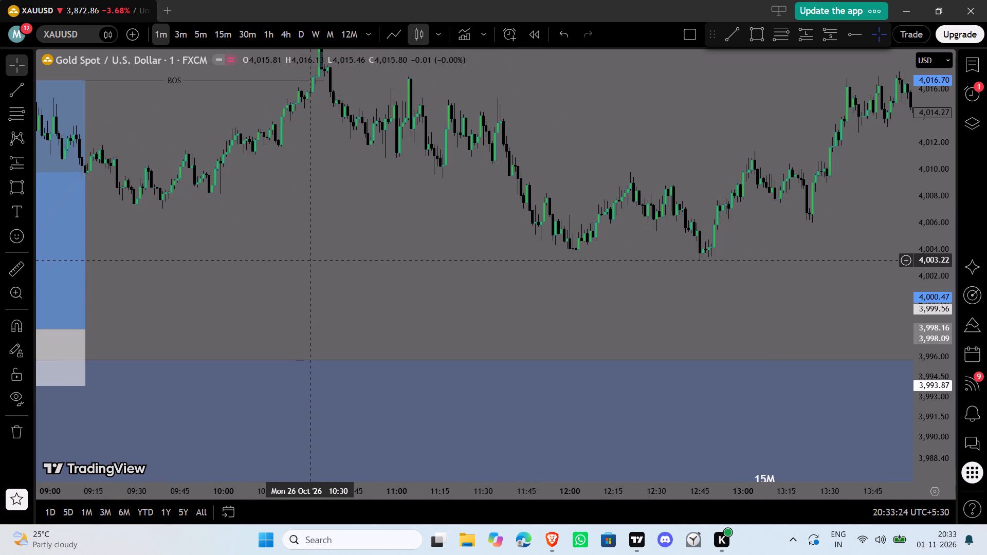
pyautogui.moveTo(314, 257); pyautogui.dragTo(425, 296)
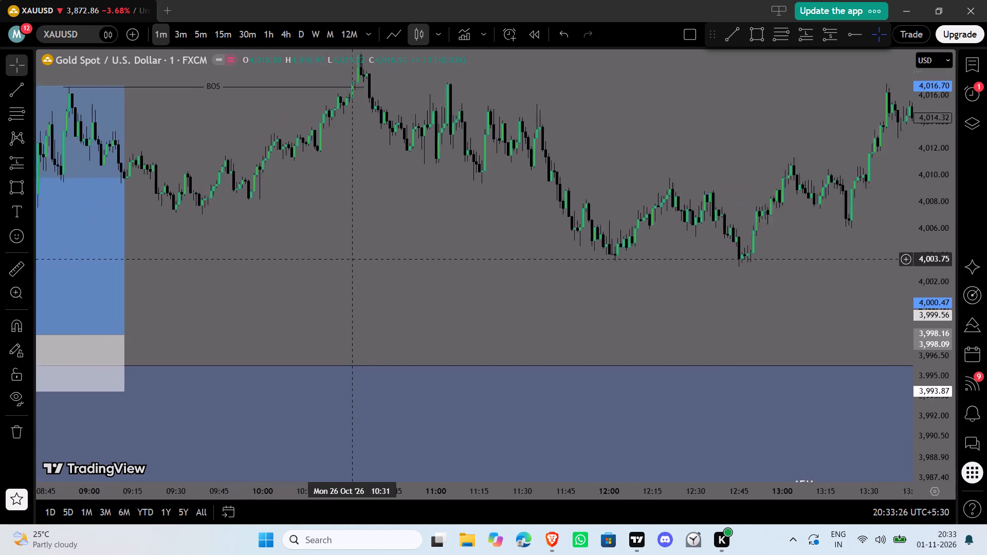
pyautogui.moveTo(425, 296); pyautogui.dragTo(496, 303)
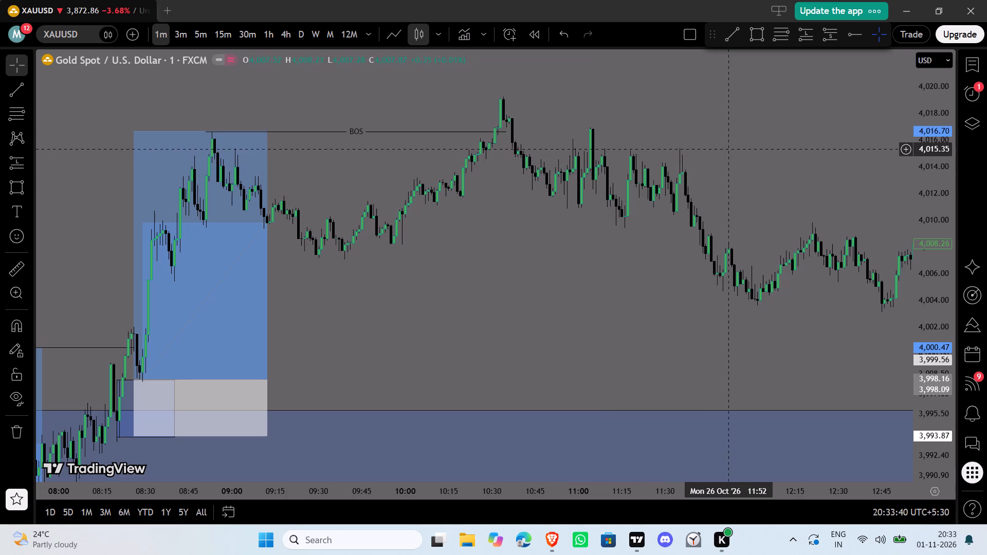
pyautogui.moveTo(733, 172); pyautogui.dragTo(685, 175)
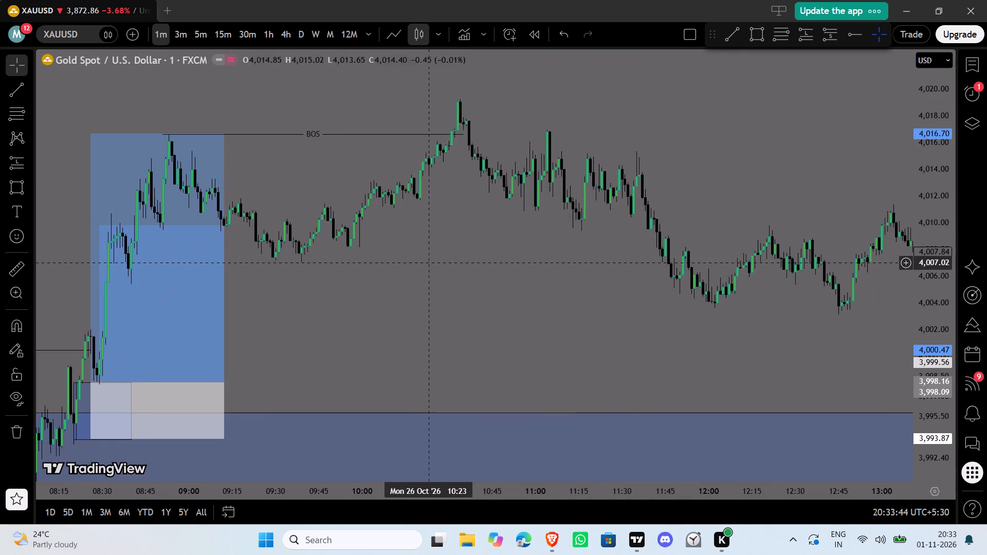
pyautogui.moveTo(515, 264); pyautogui.dragTo(326, 261)
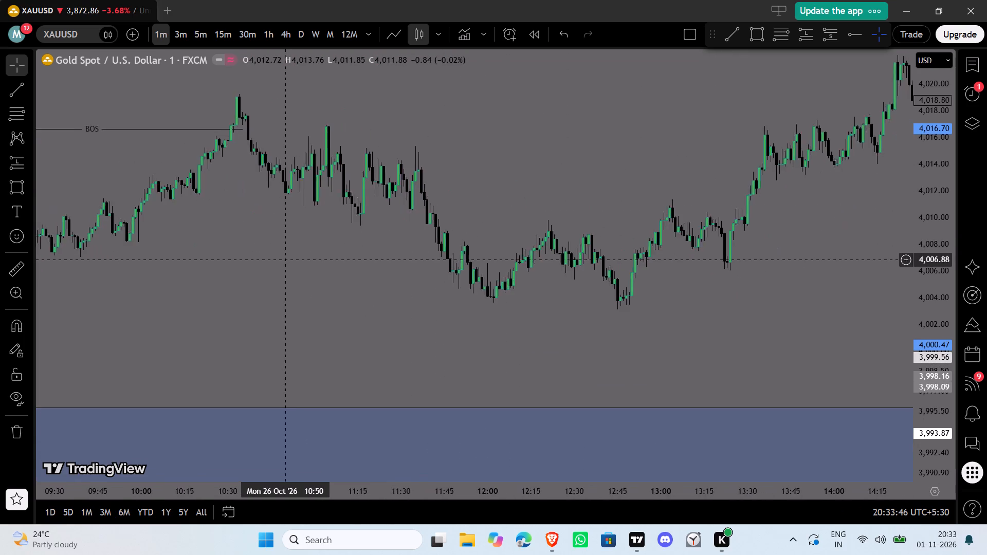
pyautogui.moveTo(326, 261); pyautogui.dragTo(352, 265)
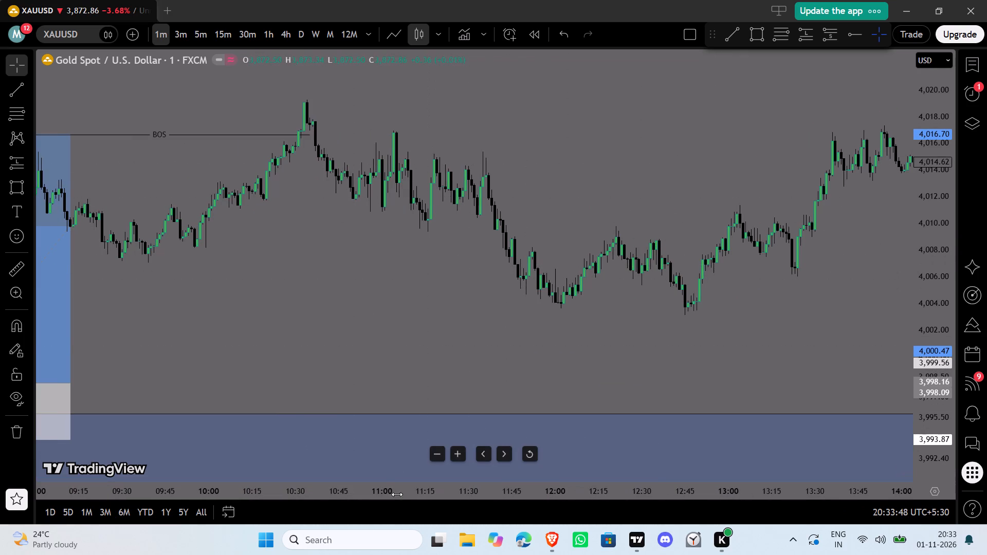
pyautogui.moveTo(395, 492); pyautogui.dragTo(622, 470)
pyautogui.moveTo(613, 334); pyautogui.dragTo(243, 438)
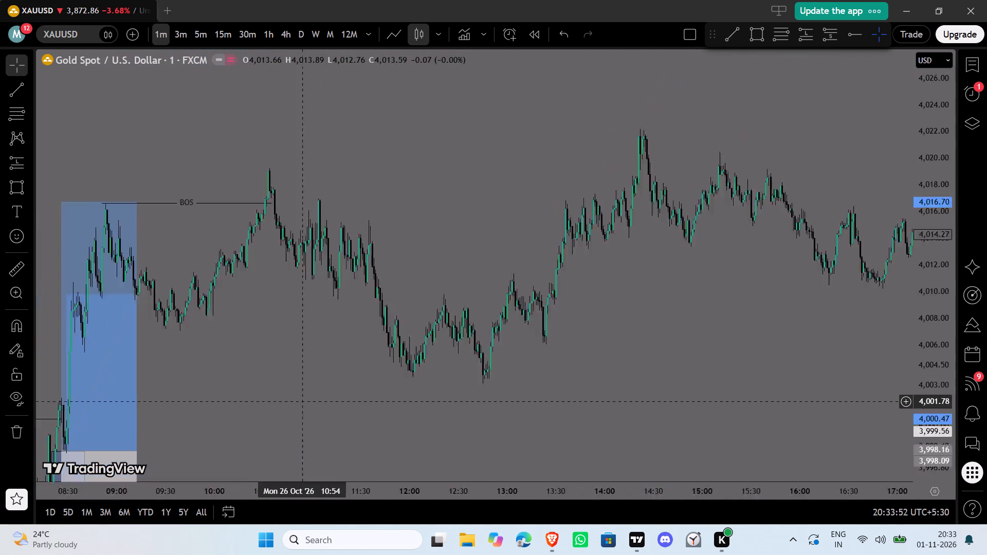
pyautogui.moveTo(243, 438); pyautogui.dragTo(345, 395)
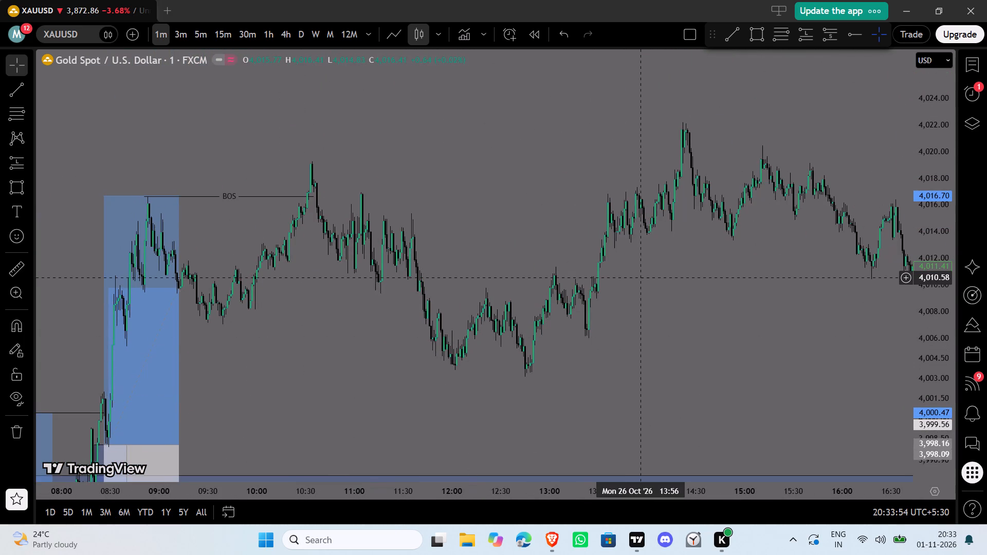
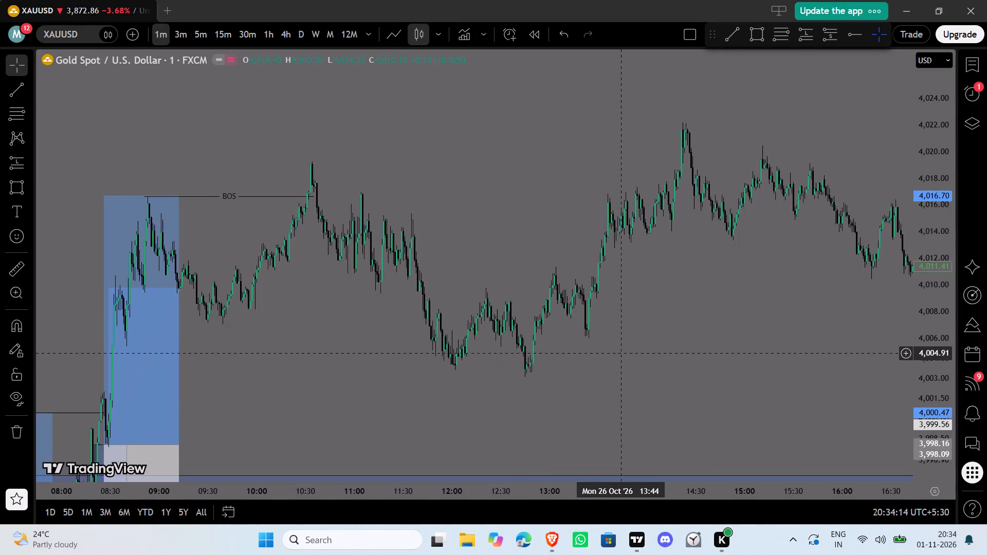
# Draw a horizontal trend line at 4,003.70 from 11:56 to 12:48 and apply the dotted-line template.
pyautogui.click(725, 37)
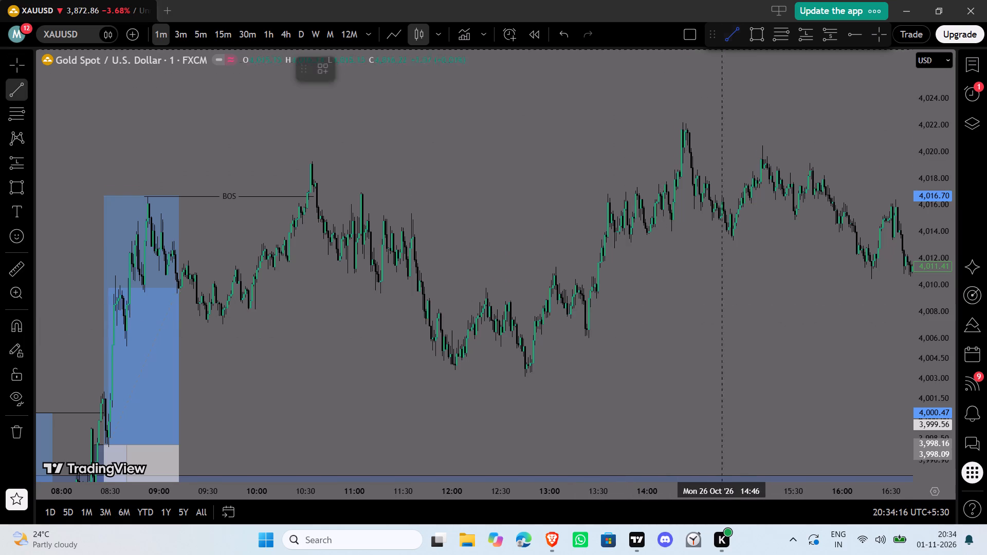
pyautogui.click(445, 369)
pyautogui.keyDown('shift'); pyautogui.click(529, 366); pyautogui.keyUp('shift')
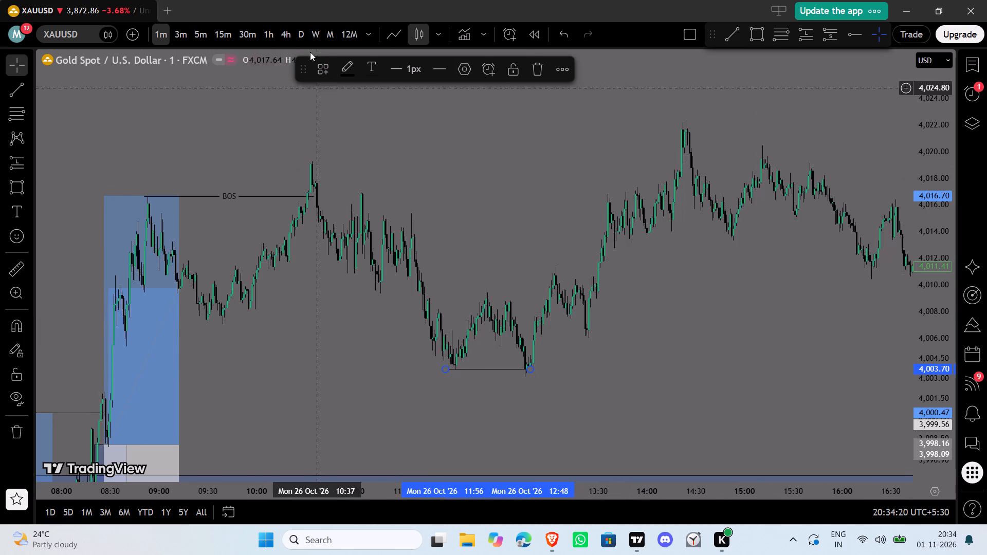
pyautogui.click(318, 74)
pyautogui.click(370, 153)
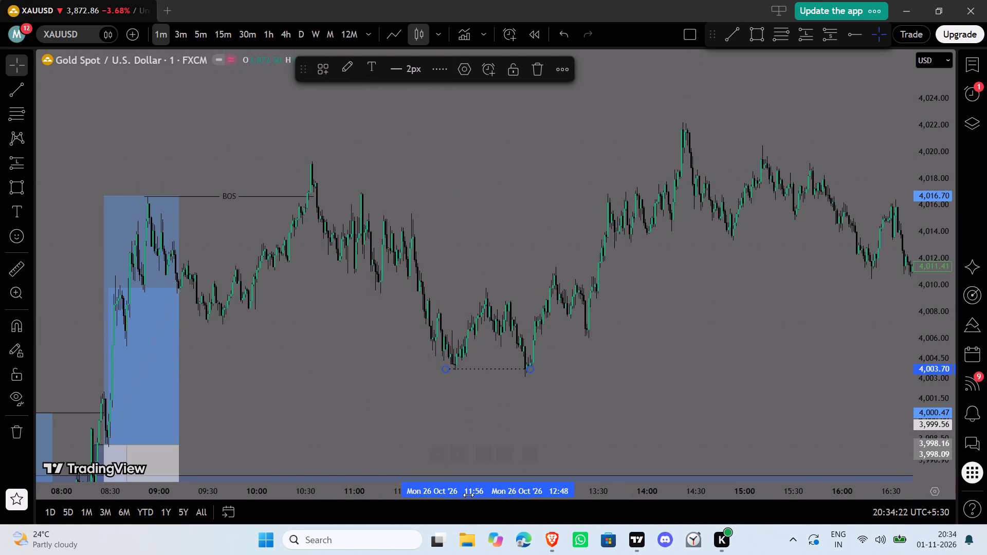
# Draw a horizontal trend line at 4,009.81 from 12:17 to 13:04 and apply the mss template.
pyautogui.moveTo(468, 495); pyautogui.dragTo(207, 471)
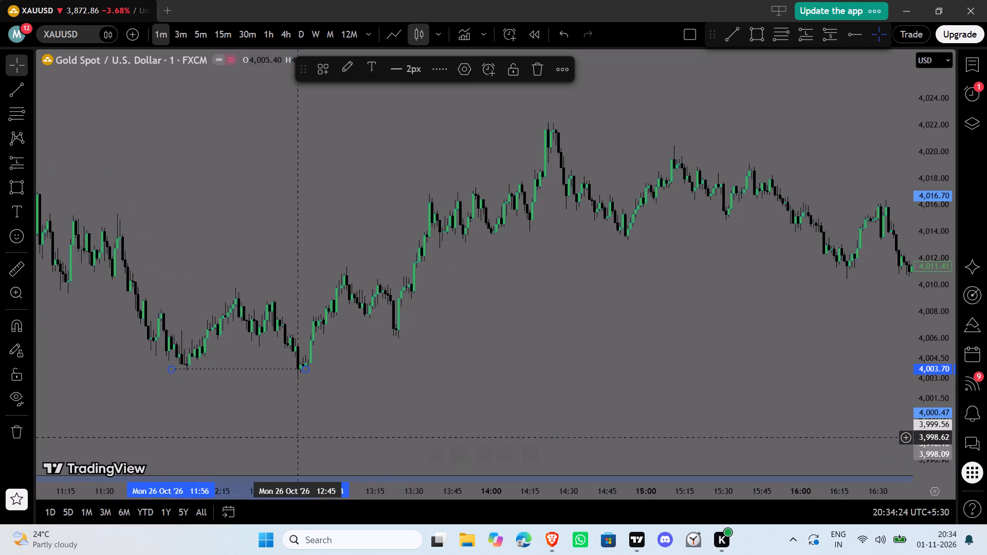
pyautogui.moveTo(376, 404); pyautogui.dragTo(525, 292)
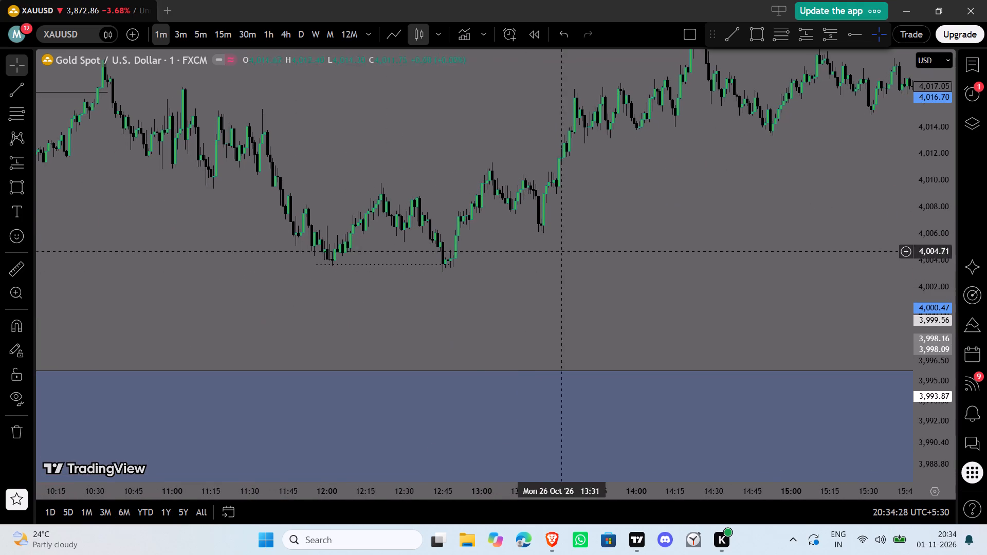
pyautogui.click(725, 21)
pyautogui.click(727, 27)
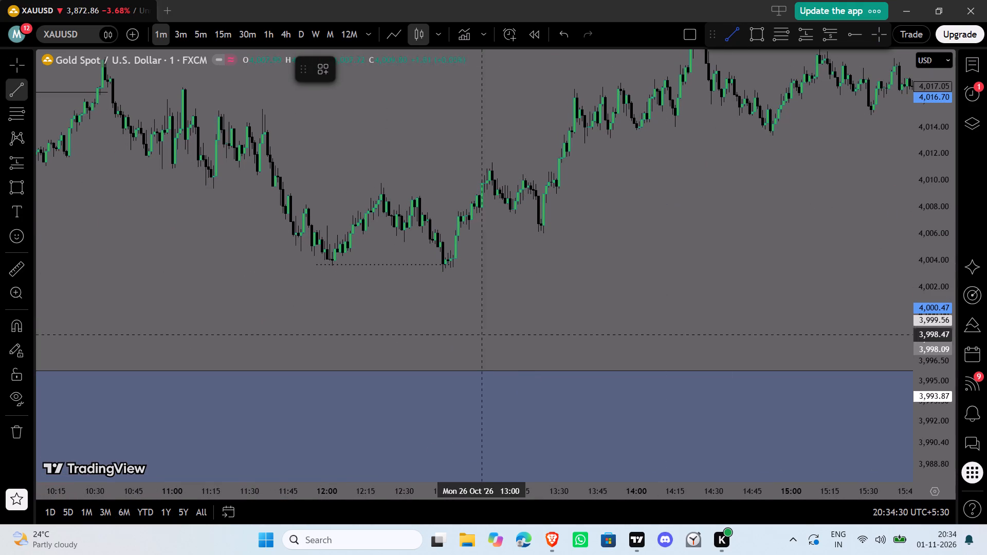
pyautogui.click(371, 182)
pyautogui.keyDown('shift'); pyautogui.click(492, 180); pyautogui.keyUp('shift')
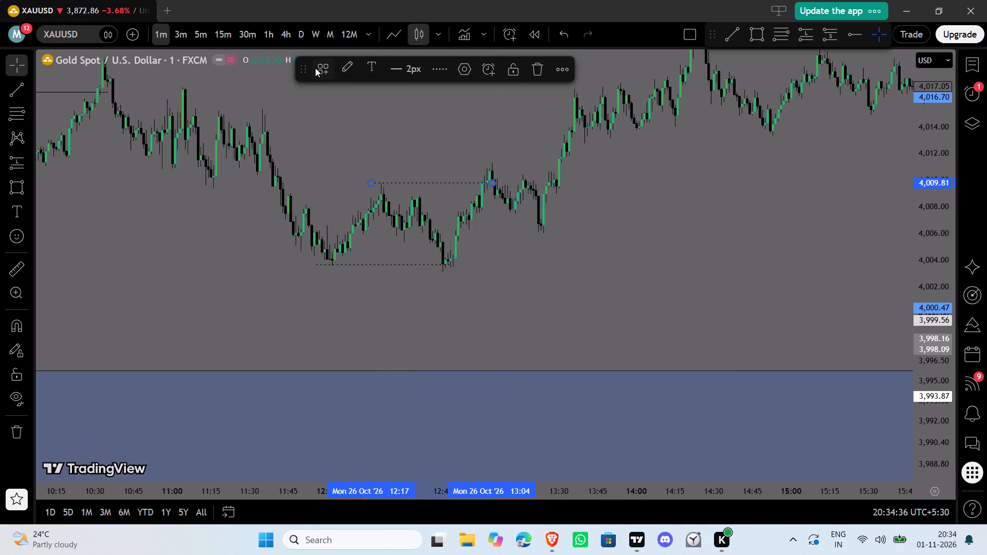
pyautogui.click(315, 68)
pyautogui.click(361, 315)
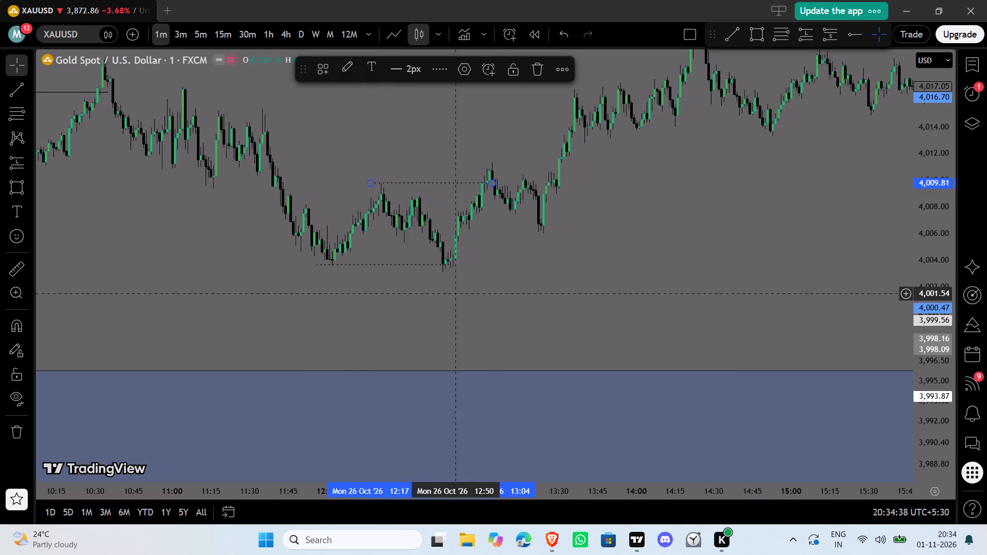
pyautogui.doubleClick(521, 278)
# Draw a rectangle zone between 4,011.83 and about 4,014.1, starting about 13:31 and extended to about 13:57.
pyautogui.moveTo(523, 276); pyautogui.dragTo(423, 336)
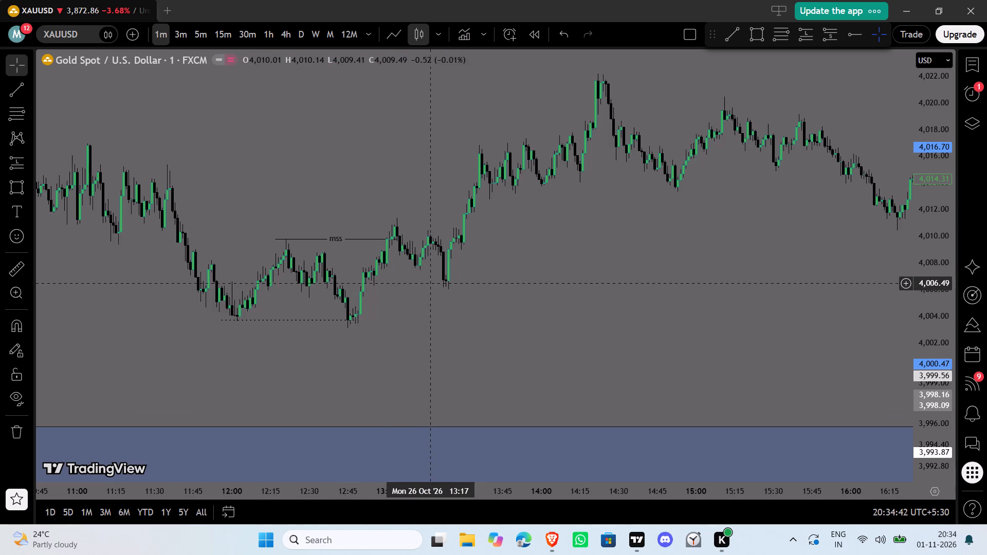
pyautogui.moveTo(587, 255); pyautogui.dragTo(518, 299)
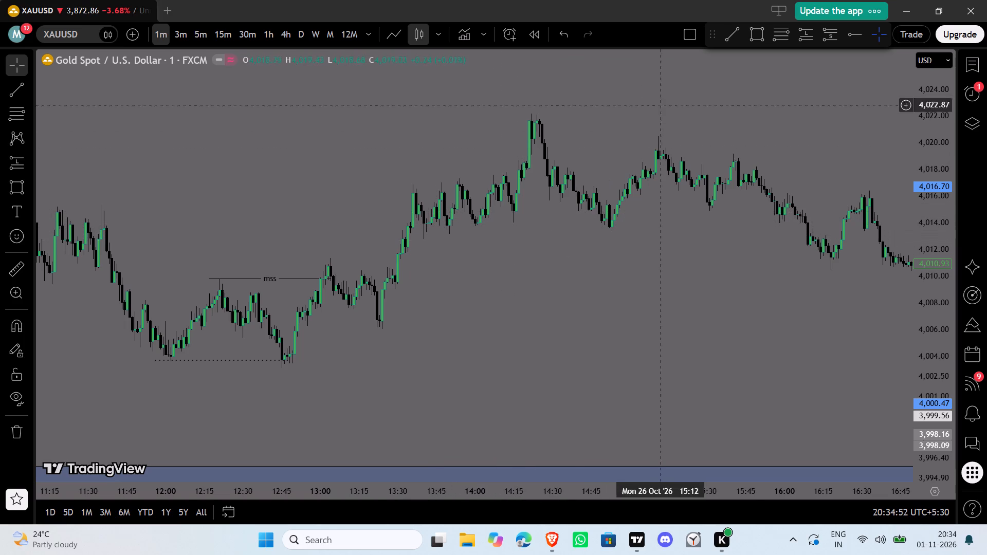
pyautogui.click(753, 30)
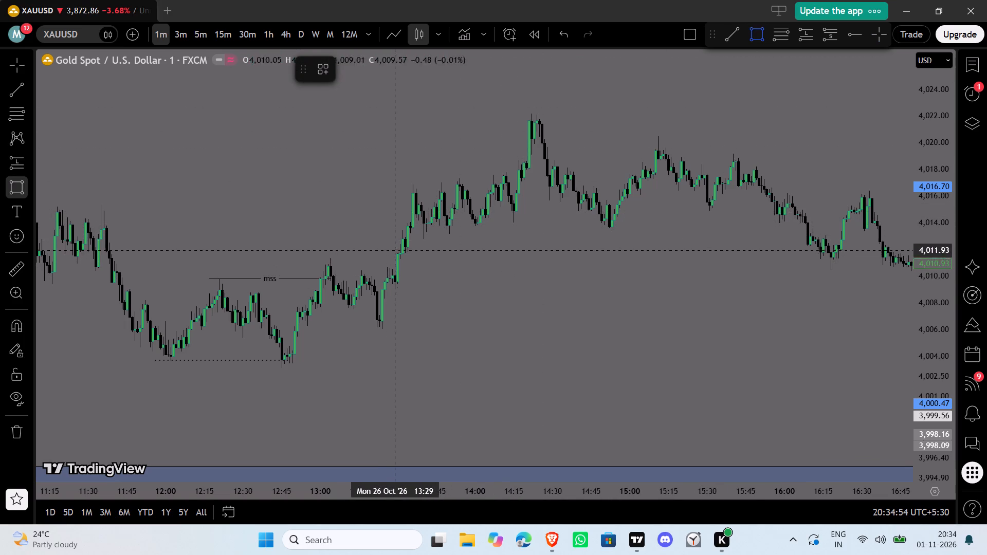
pyautogui.click(401, 251)
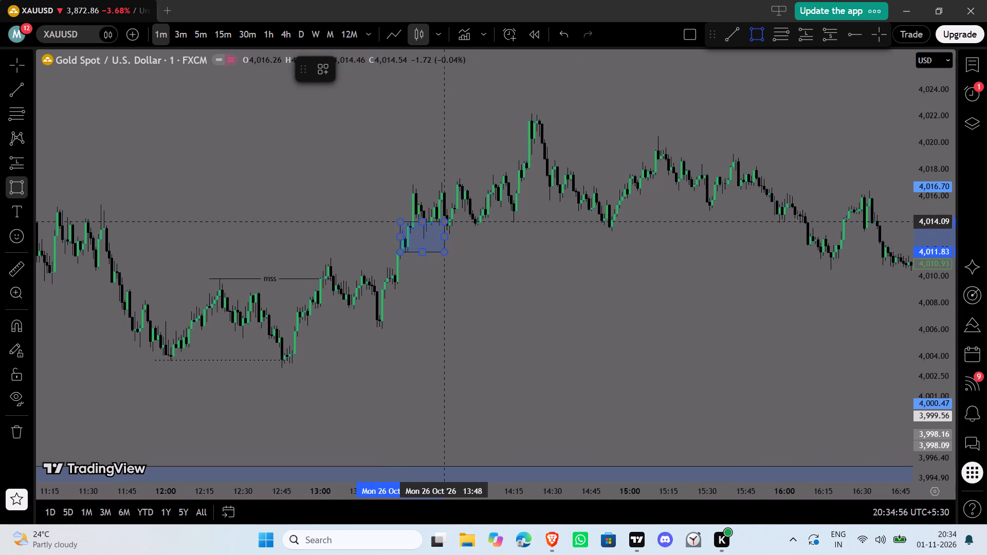
pyautogui.click(450, 221)
pyautogui.click(514, 245)
pyautogui.moveTo(534, 258); pyautogui.dragTo(496, 275)
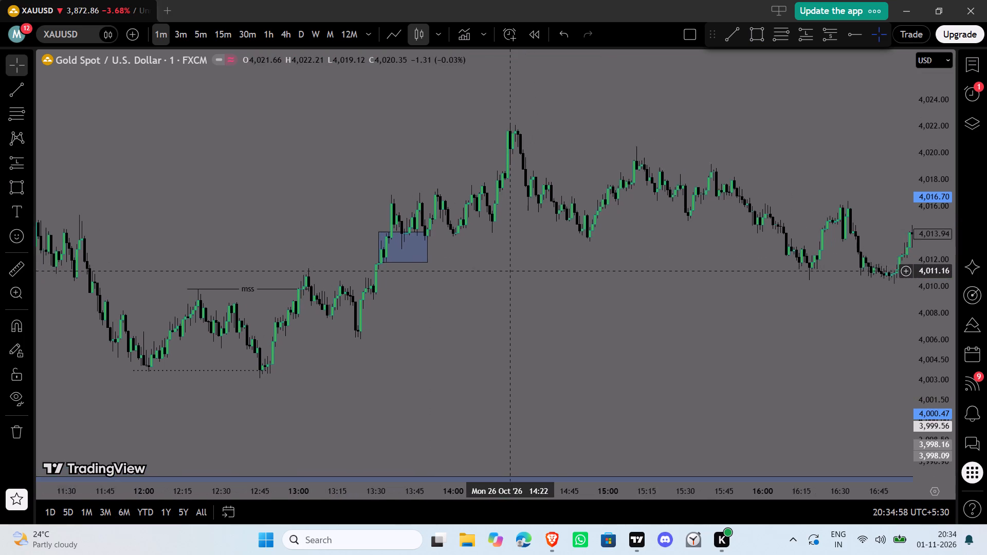
pyautogui.moveTo(496, 275); pyautogui.dragTo(493, 275)
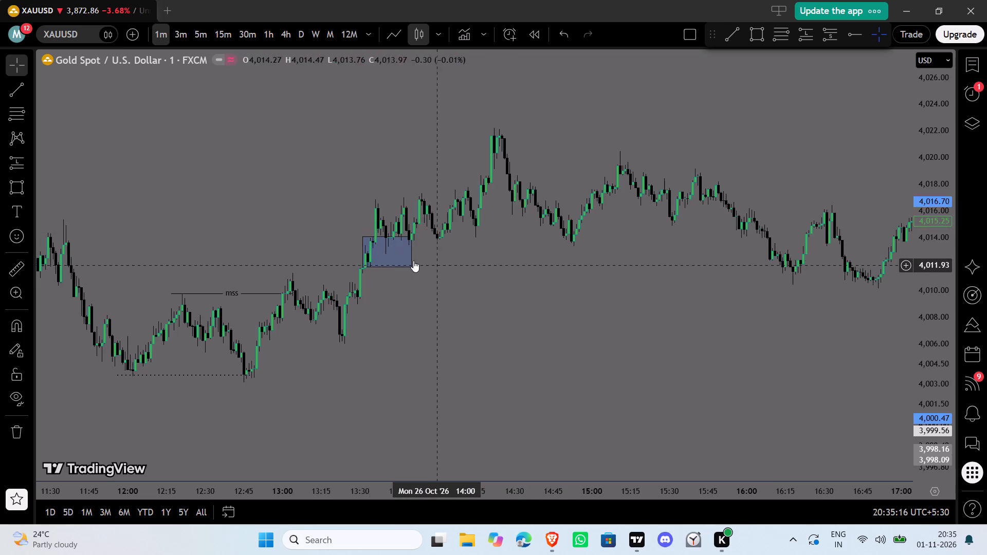
pyautogui.moveTo(409, 249); pyautogui.dragTo(430, 245)
pyautogui.click(471, 304)
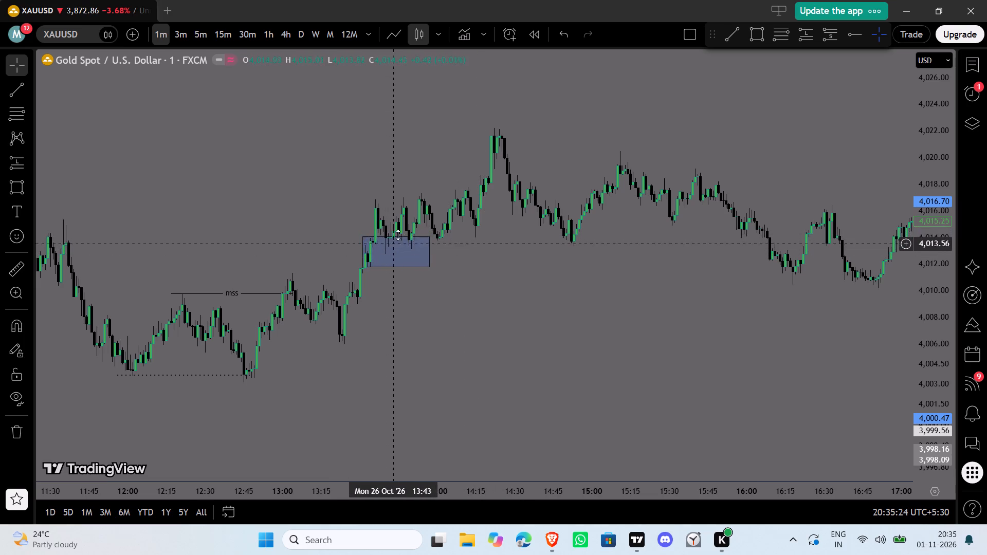
# Place a long position starting at 13:48 with entry 4,014.29, stop 4,012.84 and target 4,021.86.
pyautogui.click(800, 33)
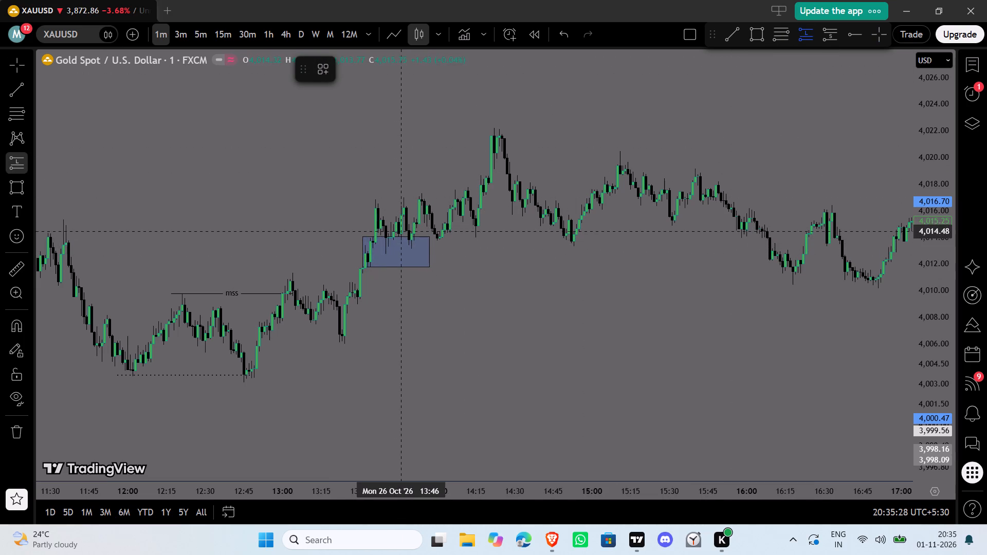
pyautogui.click(407, 233)
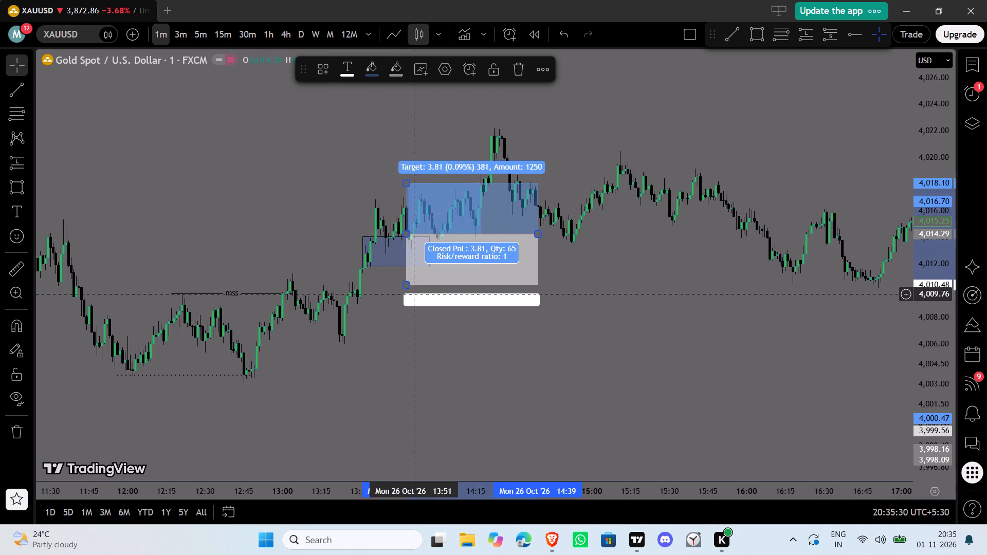
pyautogui.moveTo(409, 285); pyautogui.dragTo(408, 256)
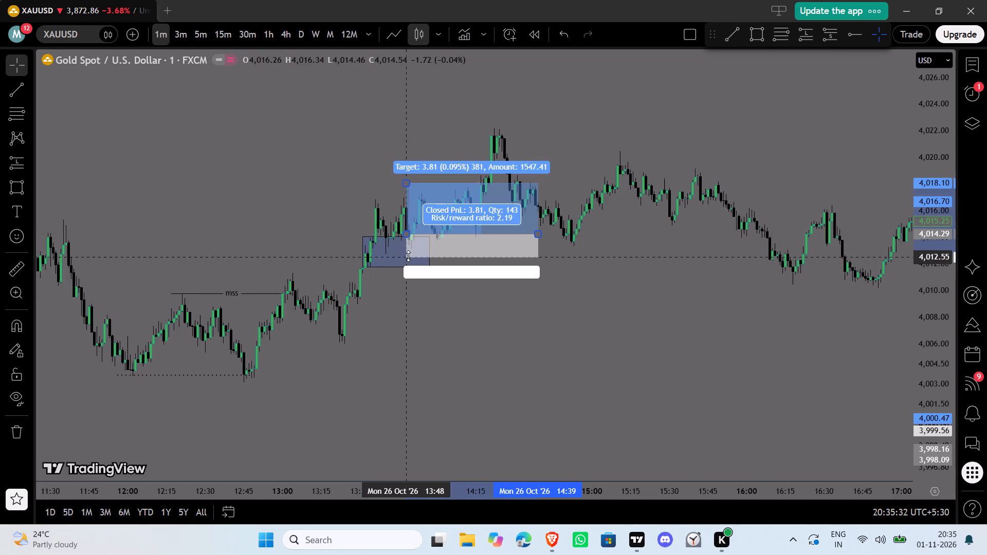
pyautogui.moveTo(408, 256); pyautogui.dragTo(409, 253)
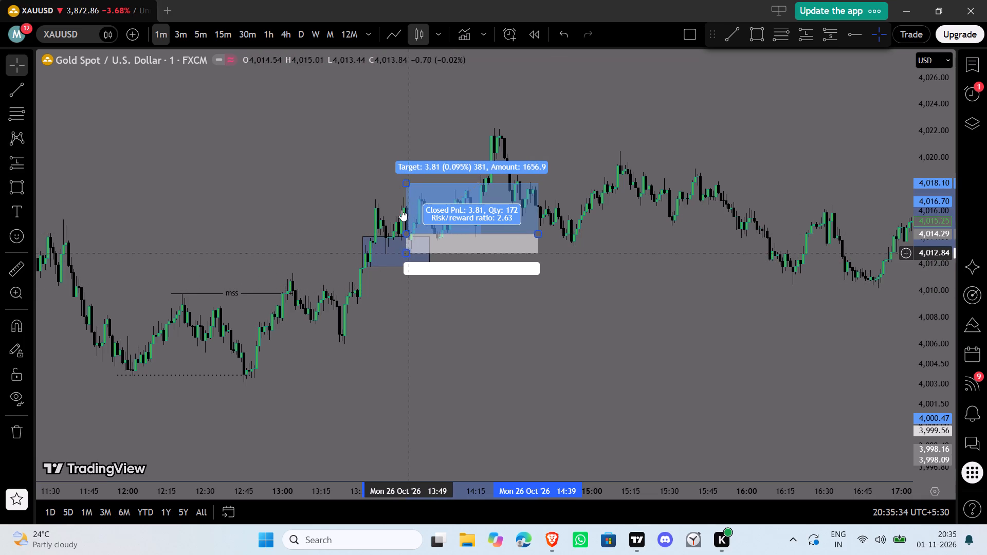
pyautogui.moveTo(406, 183); pyautogui.dragTo(404, 159)
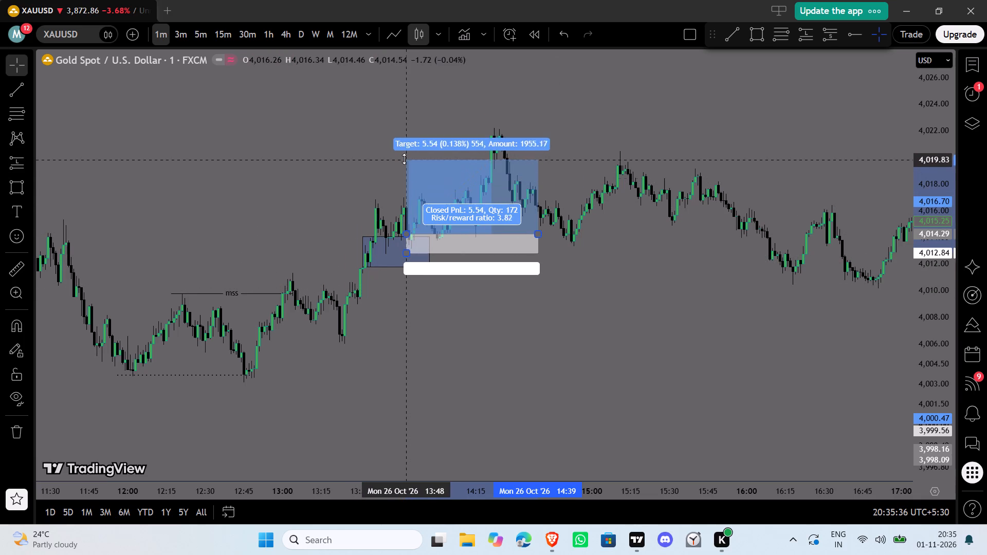
pyautogui.moveTo(404, 159); pyautogui.dragTo(409, 131)
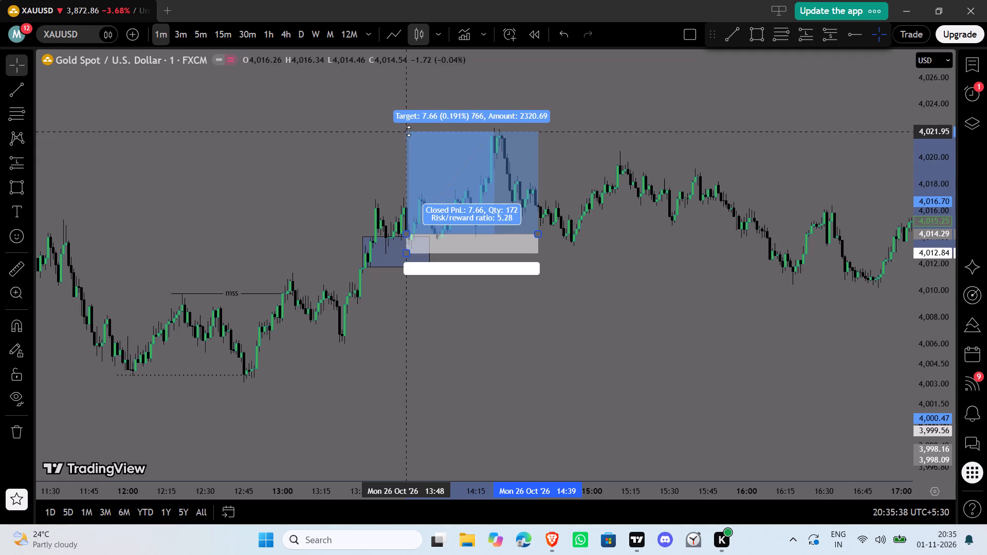
pyautogui.moveTo(409, 131); pyautogui.dragTo(410, 133)
pyautogui.click(275, 159)
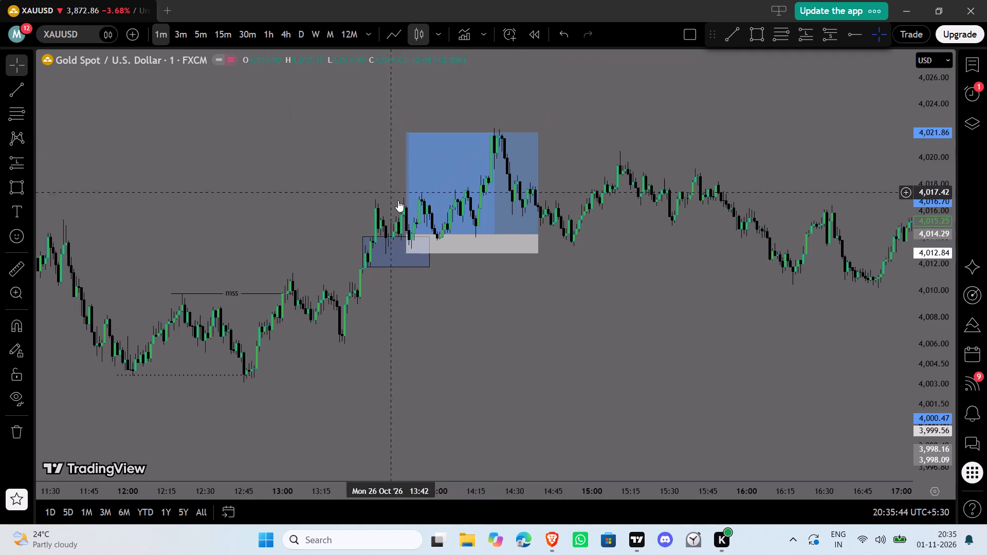
# Dismiss the advertisement pop-up covering the chart.
pyautogui.moveTo(720, 271); pyautogui.dragTo(679, 278)
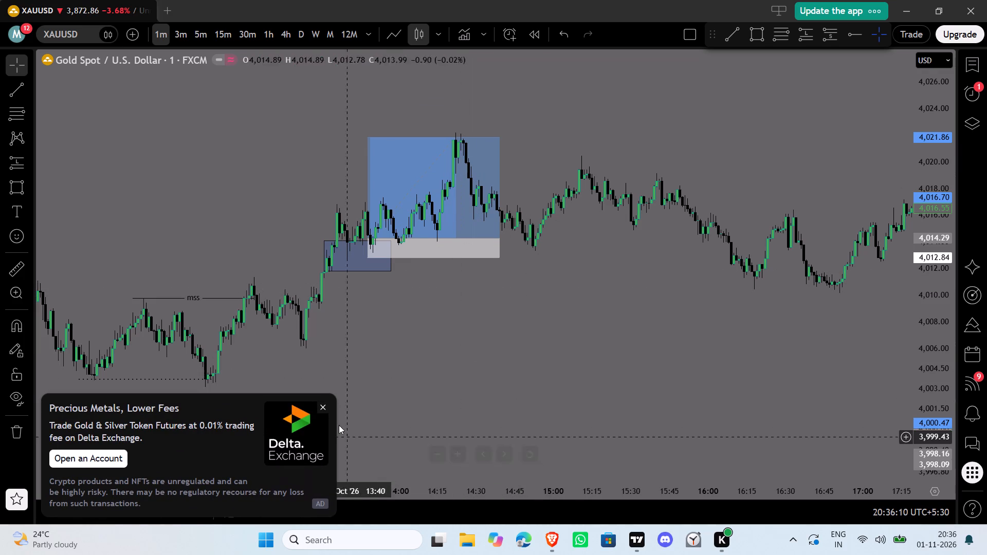
pyautogui.click(325, 403)
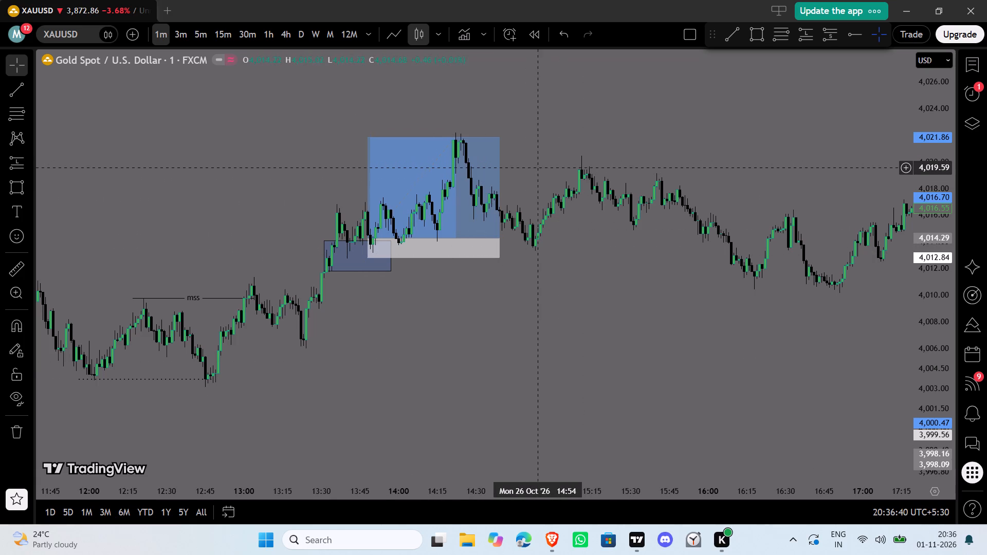
# Draw a horizontal trend line at 4,014.09 from 14:08 to 14:50 and apply the mss template.
pyautogui.moveTo(571, 170); pyautogui.dragTo(464, 179)
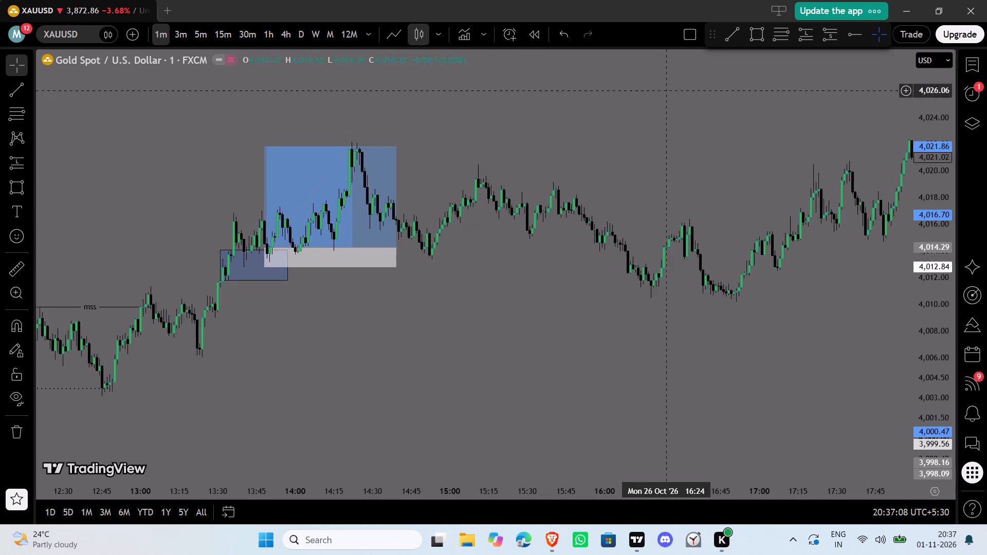
pyautogui.click(726, 37)
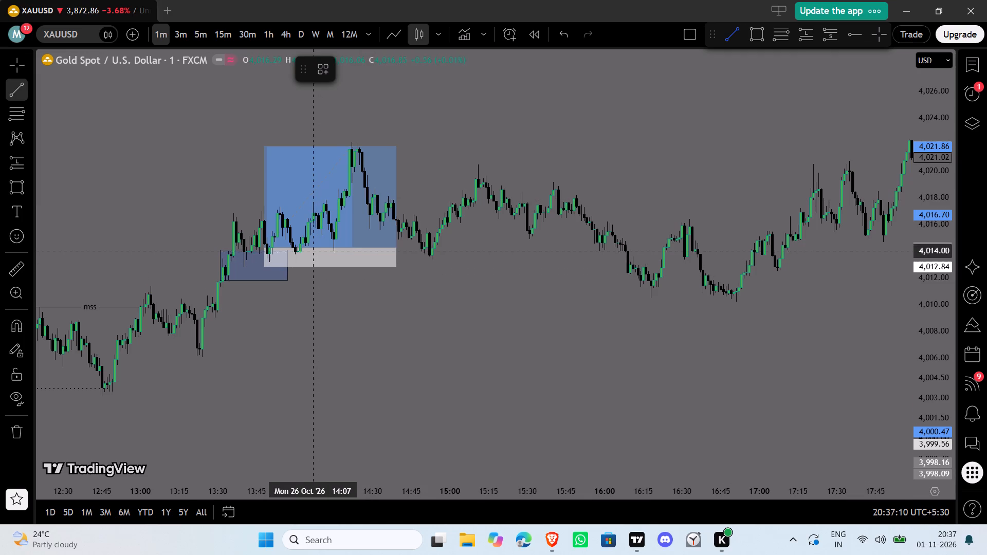
pyautogui.click(316, 249)
pyautogui.keyDown('shift'); pyautogui.click(423, 248); pyautogui.keyUp('shift')
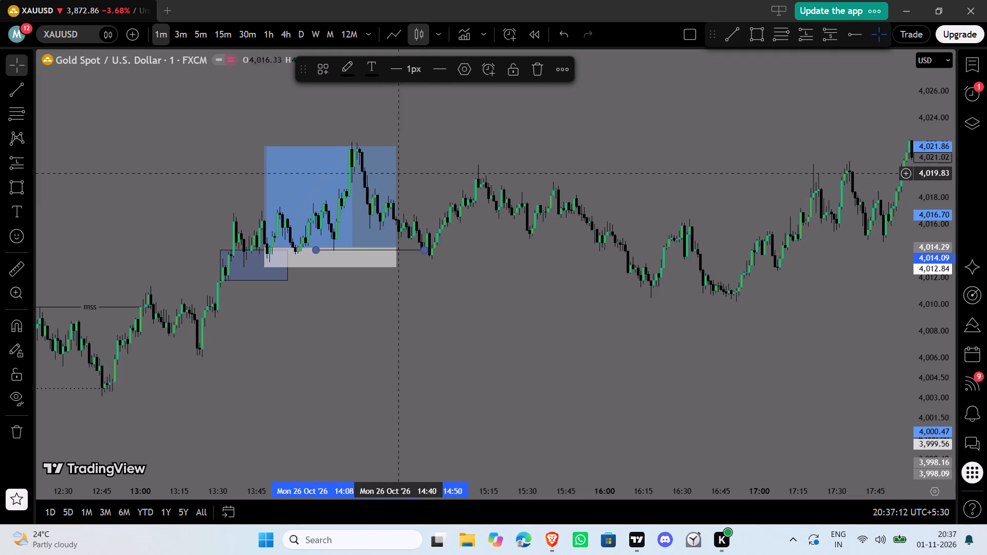
pyautogui.click(324, 64)
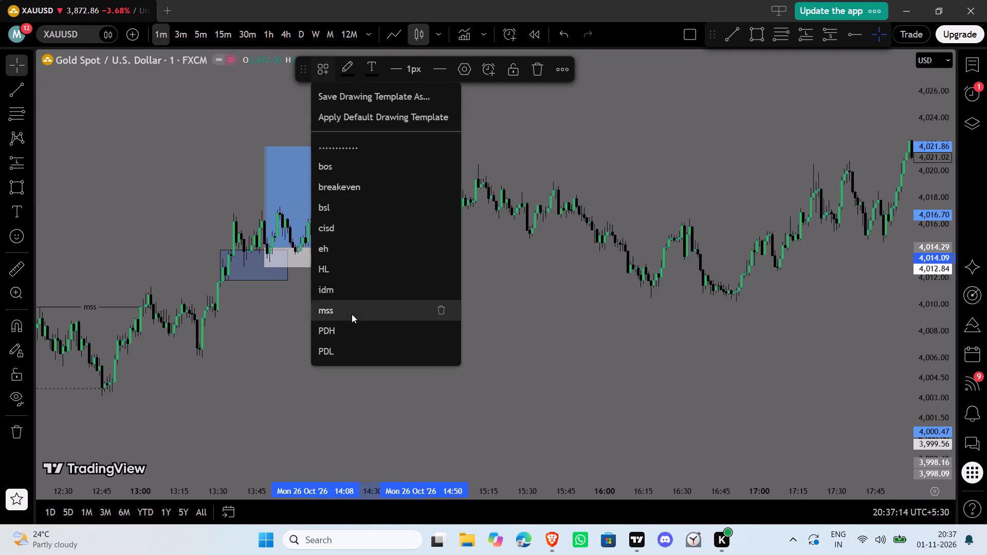
pyautogui.click(352, 314)
pyautogui.click(759, 356)
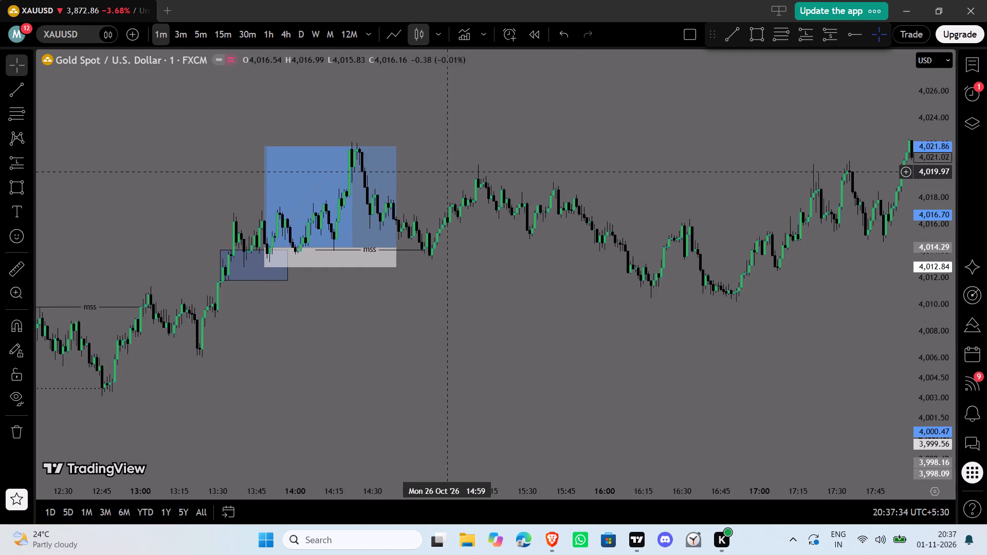
# Draw a rectangle zone from about 14:19 to 15:36 between 4,019.93 and about 4,022.2.
pyautogui.moveTo(448, 171); pyautogui.dragTo(318, 166)
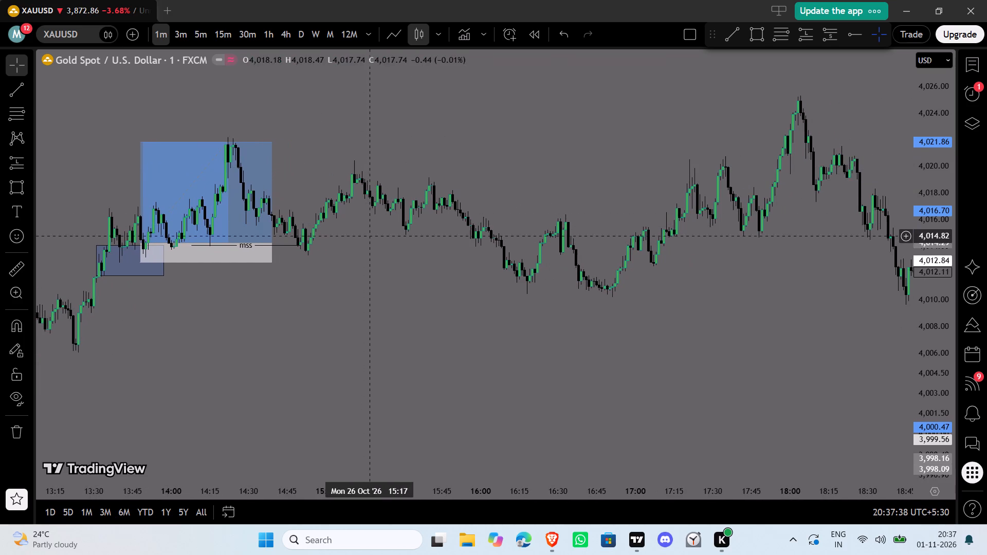
pyautogui.click(752, 31)
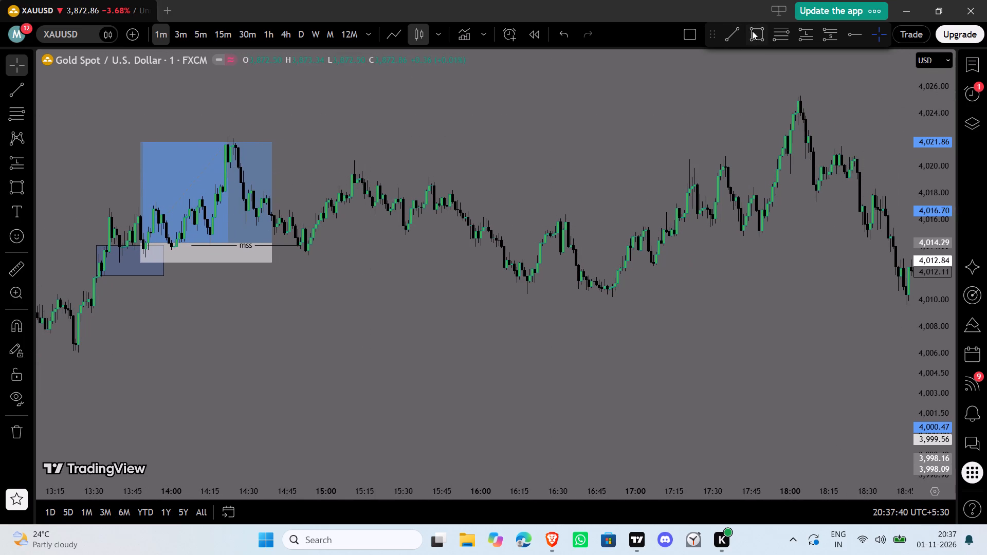
pyautogui.click(221, 168)
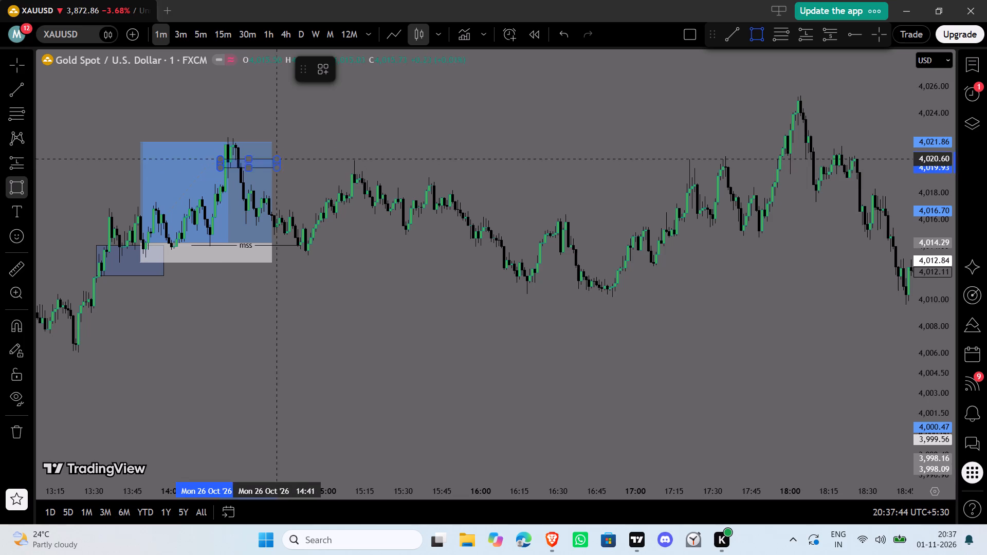
pyautogui.click(418, 137)
pyautogui.doubleClick(538, 157)
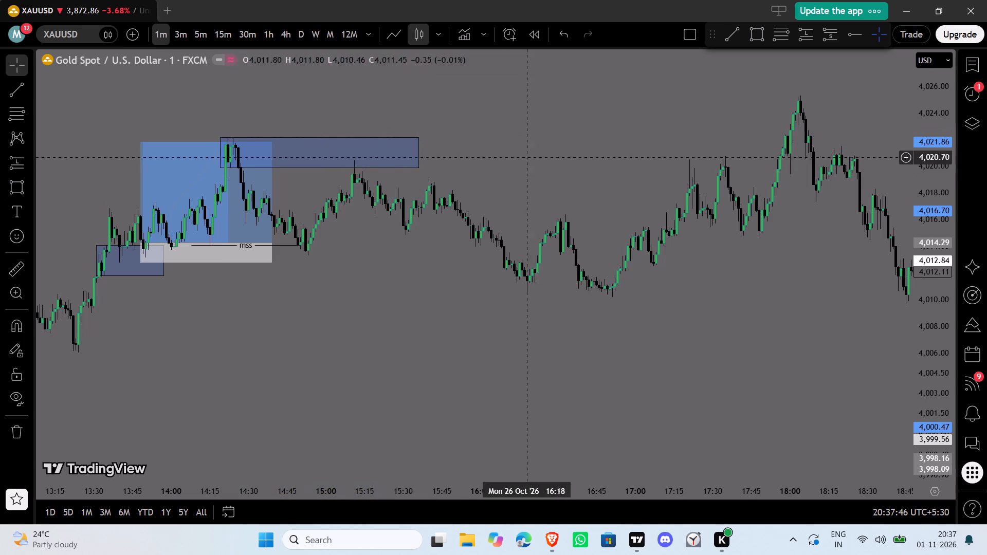
# Draw a near-horizontal trend line at about 4,013.3 from 14:53 to 16:10 and apply the bos template.
pyautogui.click(733, 34)
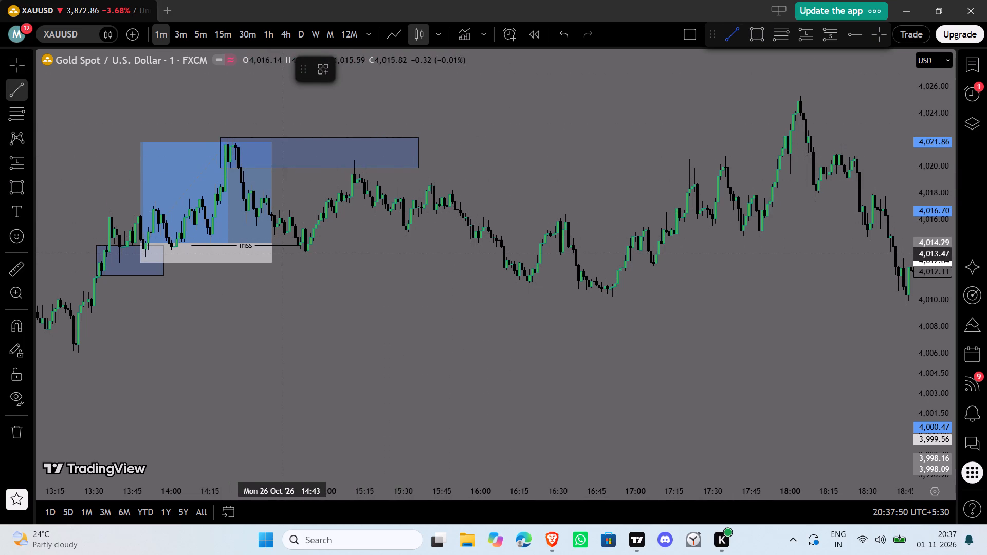
pyautogui.click(307, 256)
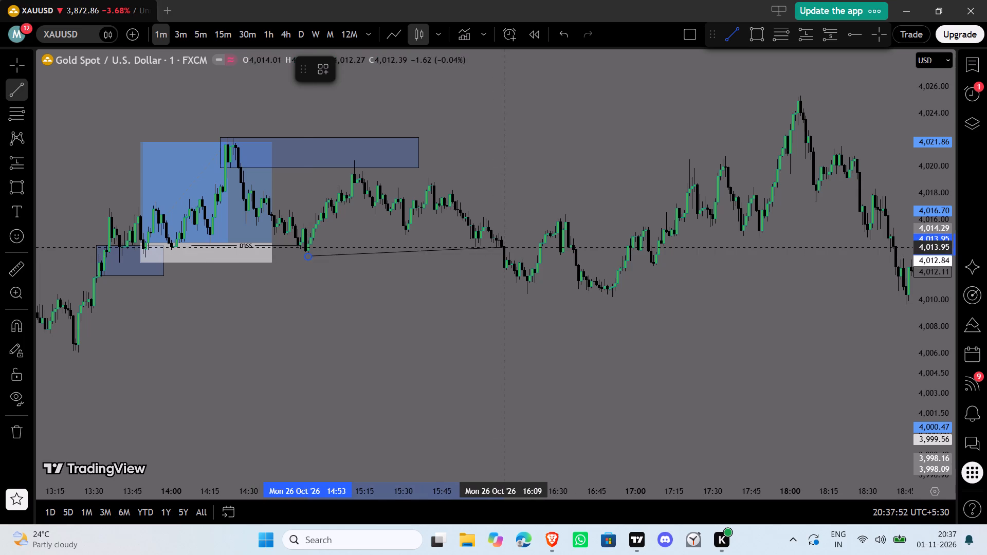
pyautogui.click(506, 254)
pyautogui.click(320, 71)
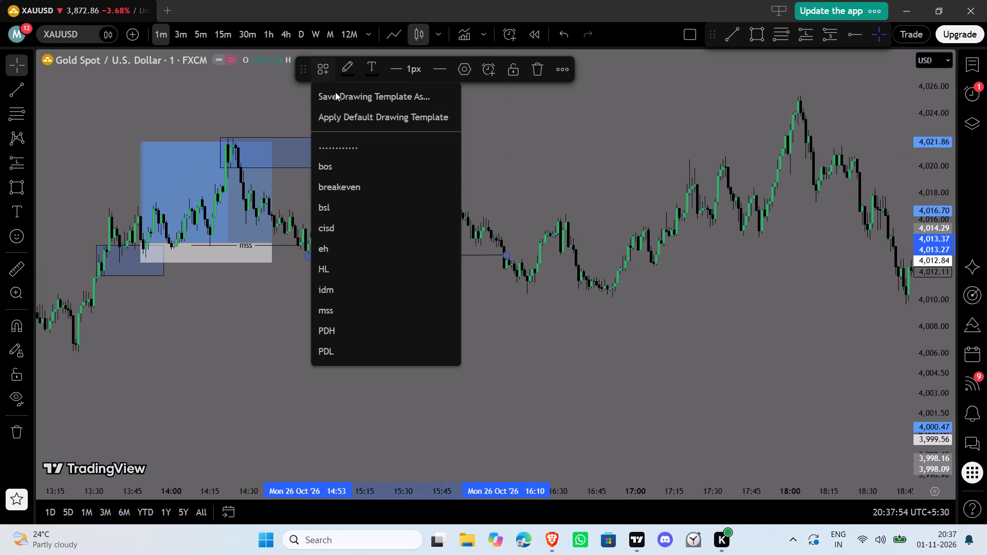
pyautogui.click(376, 169)
pyautogui.click(481, 163)
pyautogui.click(606, 149)
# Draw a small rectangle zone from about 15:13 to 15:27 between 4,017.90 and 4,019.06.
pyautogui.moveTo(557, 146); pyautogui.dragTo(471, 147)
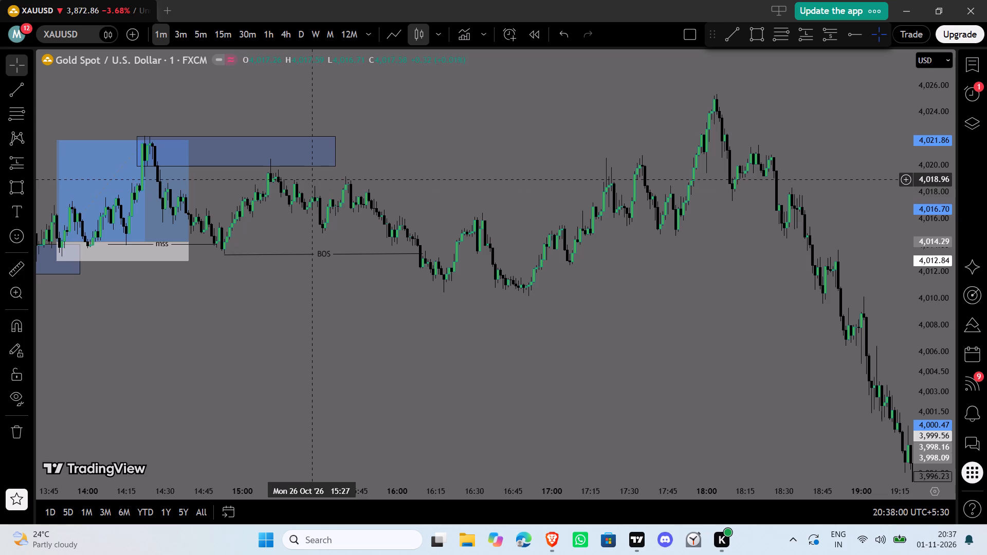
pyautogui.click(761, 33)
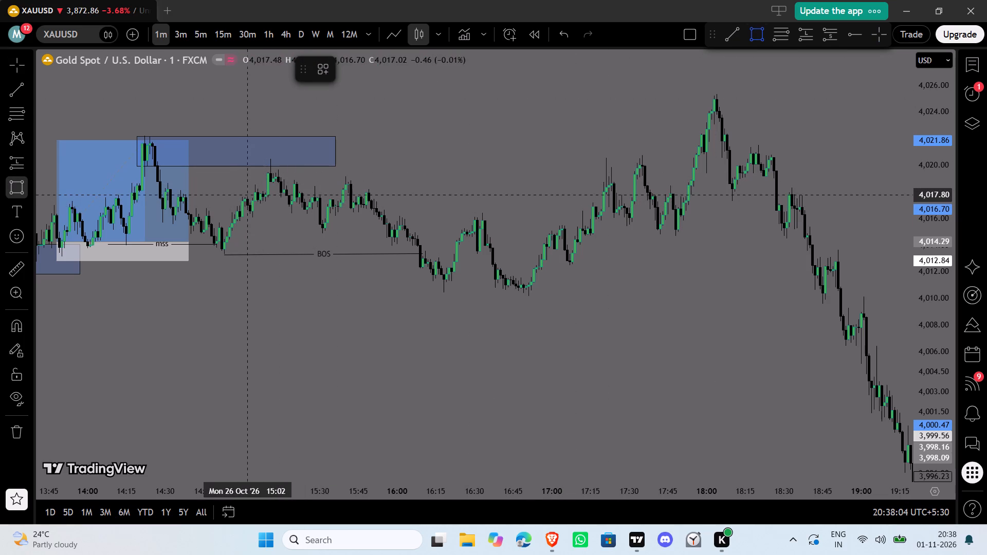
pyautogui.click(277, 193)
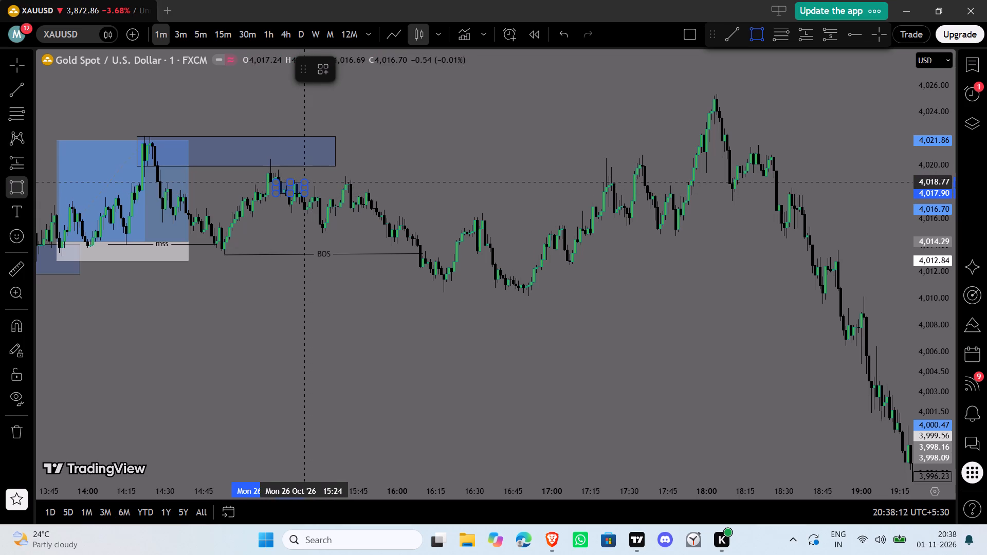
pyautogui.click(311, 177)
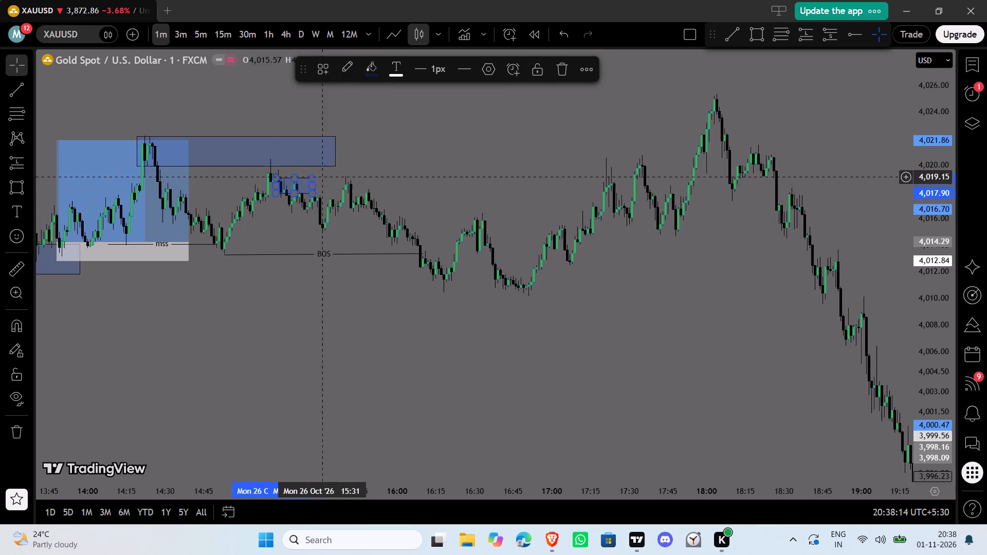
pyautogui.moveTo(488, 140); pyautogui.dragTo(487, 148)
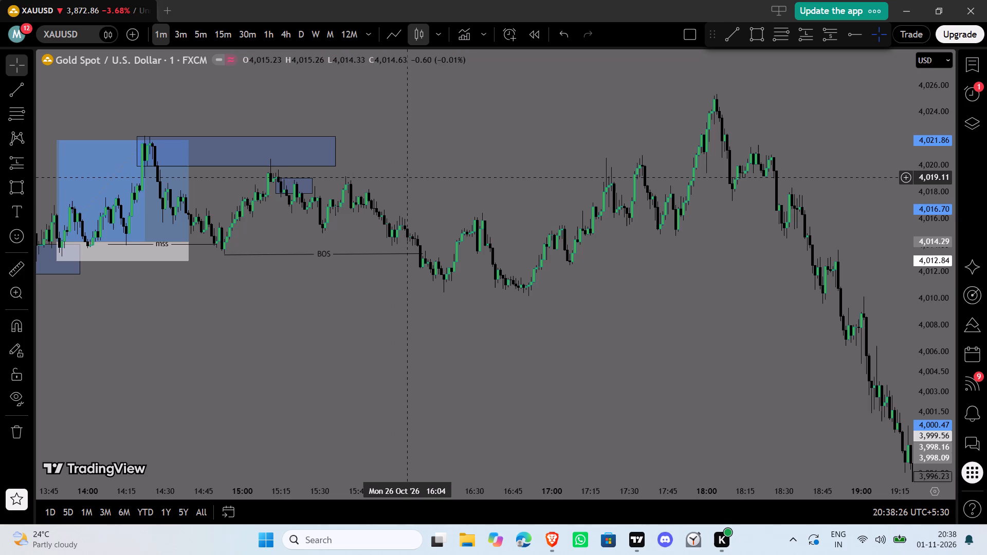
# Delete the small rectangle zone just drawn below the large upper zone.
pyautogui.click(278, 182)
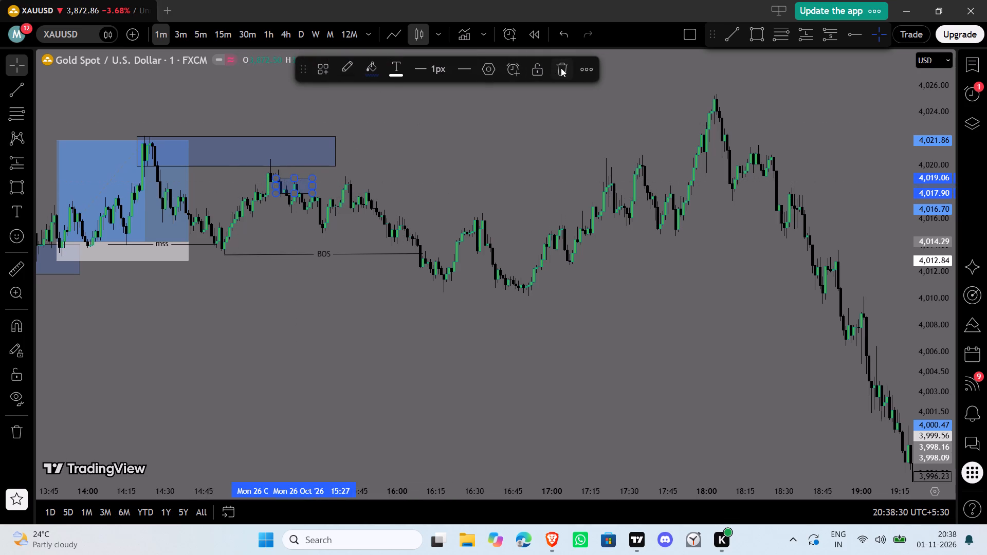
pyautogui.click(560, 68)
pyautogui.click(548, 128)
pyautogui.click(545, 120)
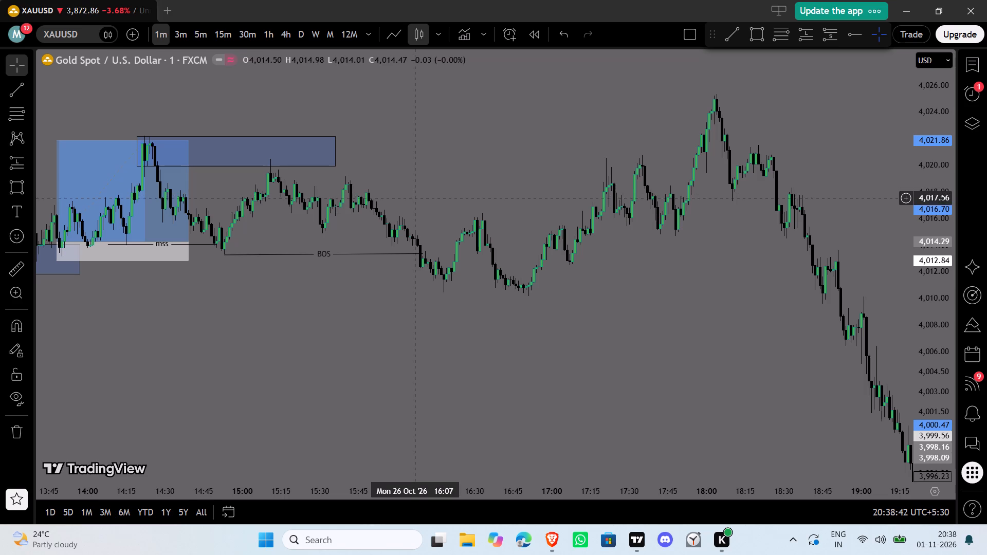
# Draw a rectangle zone from about 15:38 to 15:57 between 4,017.90 and about 4,019.15.
pyautogui.click(758, 38)
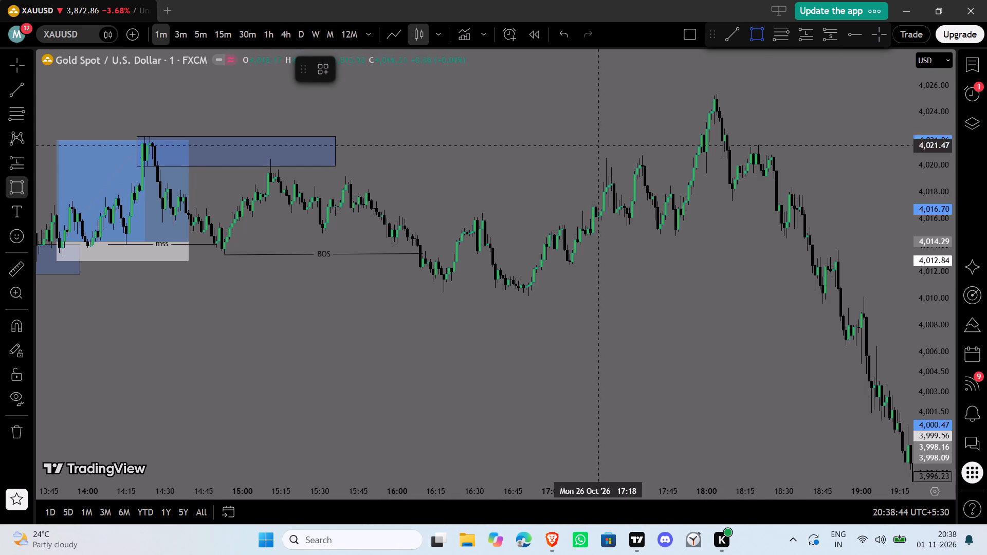
pyautogui.click(340, 193)
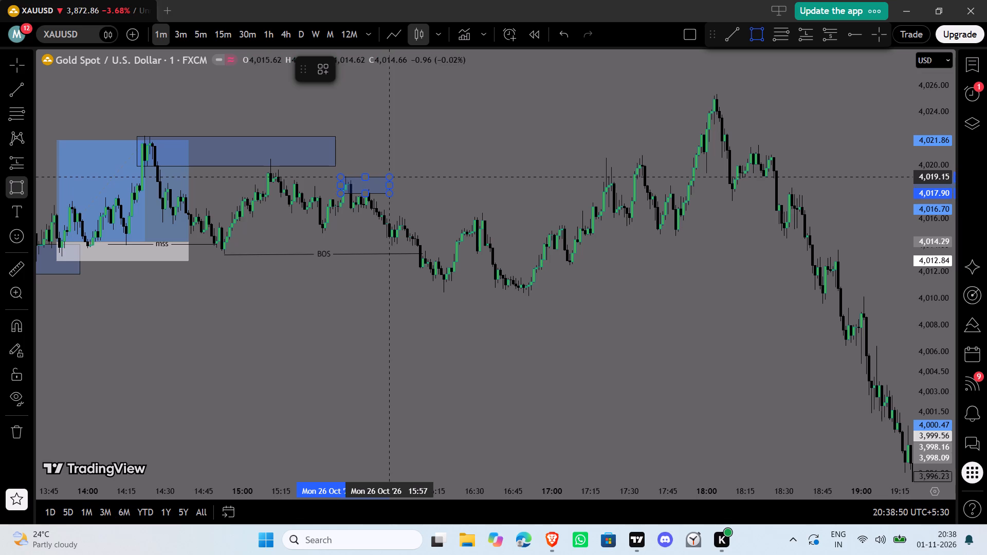
pyautogui.click(389, 176)
pyautogui.click(406, 174)
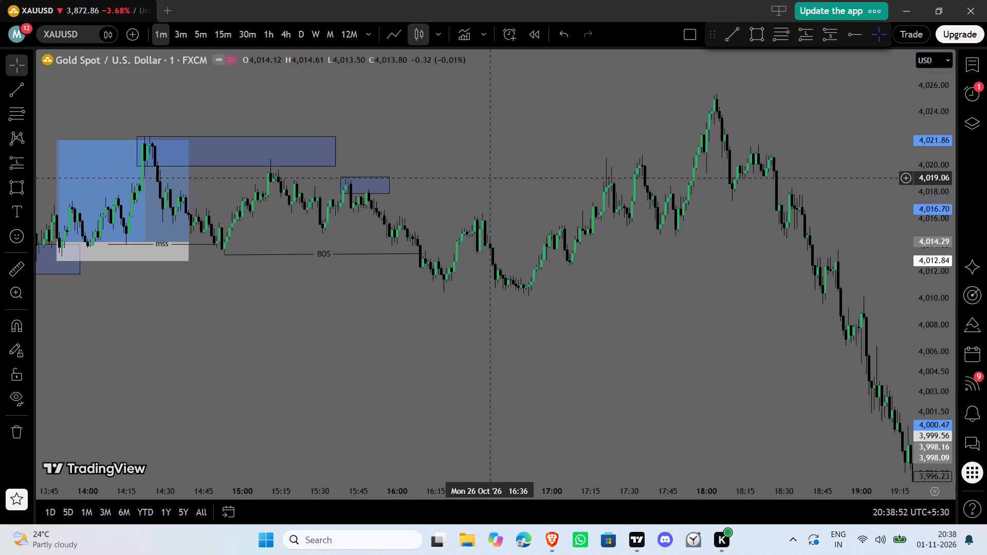
# Place a short position starting at 15:48 with entry 4,017.90 and stop 4,019.11.
pyautogui.click(836, 37)
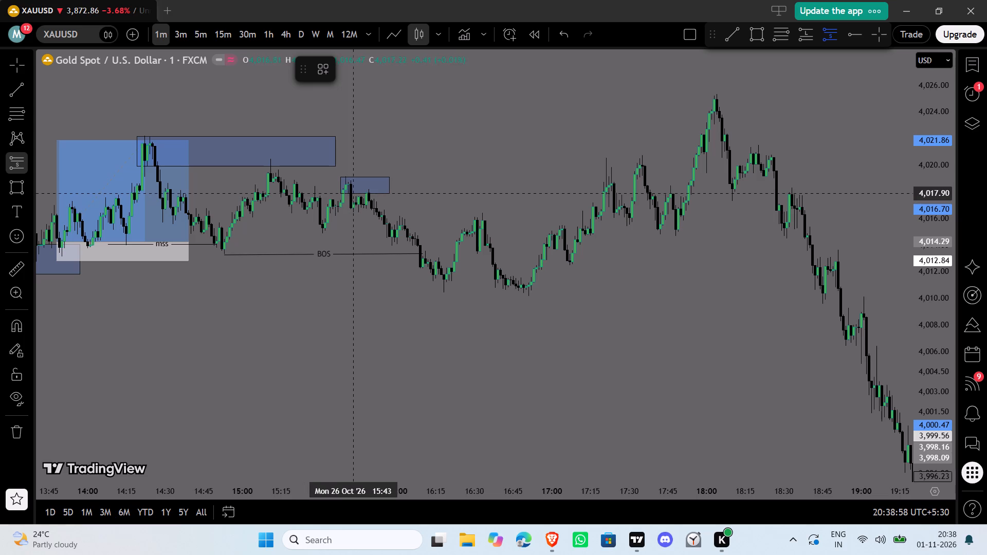
pyautogui.click(366, 193)
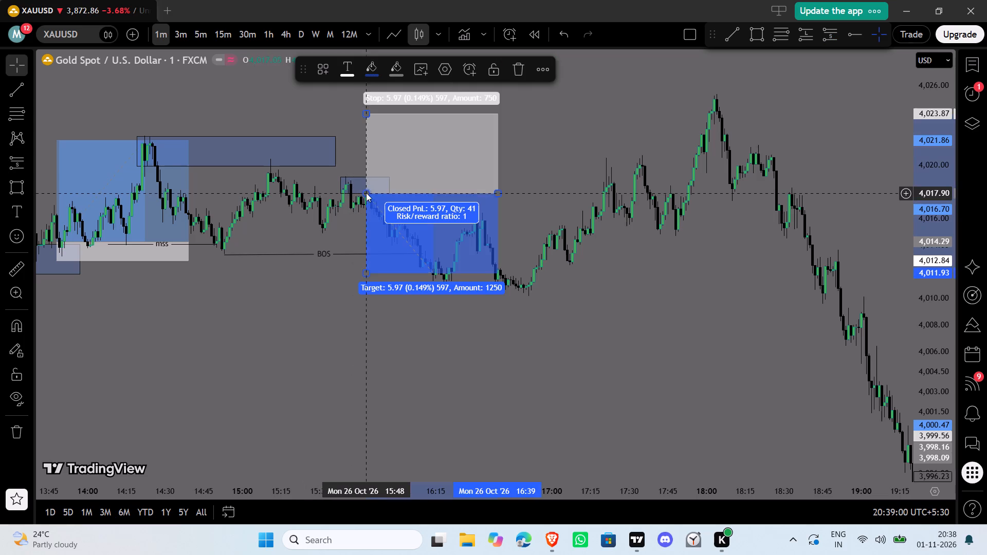
pyautogui.moveTo(369, 117); pyautogui.dragTo(377, 173)
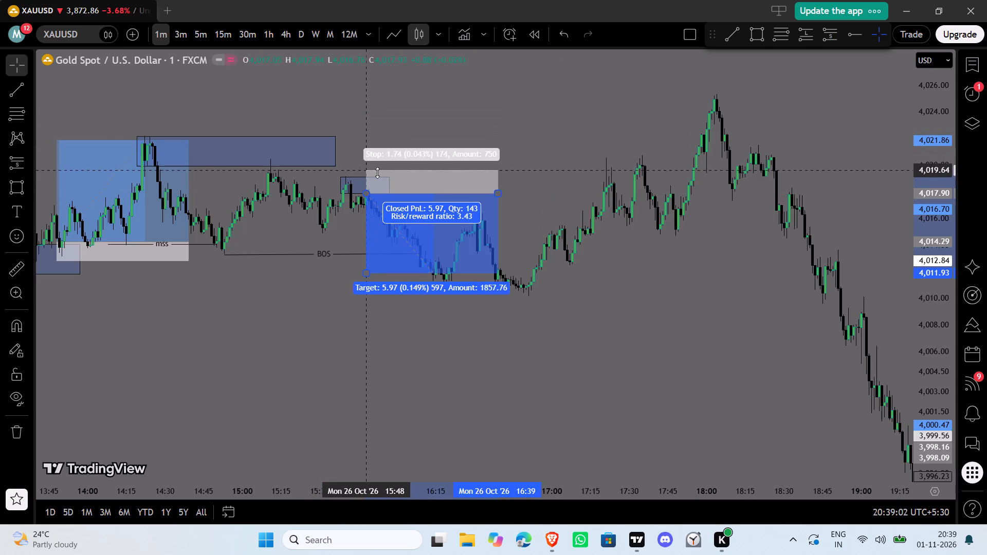
pyautogui.moveTo(377, 173); pyautogui.dragTo(386, 177)
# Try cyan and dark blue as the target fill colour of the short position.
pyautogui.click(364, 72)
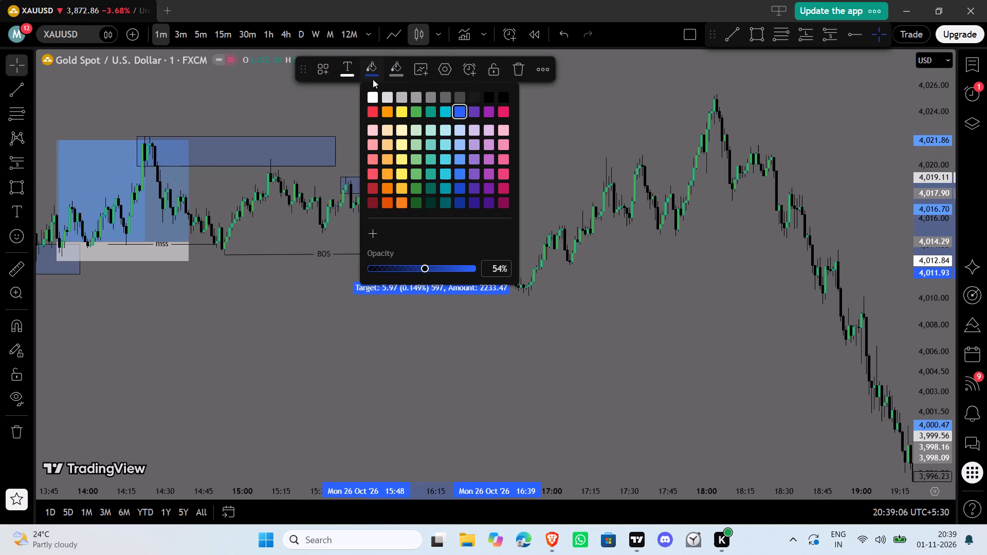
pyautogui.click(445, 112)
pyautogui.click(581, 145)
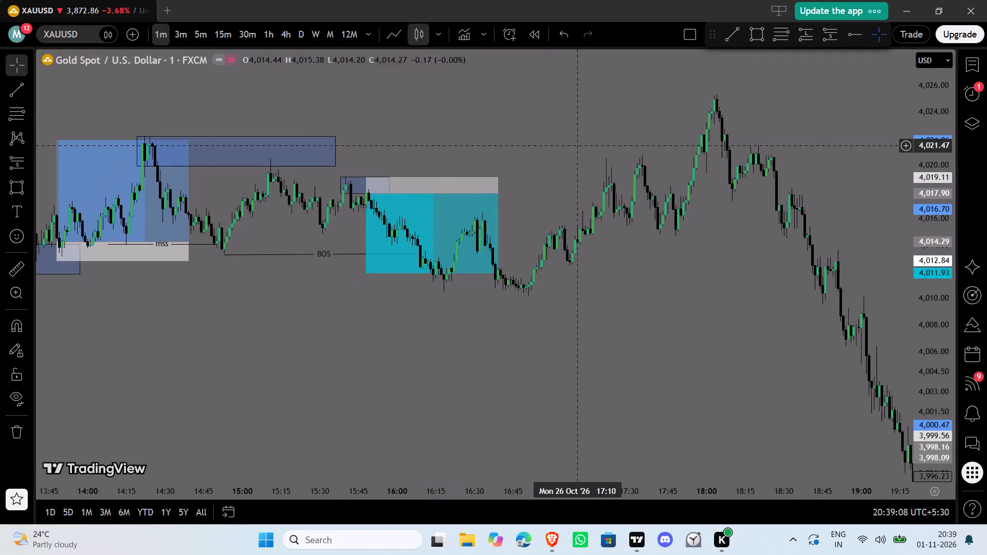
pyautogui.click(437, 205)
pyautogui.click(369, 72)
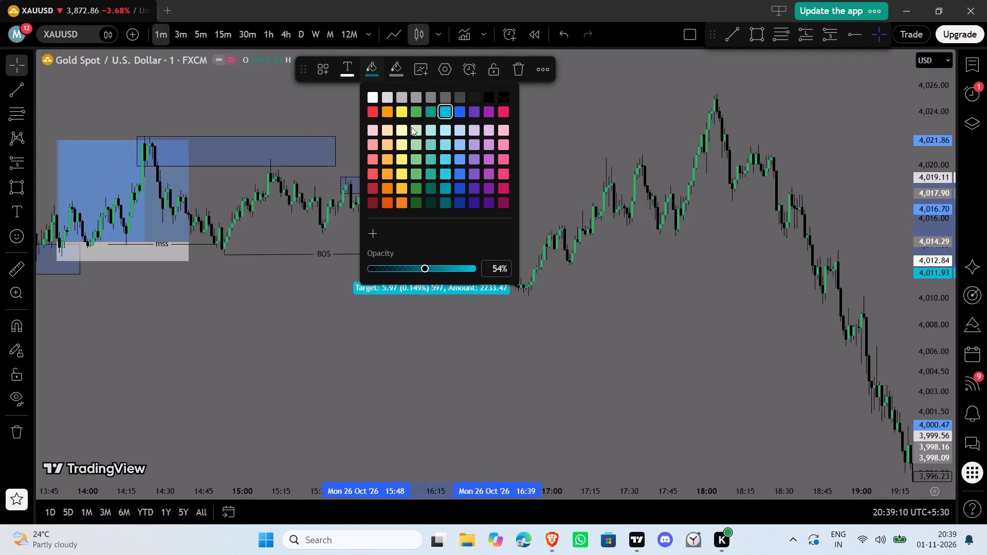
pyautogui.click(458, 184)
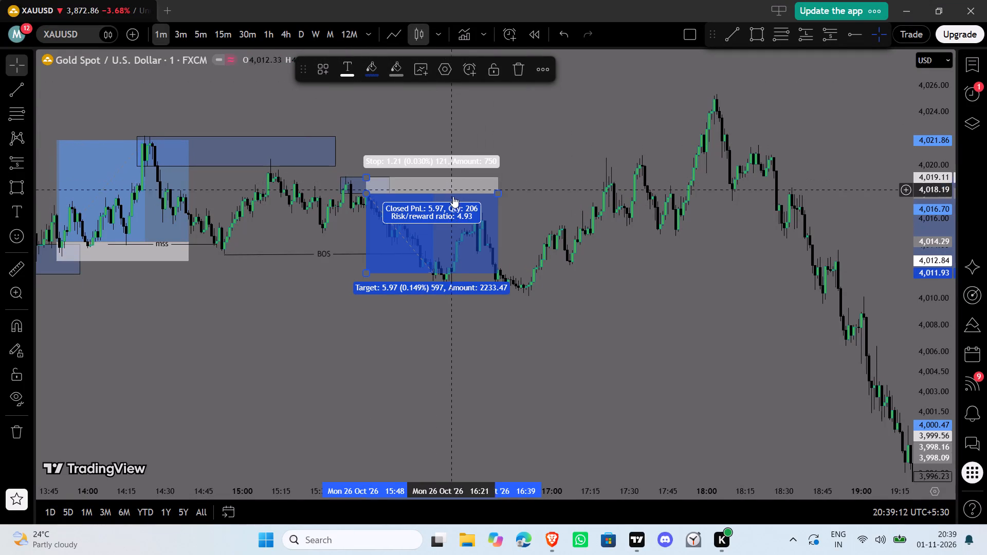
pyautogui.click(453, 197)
# Check the target fill colour used by the long position starting at 13:48.
pyautogui.click(95, 218)
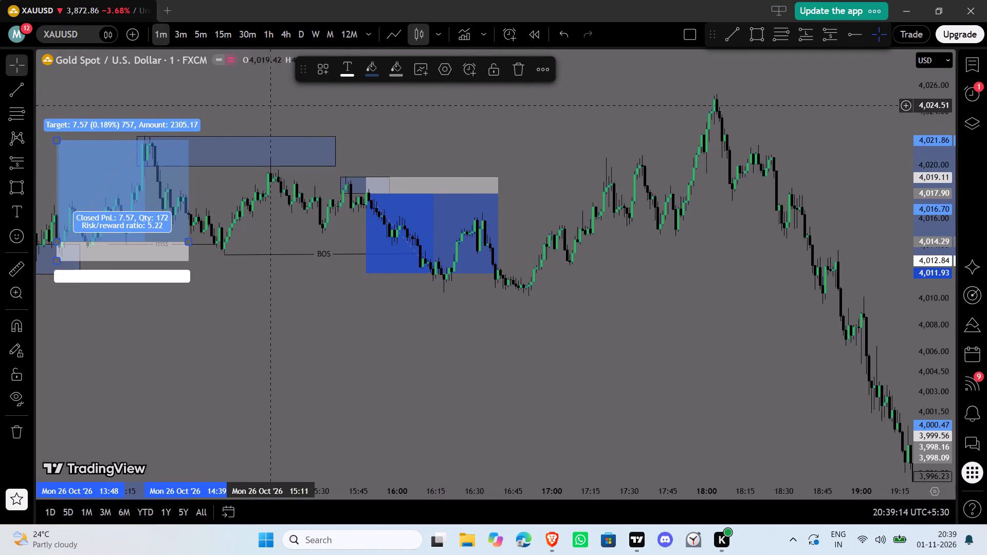
pyautogui.click(372, 71)
pyautogui.click(592, 136)
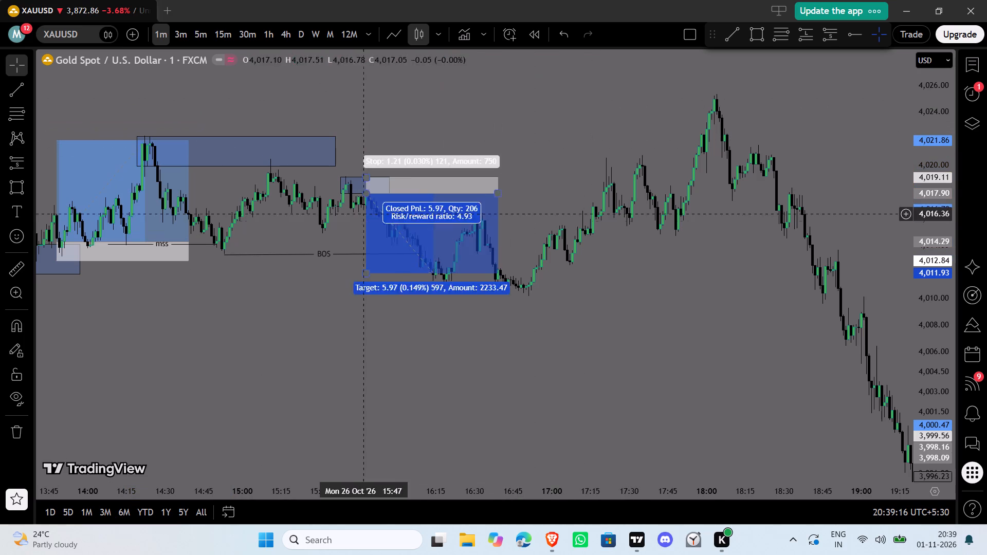
# Set the short position's target fill to a lighter blue and reduce its opacity.
pyautogui.click(416, 211)
pyautogui.click(373, 70)
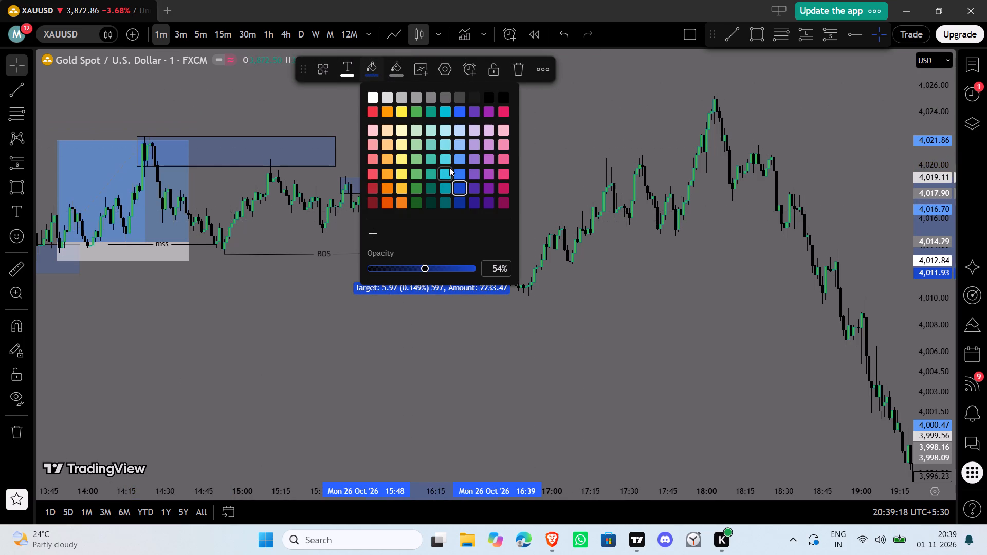
pyautogui.click(464, 171)
pyautogui.click(580, 142)
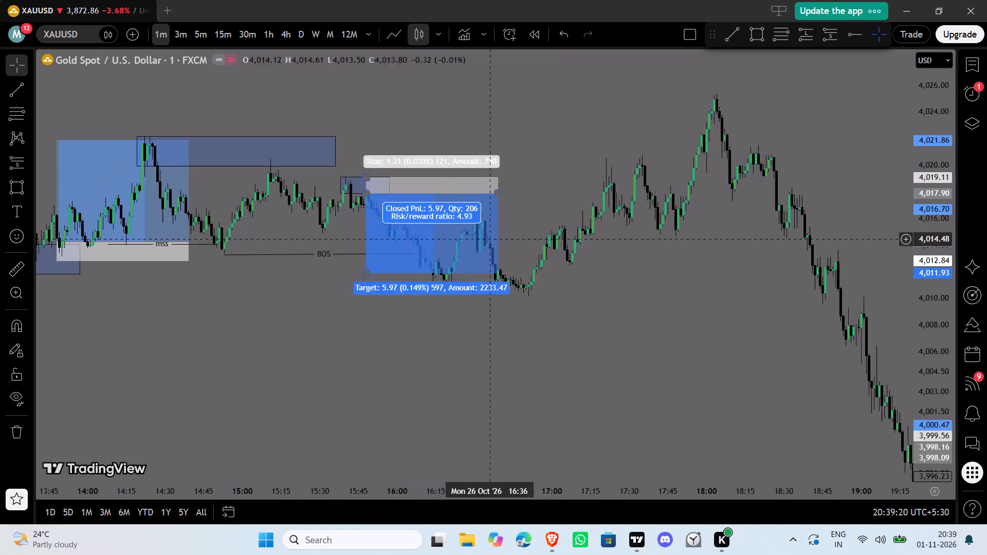
pyautogui.click(452, 224)
pyautogui.click(369, 71)
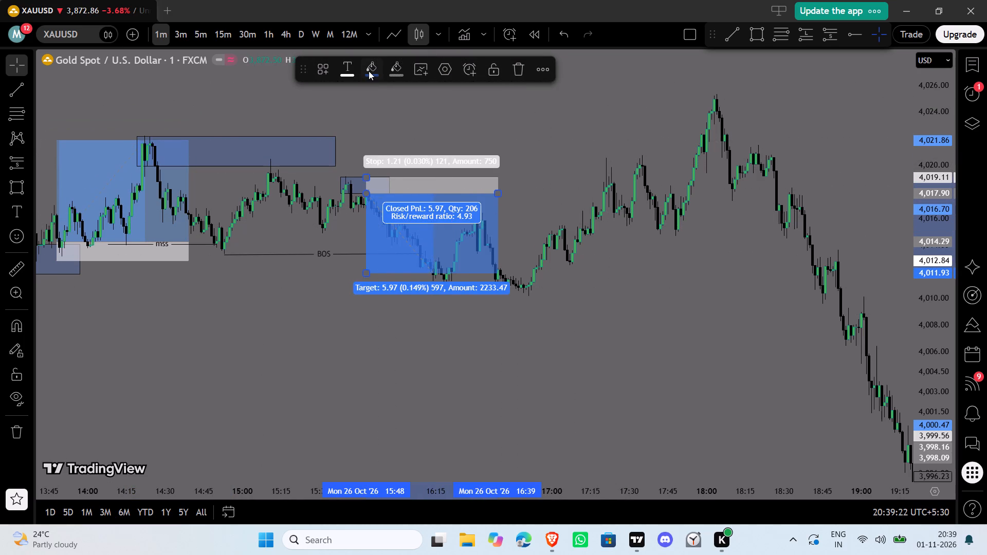
pyautogui.moveTo(421, 267); pyautogui.dragTo(398, 268)
pyautogui.click(579, 146)
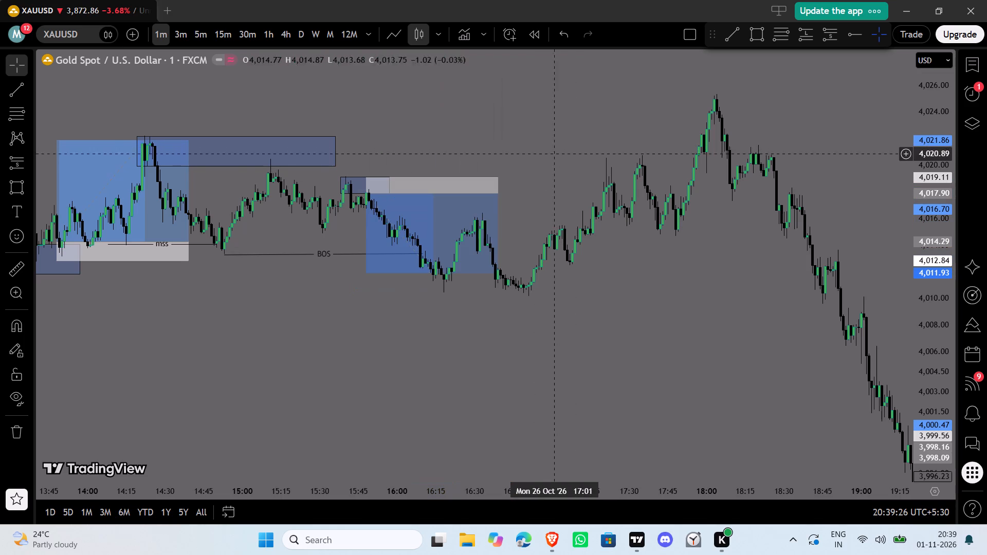
pyautogui.click(486, 207)
pyautogui.click(561, 91)
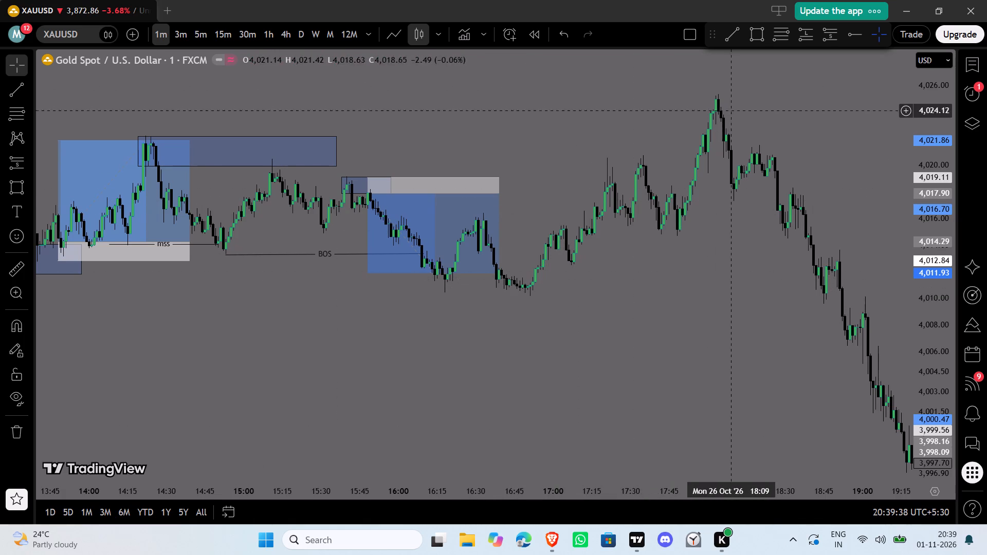
# Draw a horizontal trend line at 4,010.48 from 16:14 to 16:52 and apply the bos template.
pyautogui.click(732, 29)
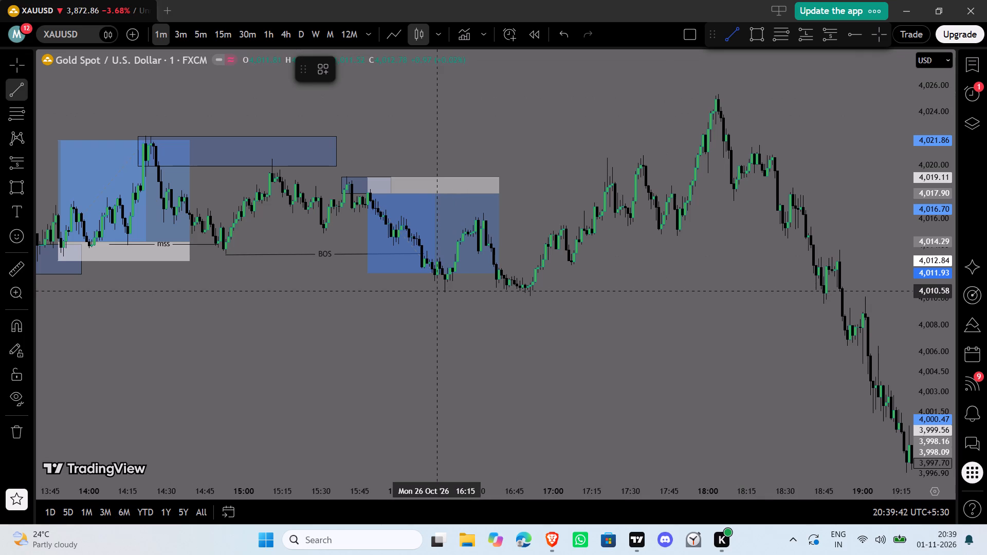
pyautogui.click(436, 292)
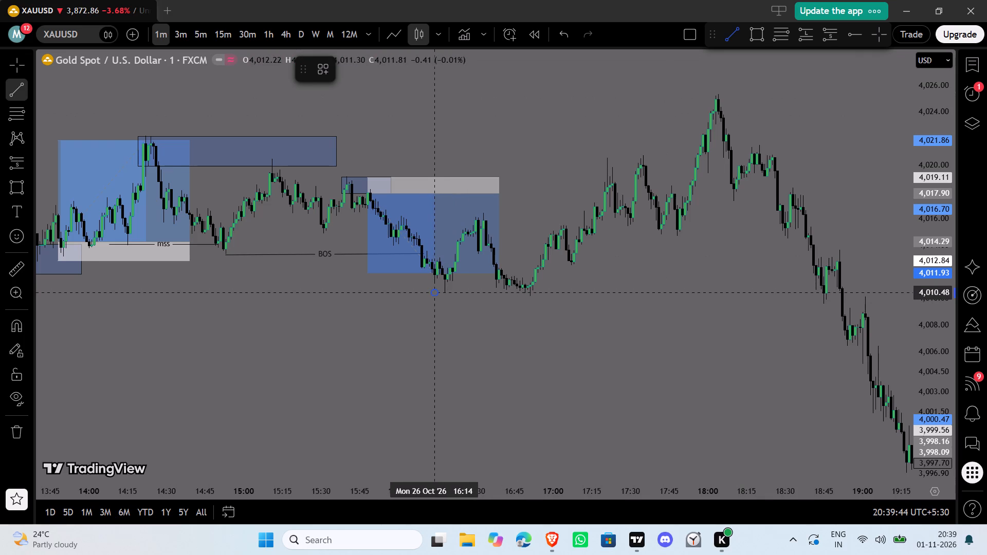
pyautogui.keyDown('shift'); pyautogui.click(533, 290); pyautogui.keyUp('shift')
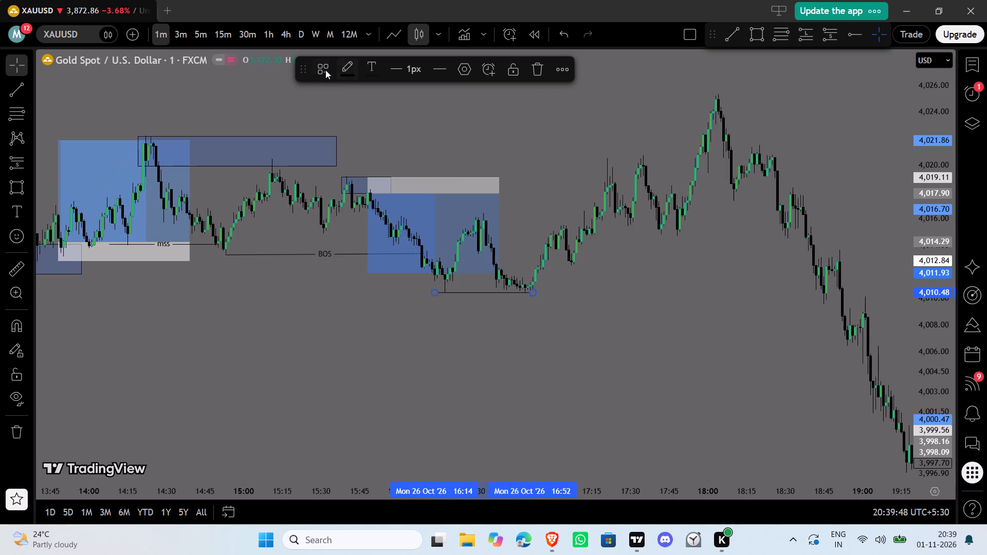
pyautogui.click(325, 70)
pyautogui.click(351, 156)
pyautogui.click(555, 131)
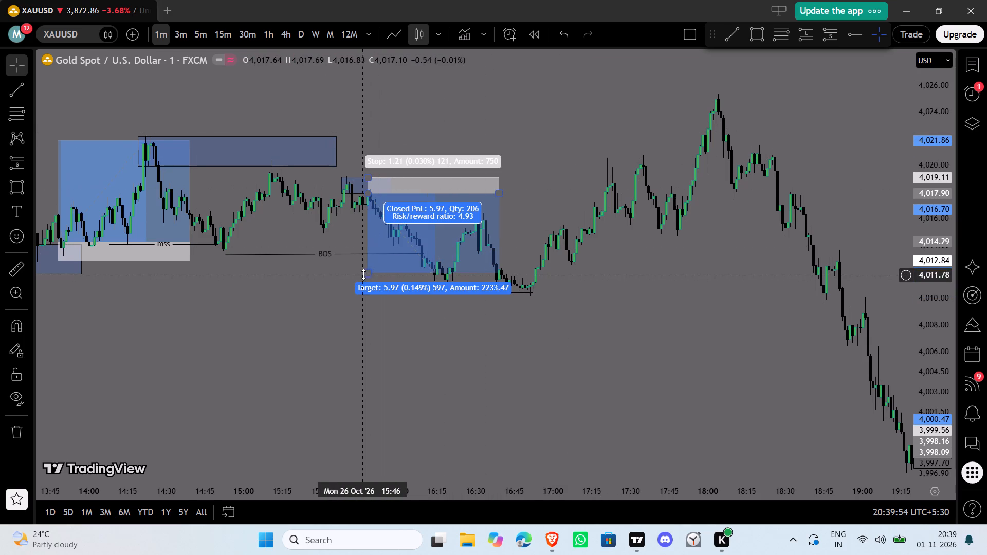
# Extend the short position's target down to 4,010.58, just above the new BOS line.
pyautogui.moveTo(363, 274); pyautogui.dragTo(368, 292)
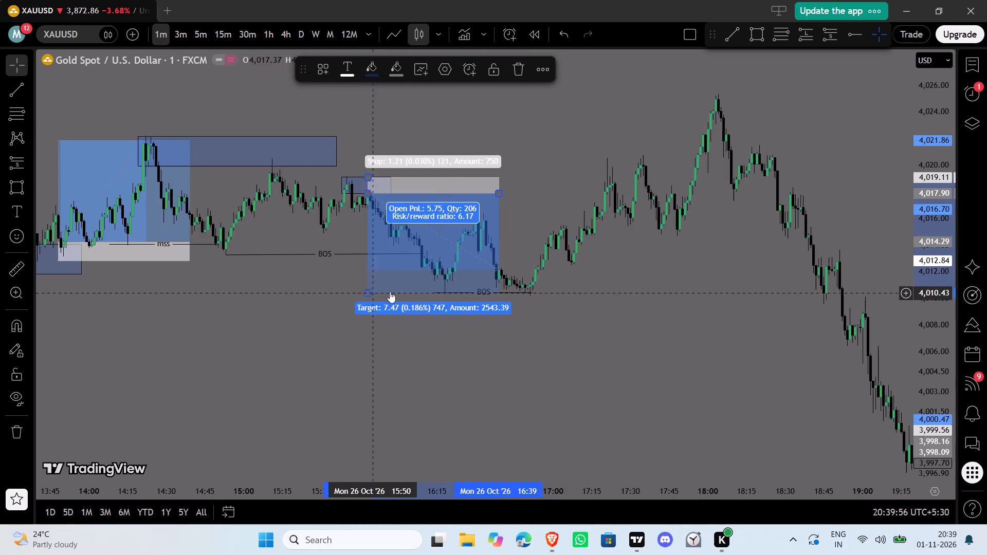
pyautogui.click(549, 374)
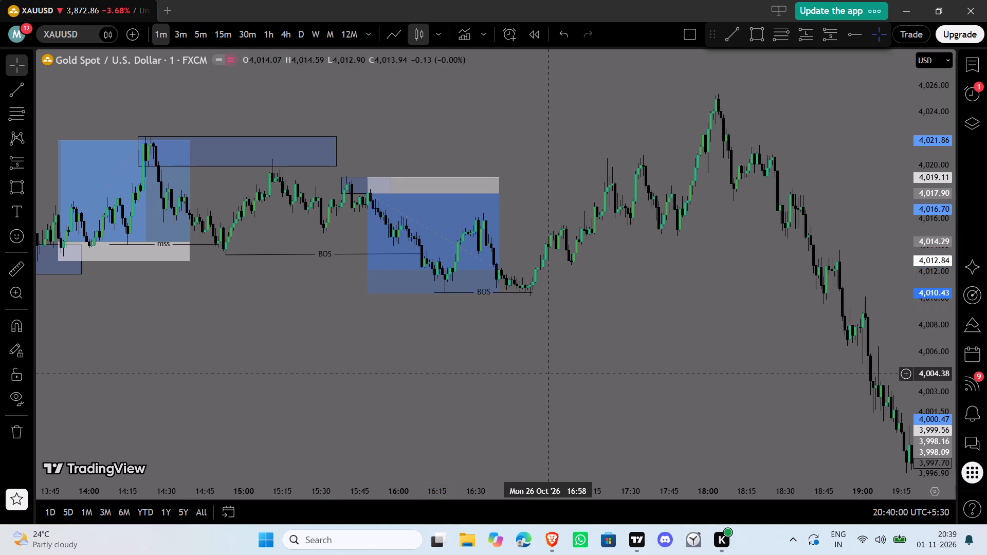
pyautogui.moveTo(368, 291); pyautogui.dragTo(368, 290)
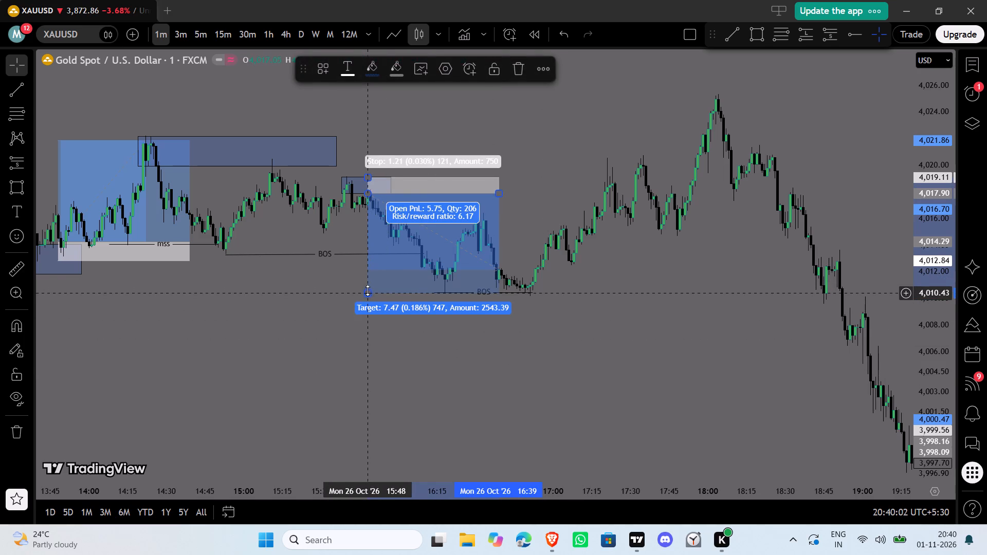
pyautogui.moveTo(368, 290); pyautogui.dragTo(385, 291)
pyautogui.click(482, 369)
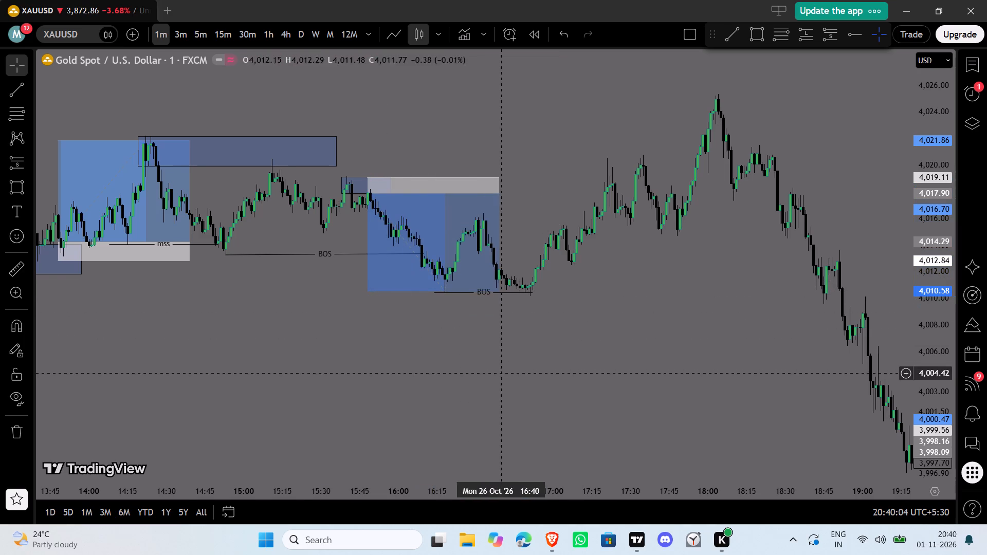
# Shorten the short position starting at 15:48 so that it ends at about 16:24.
pyautogui.click(493, 183)
pyautogui.moveTo(497, 194); pyautogui.dragTo(487, 194)
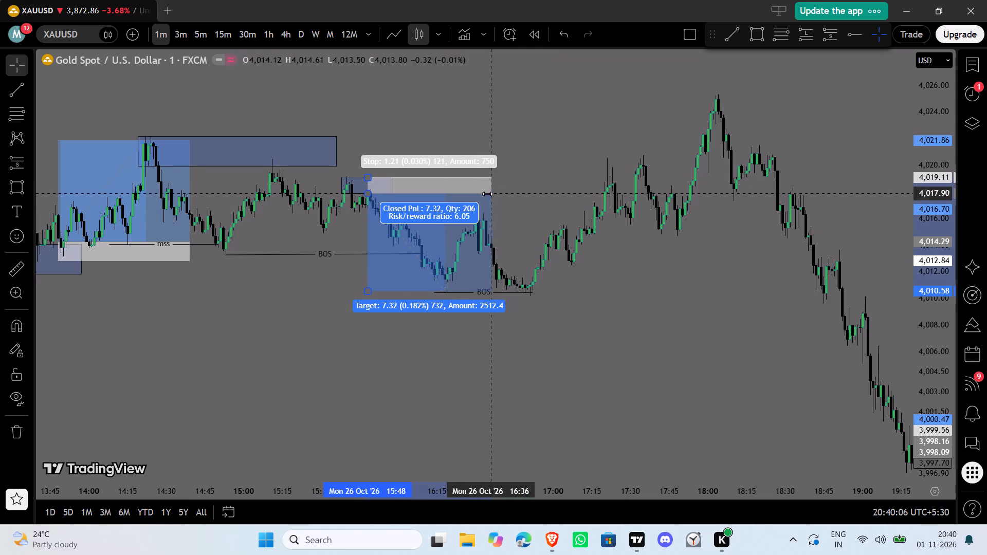
pyautogui.moveTo(487, 194); pyautogui.dragTo(461, 191)
pyautogui.click(538, 177)
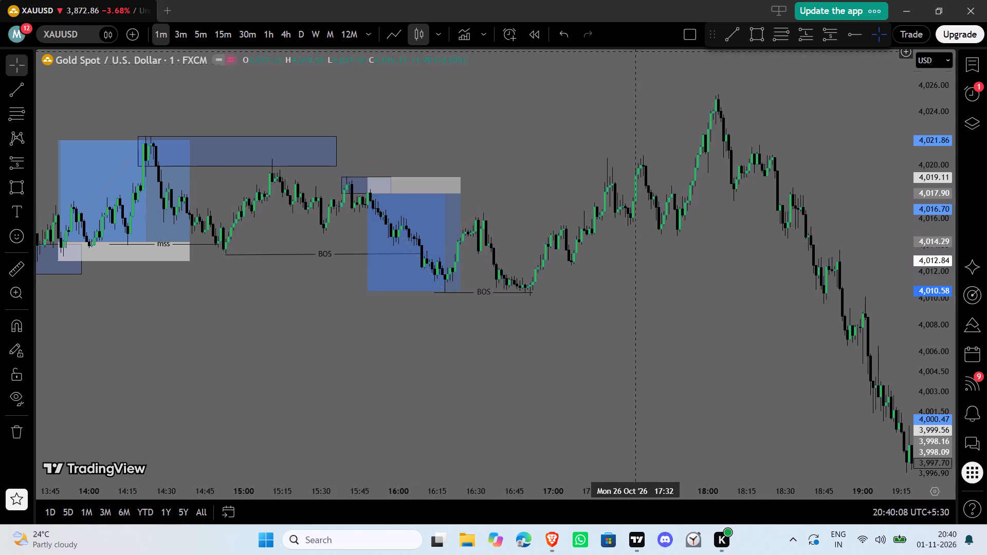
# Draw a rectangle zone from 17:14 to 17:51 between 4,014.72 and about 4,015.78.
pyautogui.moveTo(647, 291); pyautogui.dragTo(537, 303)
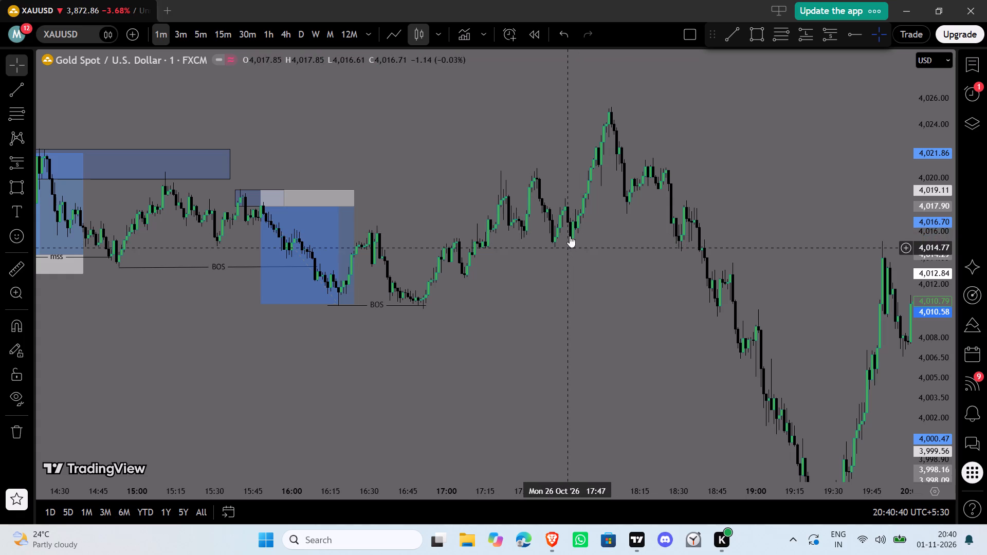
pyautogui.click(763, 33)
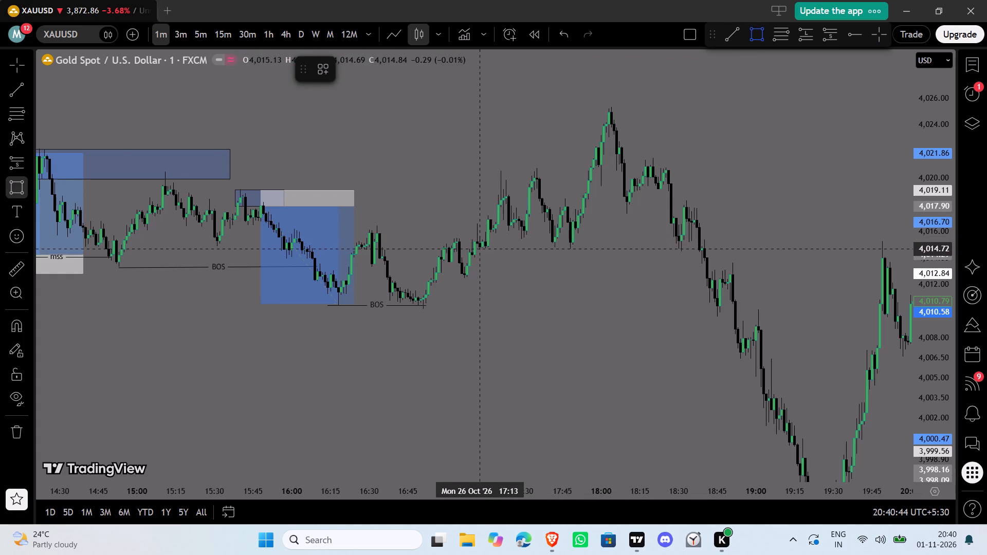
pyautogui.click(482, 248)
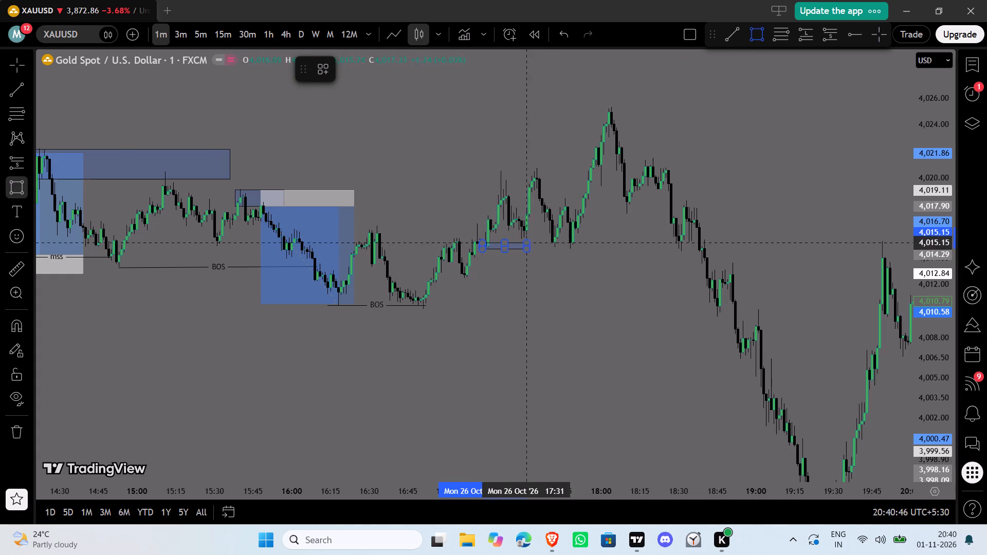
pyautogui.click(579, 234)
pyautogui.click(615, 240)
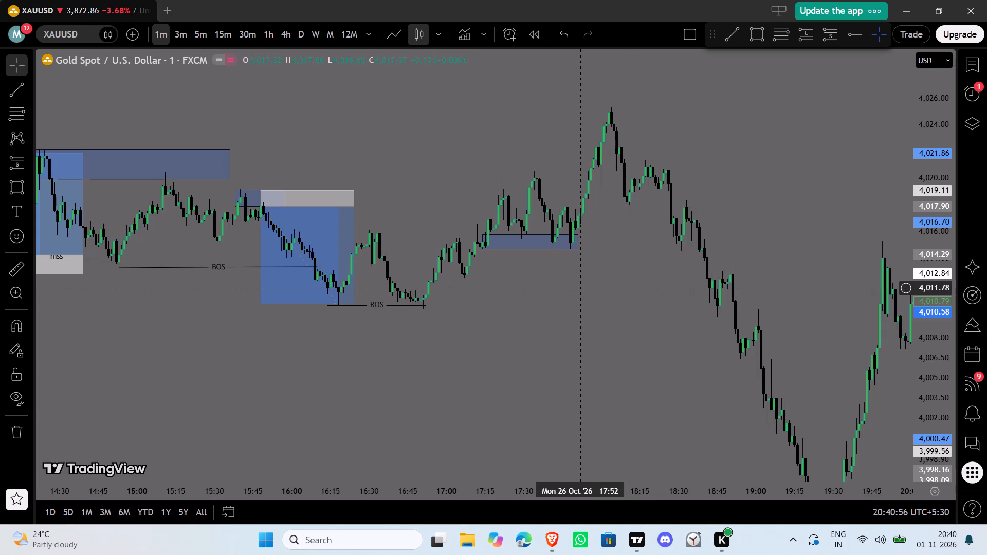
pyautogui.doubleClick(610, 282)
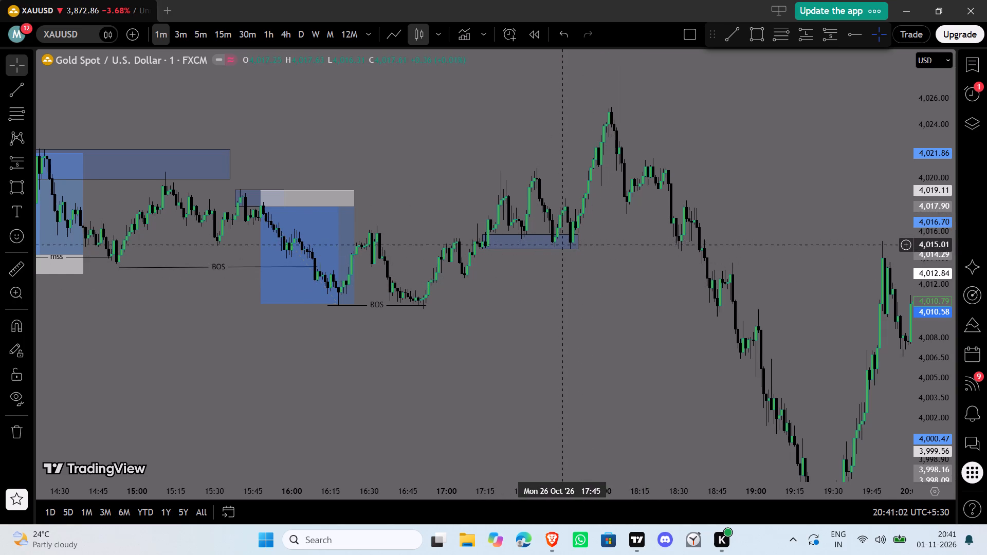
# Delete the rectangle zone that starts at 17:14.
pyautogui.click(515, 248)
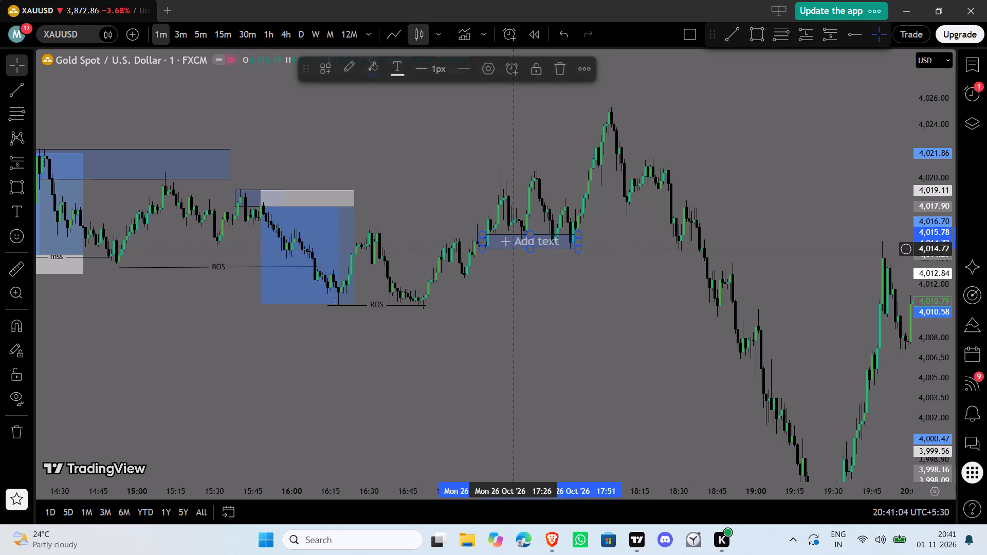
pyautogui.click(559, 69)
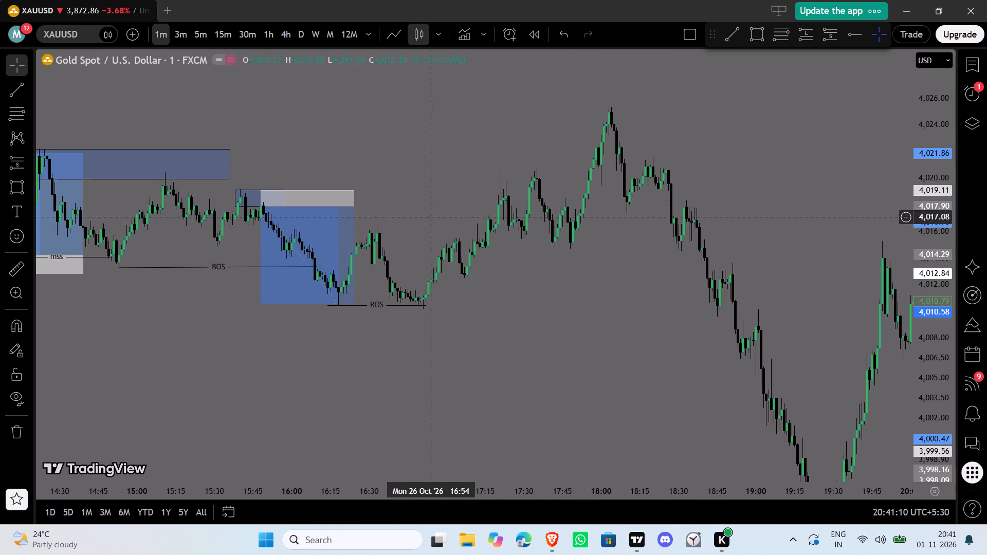
# Draw a horizontal trend line at 4,016.50 from 16:31 to 17:17 and apply the bos template.
pyautogui.click(733, 41)
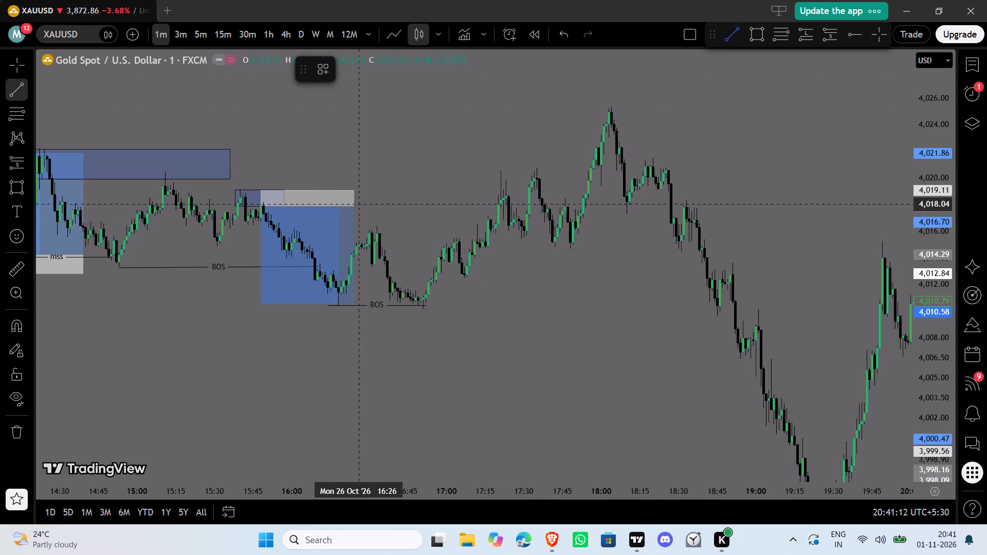
pyautogui.click(373, 225)
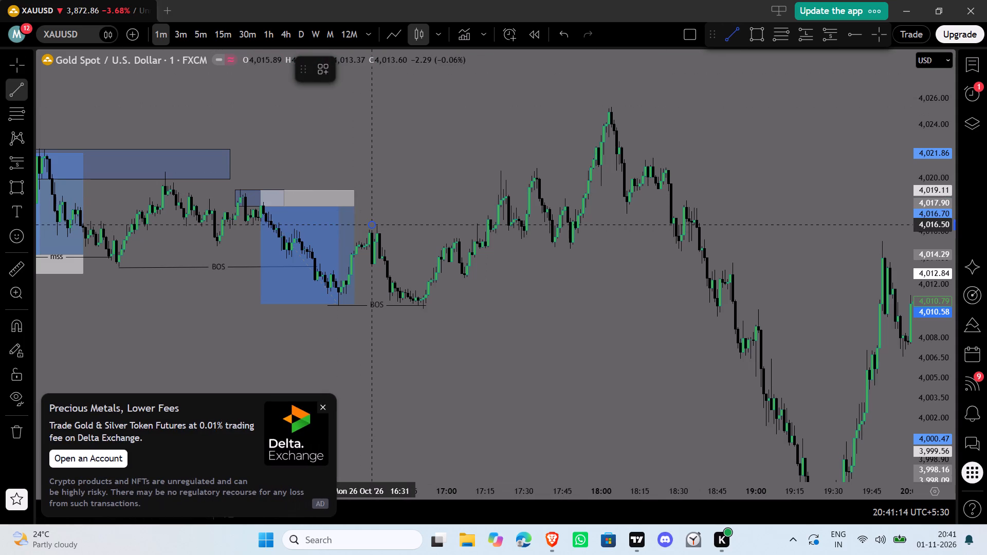
pyautogui.keyDown('shift'); pyautogui.click(490, 233); pyautogui.keyUp('shift')
pyautogui.click(319, 72)
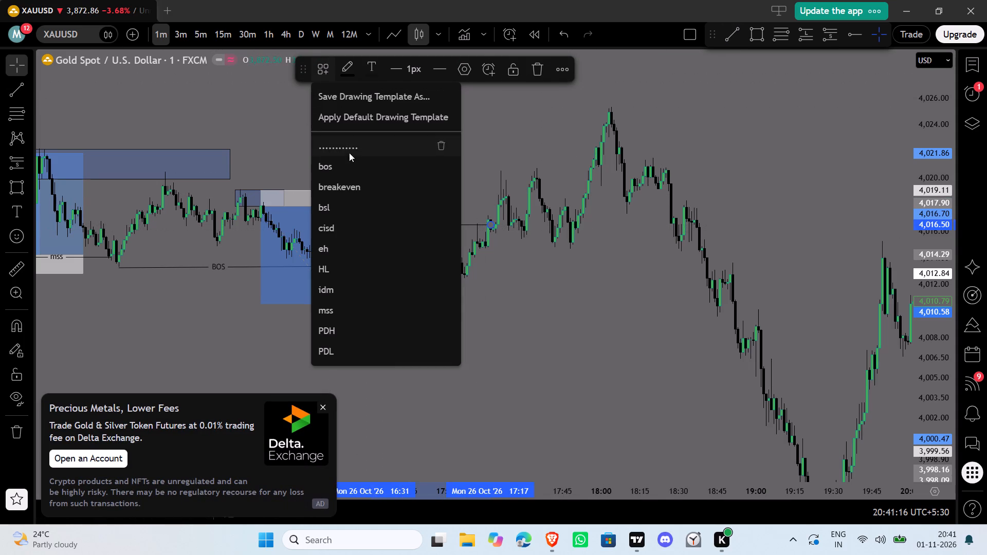
pyautogui.click(349, 162)
pyautogui.click(450, 201)
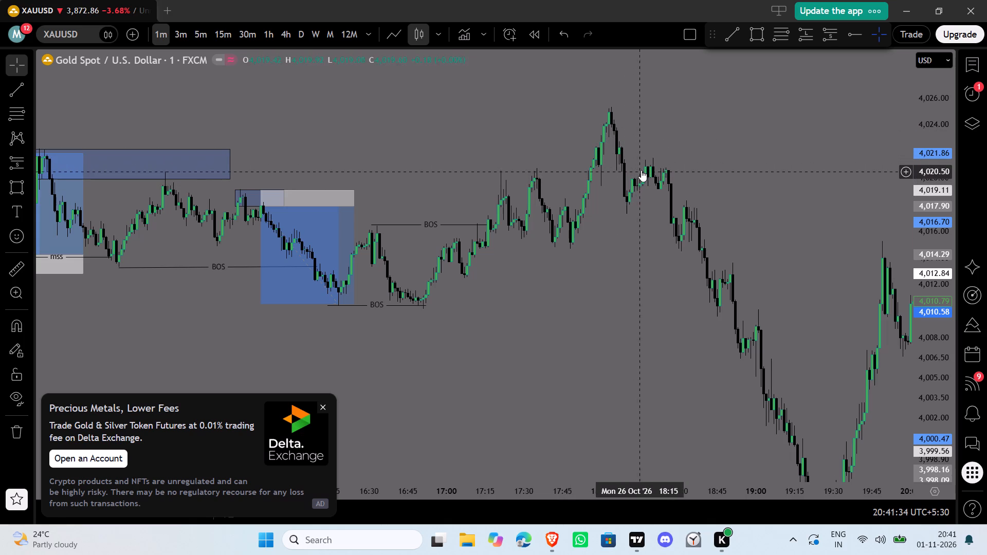
# Draw a rectangle zone below the 18:00 peak, from about 18:03 to 18:35 between 4,020.60 and about 4,022.7.
pyautogui.click(763, 33)
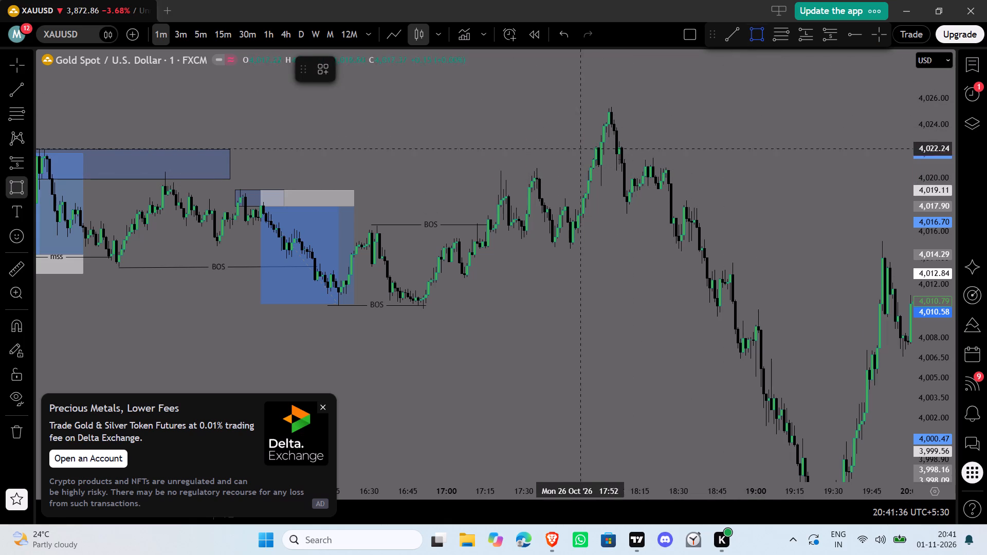
pyautogui.click(609, 170)
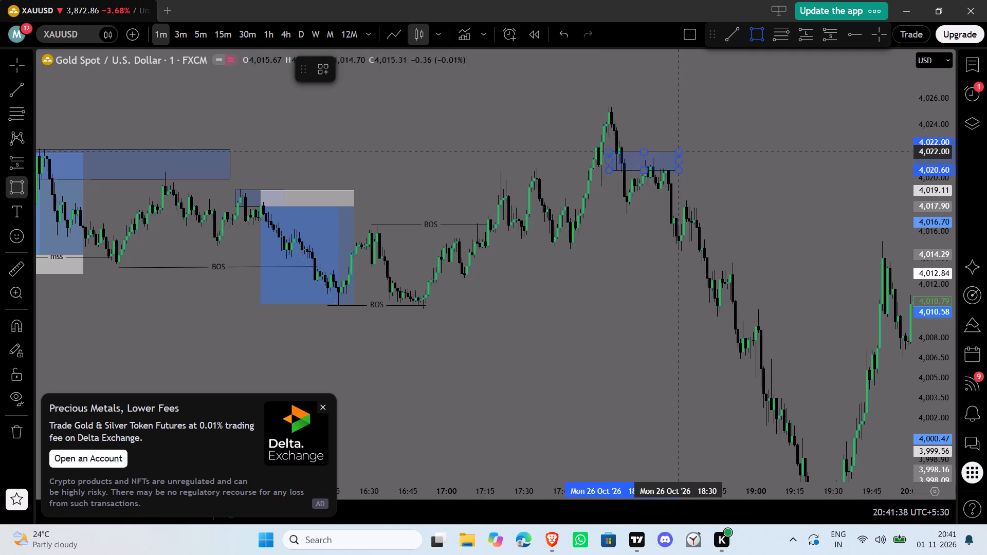
pyautogui.click(692, 142)
pyautogui.click(828, 161)
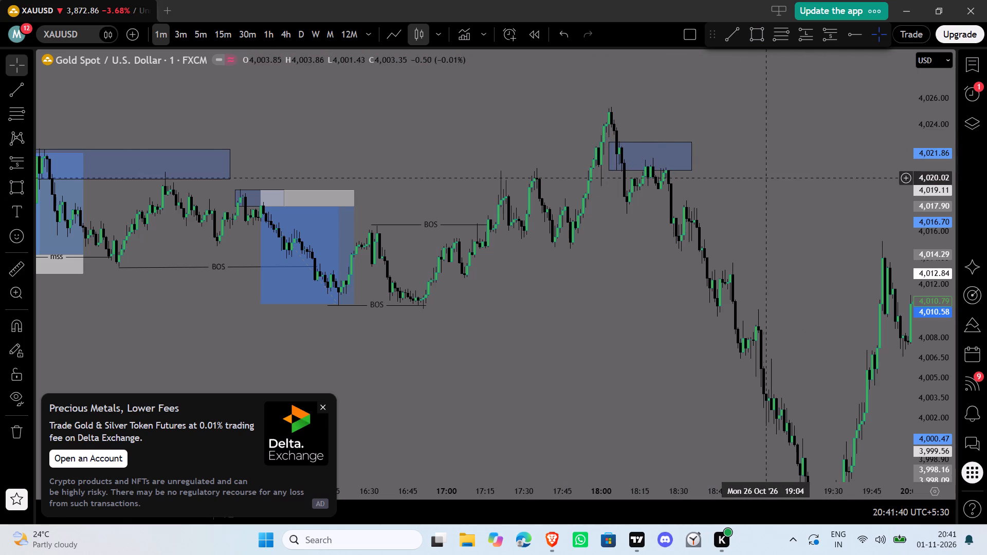
pyautogui.click(771, 177)
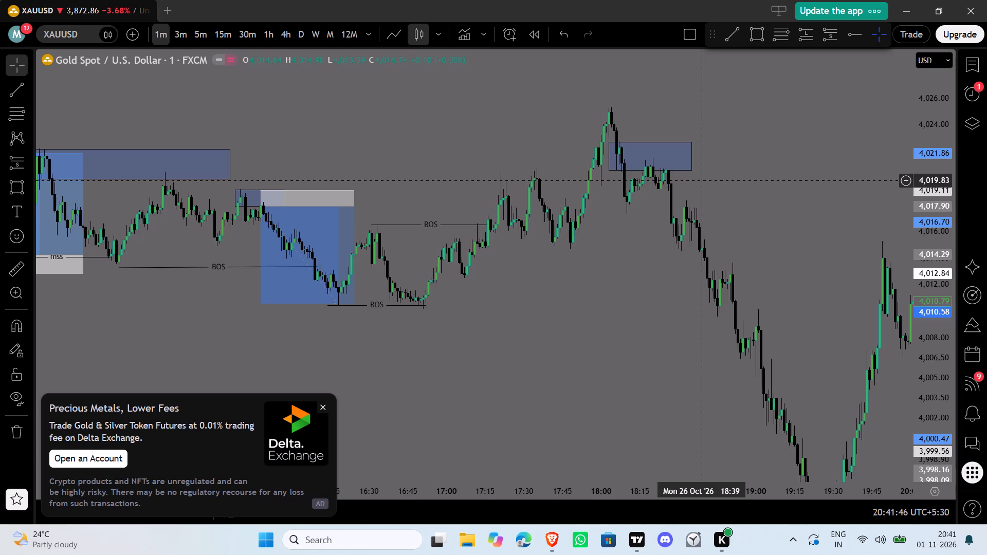
# Place a short position at 18:13 with entry 4,020.60 and stop 4,022.72 at the new zone's upper edge.
pyautogui.click(821, 36)
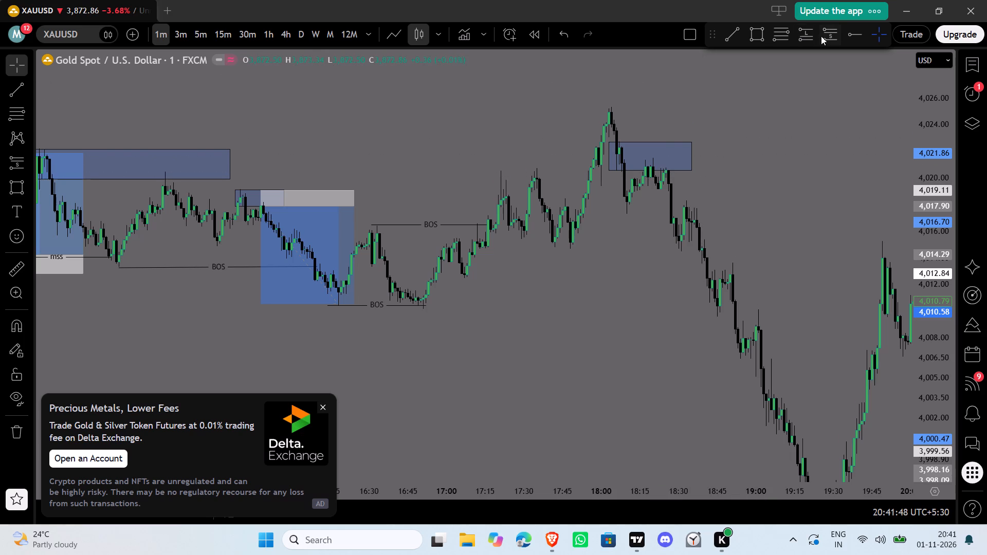
pyautogui.click(635, 170)
pyautogui.moveTo(634, 71); pyautogui.dragTo(648, 129)
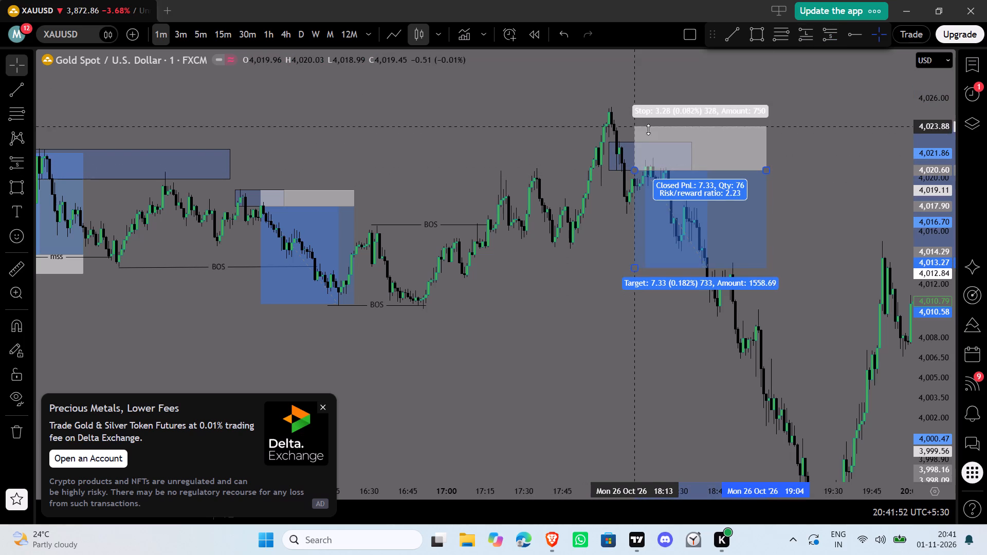
pyautogui.moveTo(648, 129); pyautogui.dragTo(662, 142)
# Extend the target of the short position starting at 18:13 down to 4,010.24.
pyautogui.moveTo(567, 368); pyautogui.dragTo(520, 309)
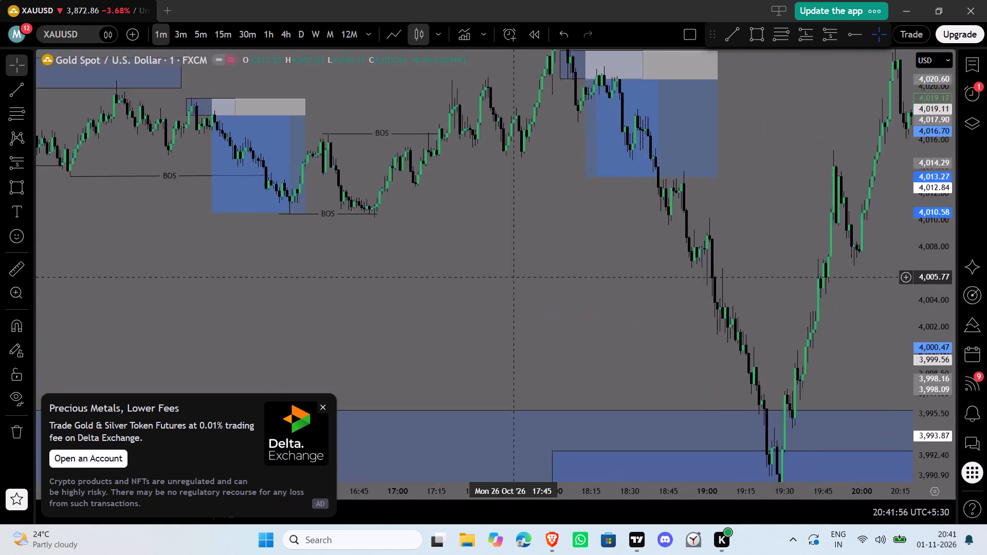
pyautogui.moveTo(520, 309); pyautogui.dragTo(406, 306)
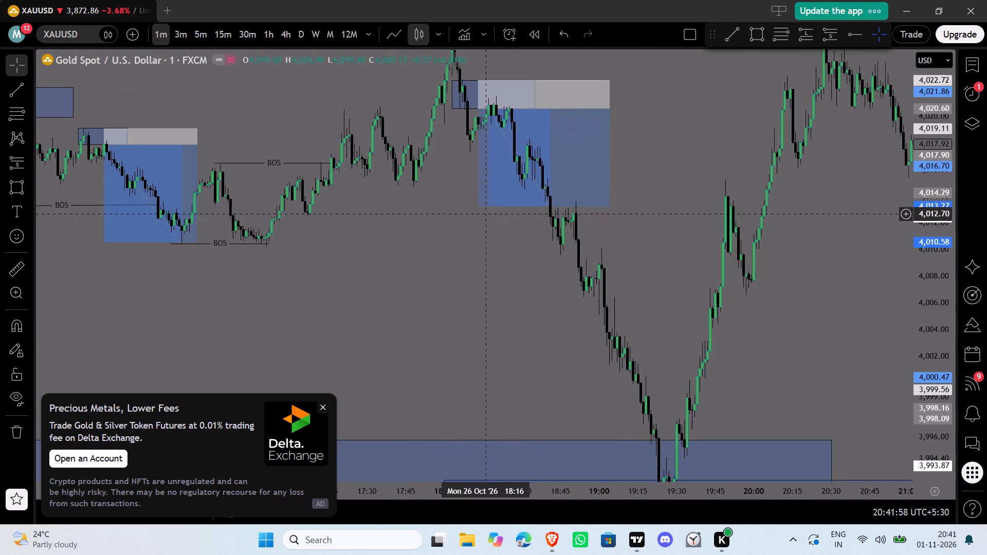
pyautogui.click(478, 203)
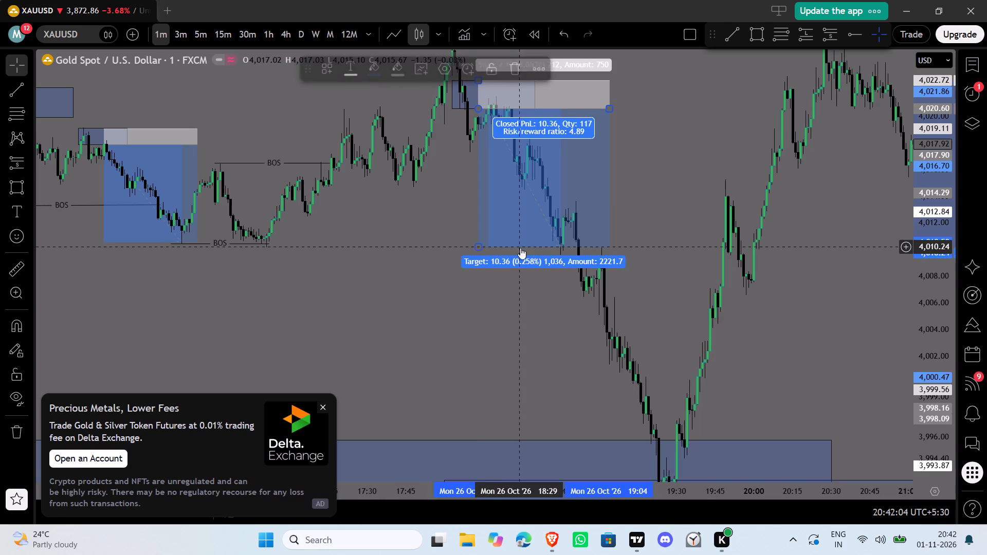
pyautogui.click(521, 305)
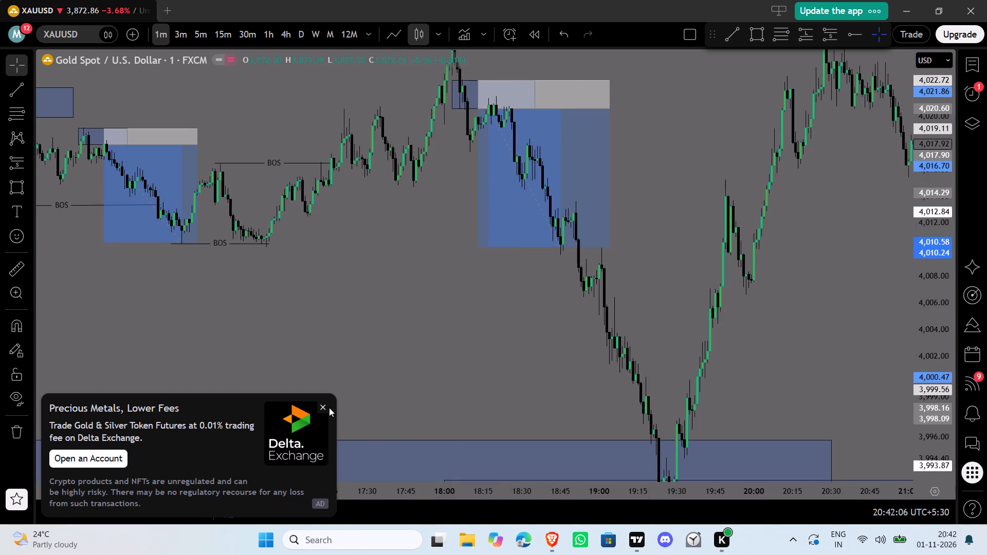
# Dismiss the Delta Exchange advertisement covering the chart.
pyautogui.click(326, 406)
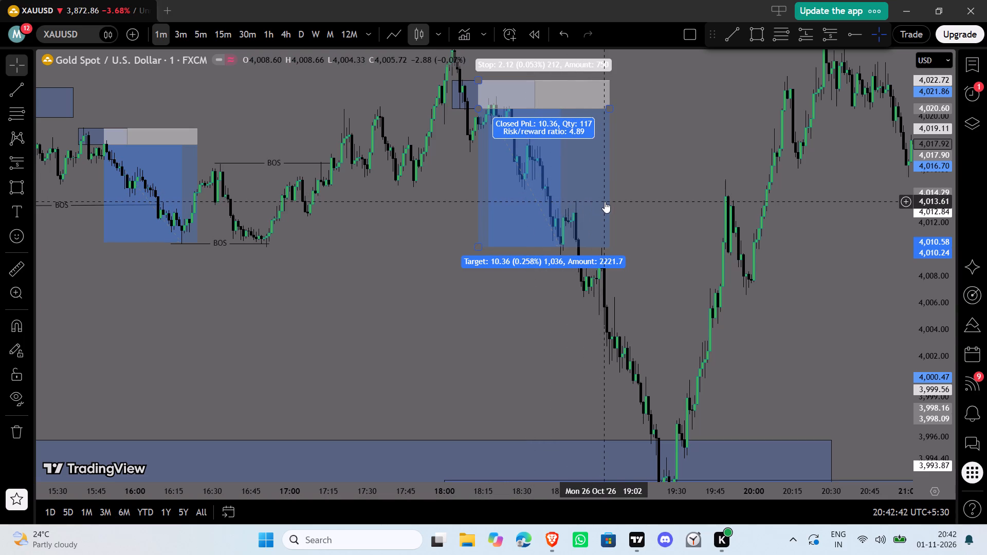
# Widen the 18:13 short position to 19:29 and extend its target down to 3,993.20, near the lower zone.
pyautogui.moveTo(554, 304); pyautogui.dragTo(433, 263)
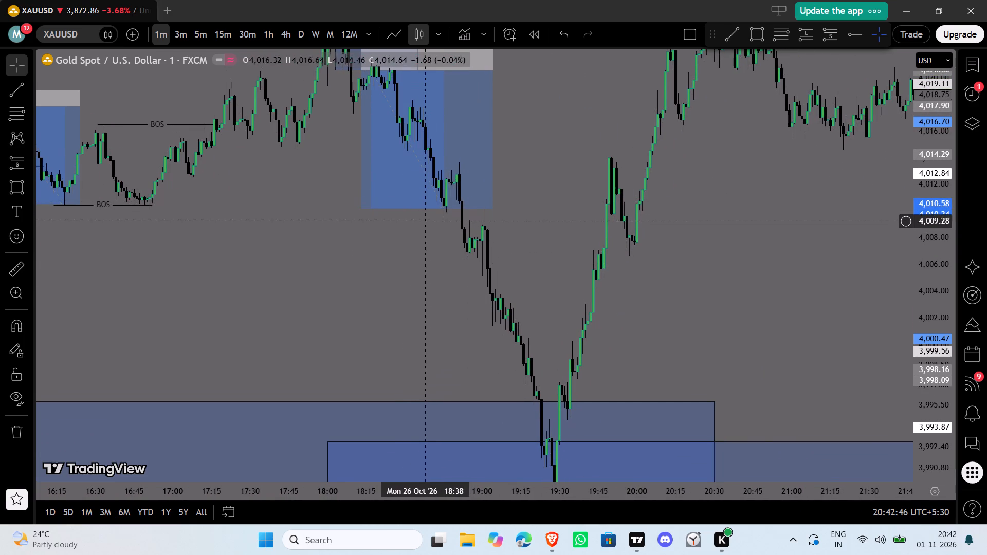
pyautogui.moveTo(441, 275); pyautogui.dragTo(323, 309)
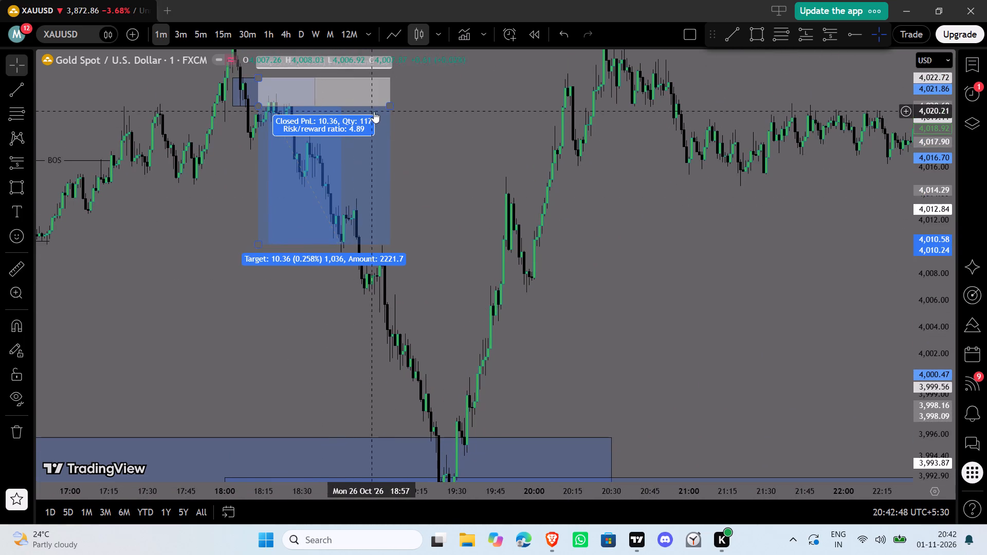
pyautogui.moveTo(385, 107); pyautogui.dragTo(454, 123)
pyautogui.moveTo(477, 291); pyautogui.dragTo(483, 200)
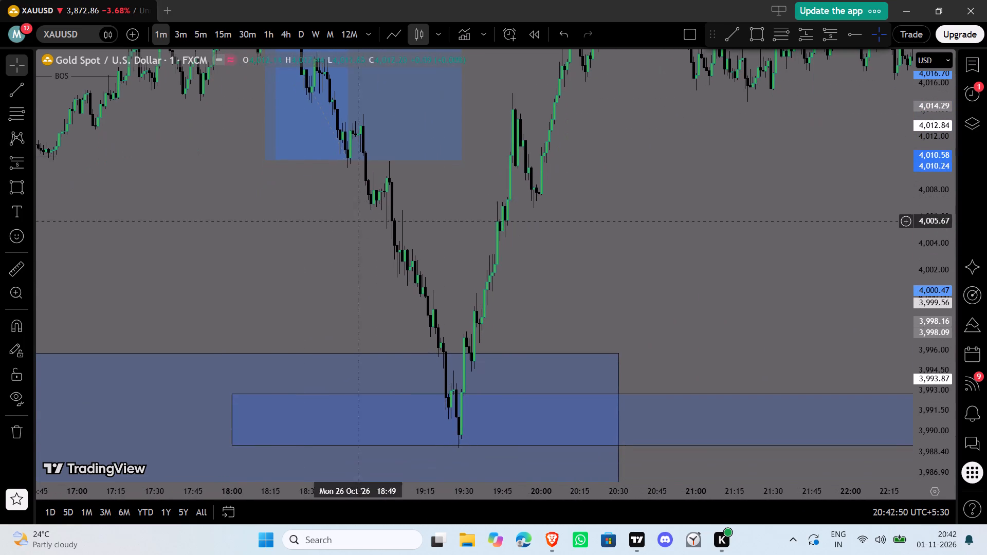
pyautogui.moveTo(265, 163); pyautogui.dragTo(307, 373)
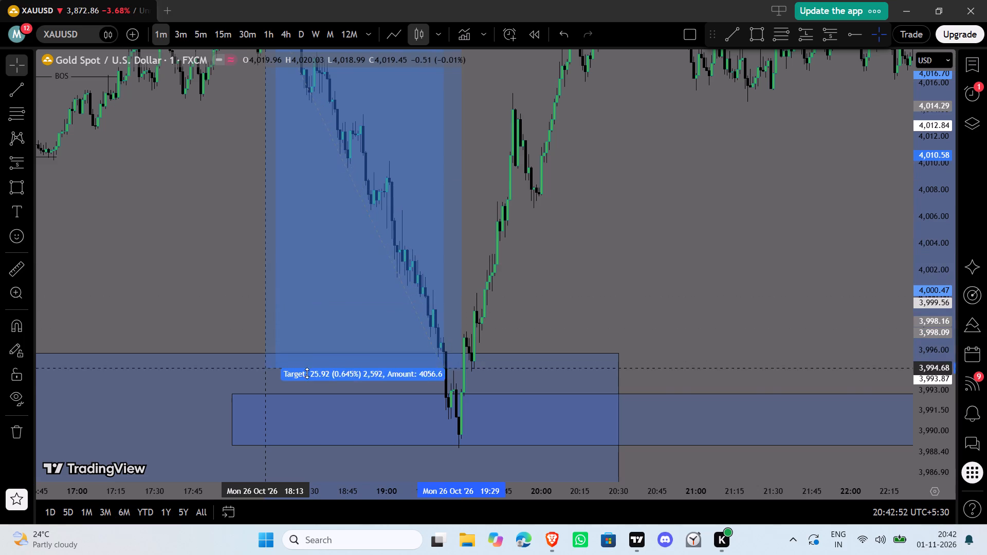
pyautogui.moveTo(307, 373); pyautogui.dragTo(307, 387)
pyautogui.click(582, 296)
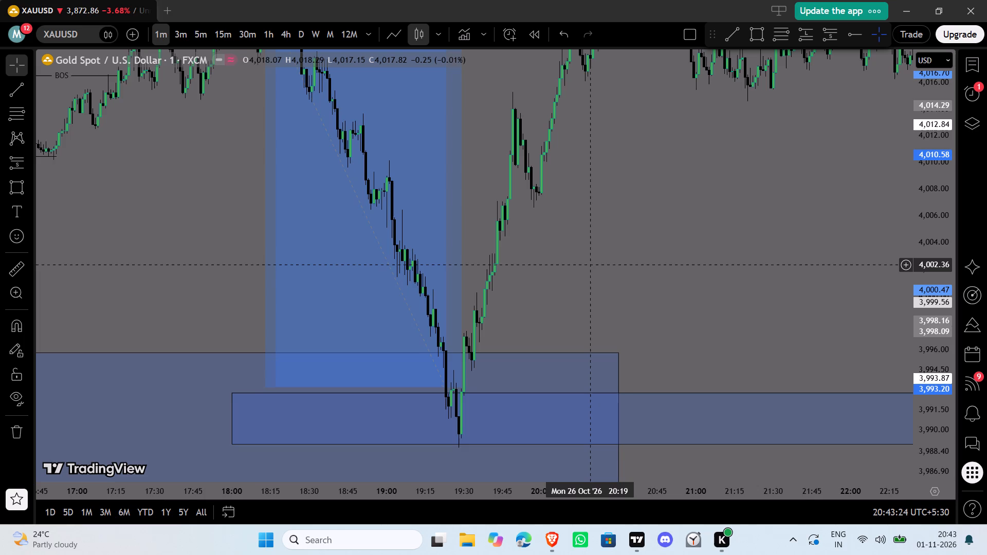
# Raise the 18:13 short position's target to 4,009.71 and shorten the position to end at about 19:04.
pyautogui.moveTo(646, 274); pyautogui.dragTo(882, 407)
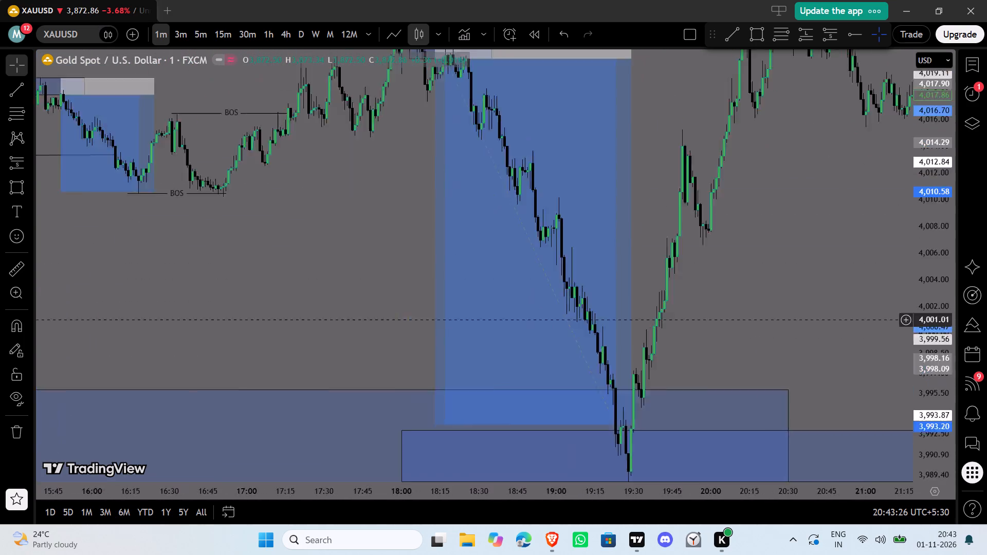
pyautogui.moveTo(882, 407); pyautogui.dragTo(688, 294)
pyautogui.moveTo(304, 401); pyautogui.dragTo(304, 182)
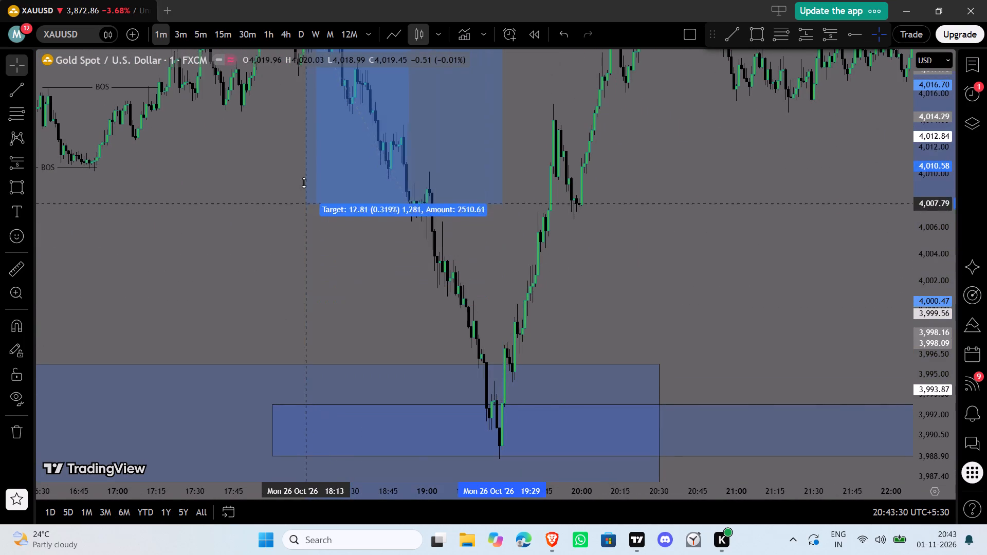
pyautogui.moveTo(304, 182); pyautogui.dragTo(303, 177)
pyautogui.moveTo(135, 290); pyautogui.dragTo(287, 436)
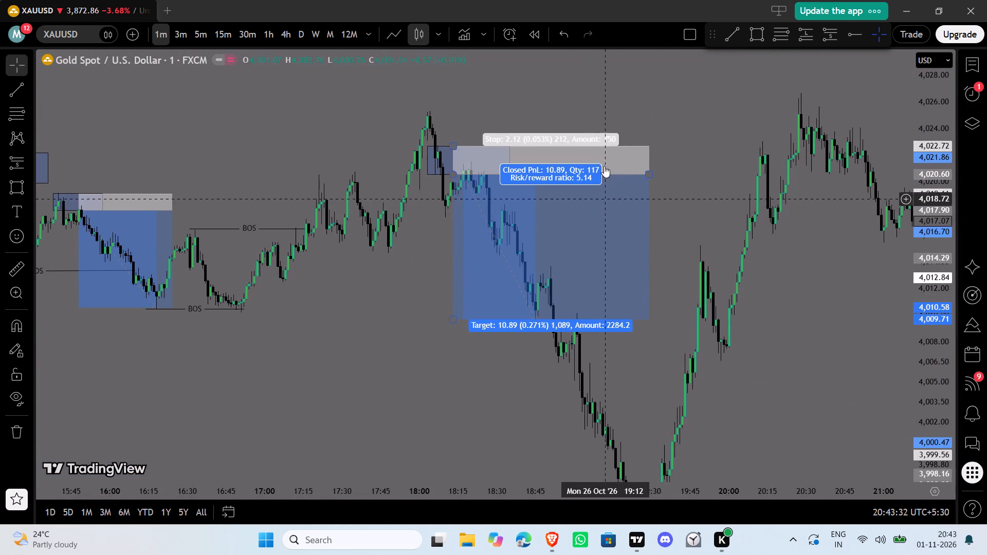
pyautogui.moveTo(652, 174); pyautogui.dragTo(584, 172)
pyautogui.click(647, 267)
# Draw a rectangle zone over the 18:13 short position from about 18:36 to 19:07, between 4,013.66 and about 4,015.4.
pyautogui.moveTo(652, 253); pyautogui.dragTo(595, 208)
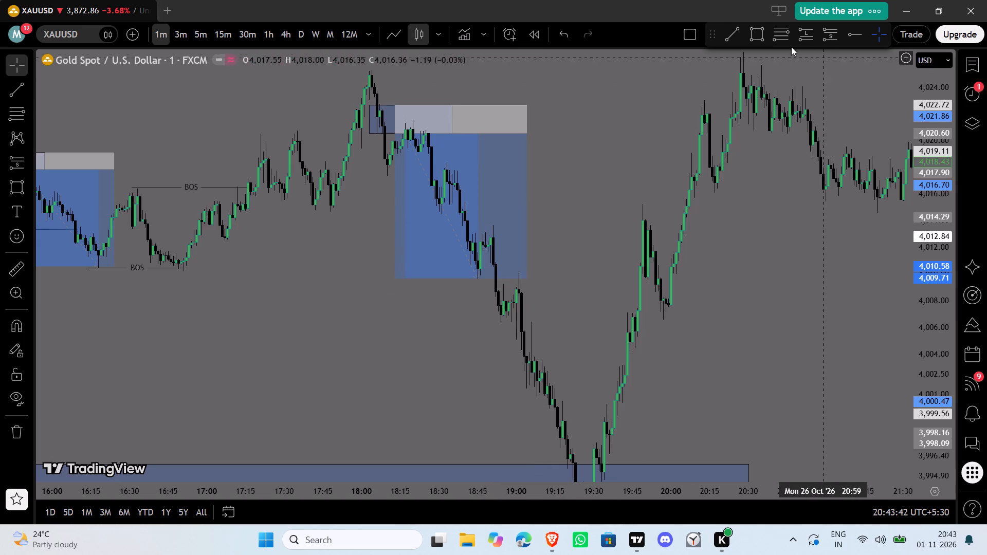
pyautogui.click(755, 38)
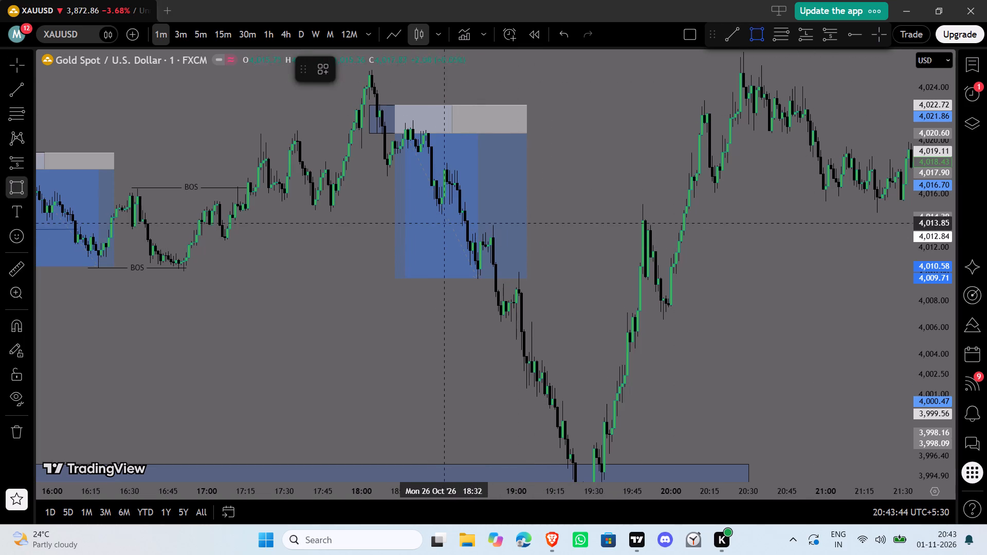
pyautogui.click(455, 225)
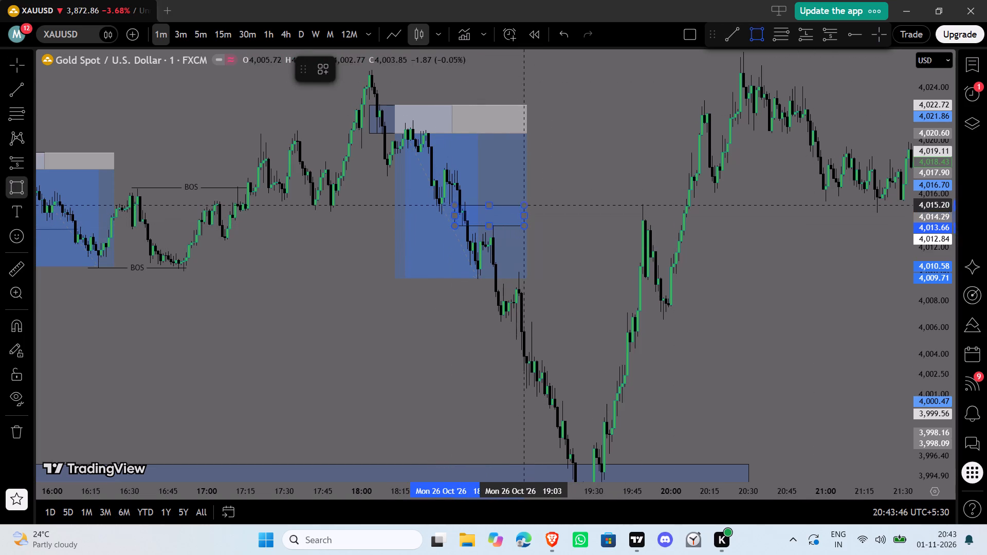
pyautogui.click(534, 202)
pyautogui.click(612, 202)
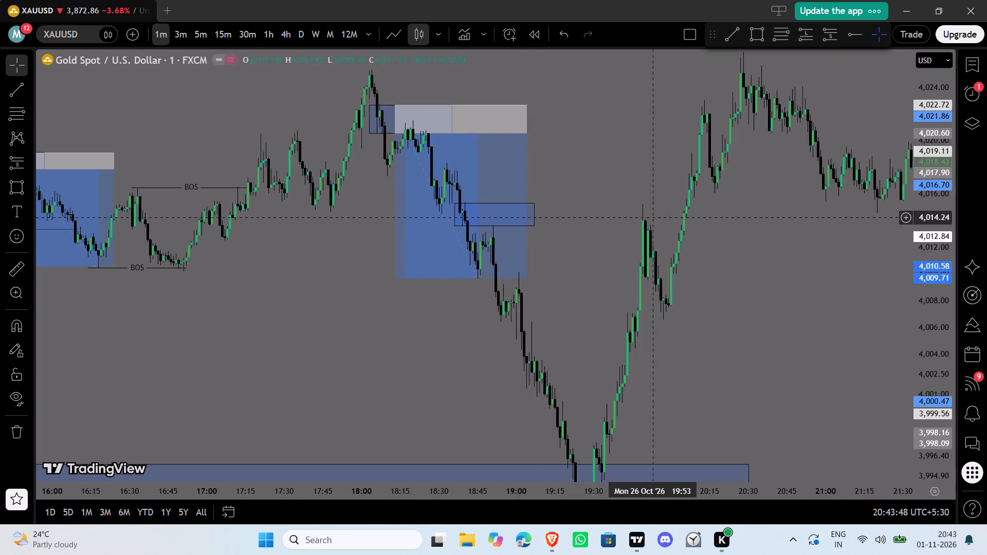
# Examine the price action from the 18:13 short position down to the lower demand zones and up through the later recovery.
pyautogui.moveTo(611, 213); pyautogui.dragTo(579, 175)
pyautogui.moveTo(545, 269); pyautogui.dragTo(521, 225)
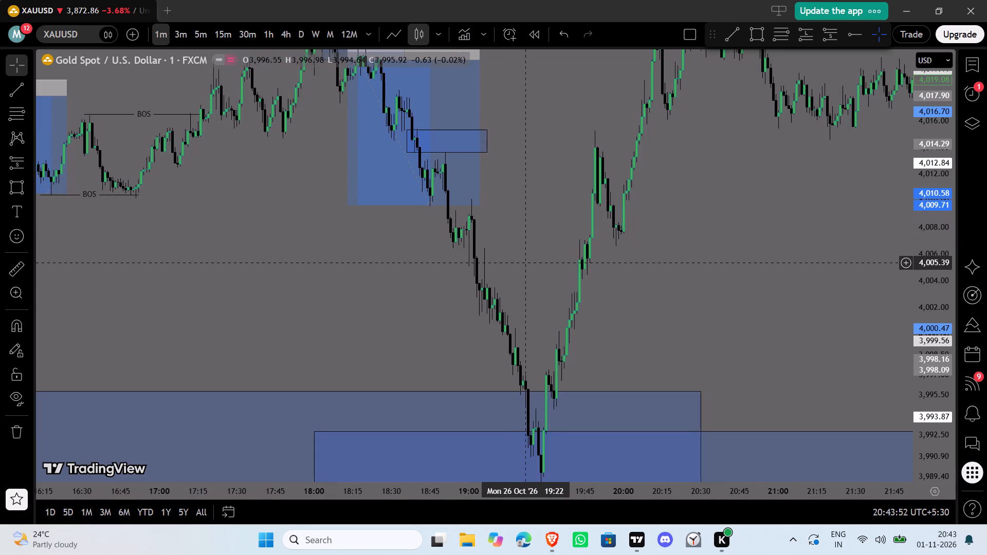
pyautogui.moveTo(528, 268); pyautogui.dragTo(479, 188)
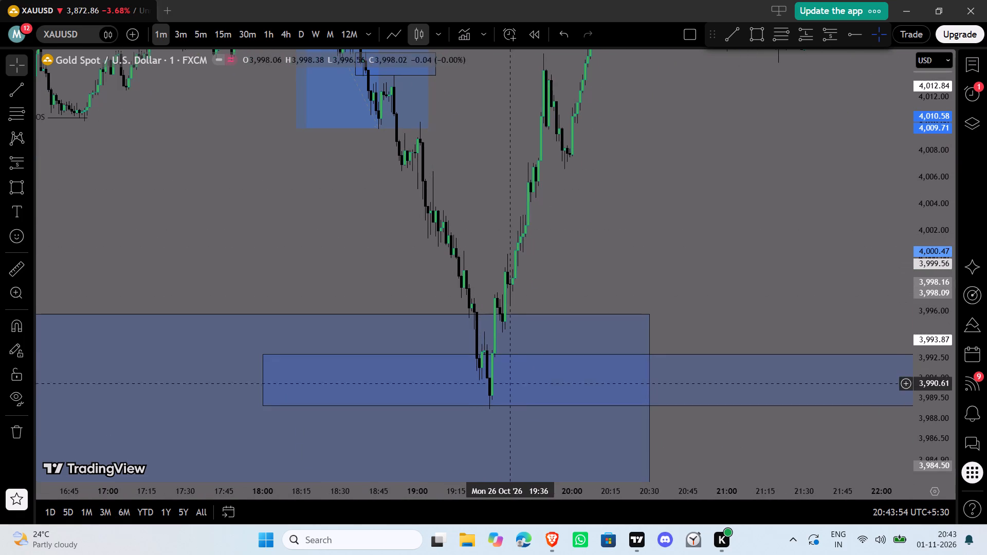
pyautogui.moveTo(467, 131); pyautogui.dragTo(481, 427)
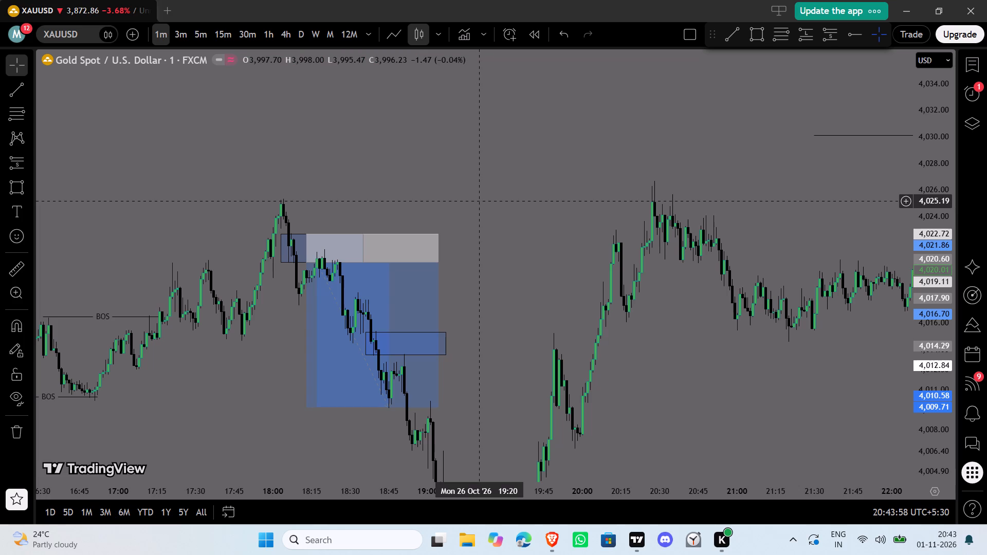
pyautogui.moveTo(741, 175); pyautogui.dragTo(519, 216)
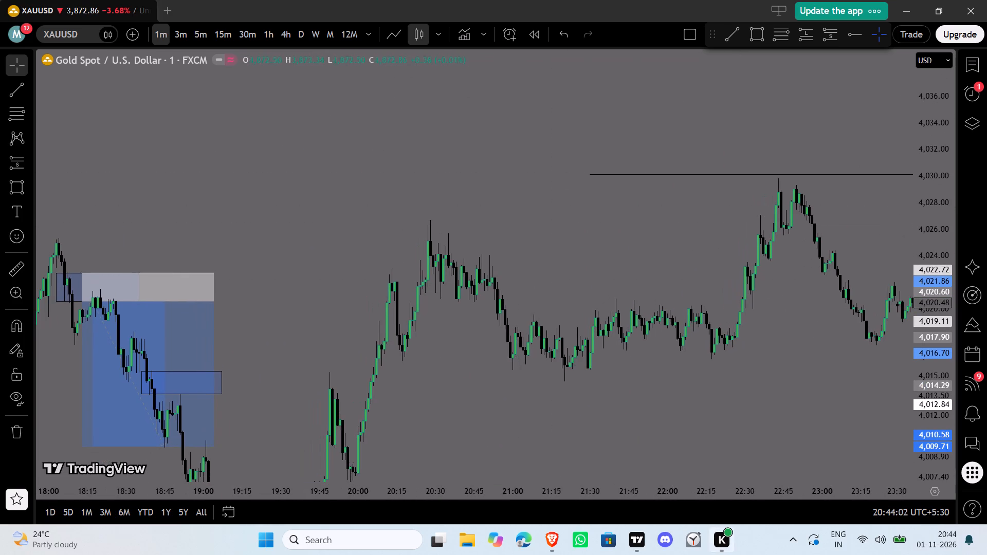
pyautogui.moveTo(311, 192); pyautogui.dragTo(458, 23)
pyautogui.moveTo(435, 215); pyautogui.dragTo(447, 102)
pyautogui.moveTo(409, 312); pyautogui.dragTo(452, 291)
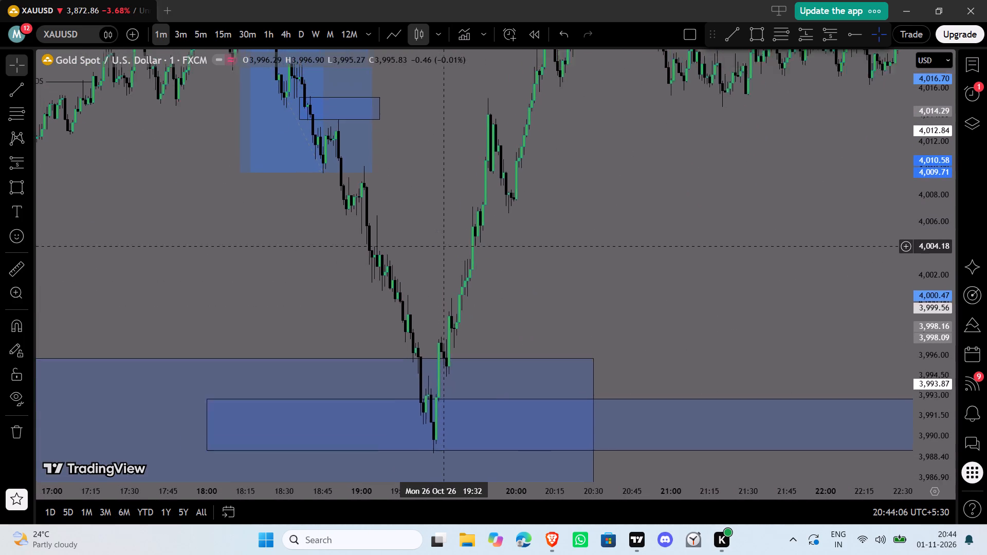
pyautogui.moveTo(452, 291); pyautogui.dragTo(456, 321)
pyautogui.moveTo(428, 267); pyautogui.dragTo(424, 235)
pyautogui.moveTo(428, 208); pyautogui.dragTo(428, 223)
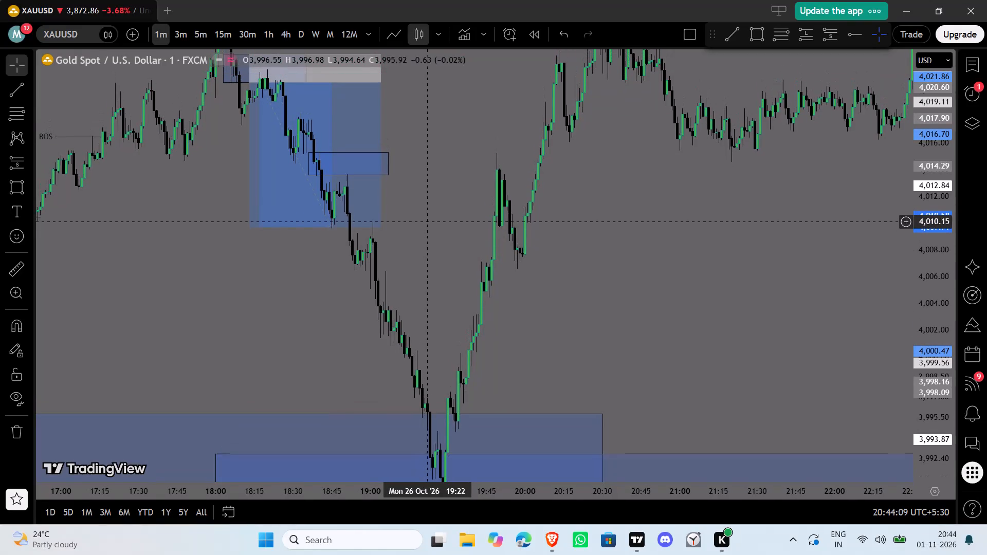
pyautogui.moveTo(428, 215); pyautogui.dragTo(428, 235)
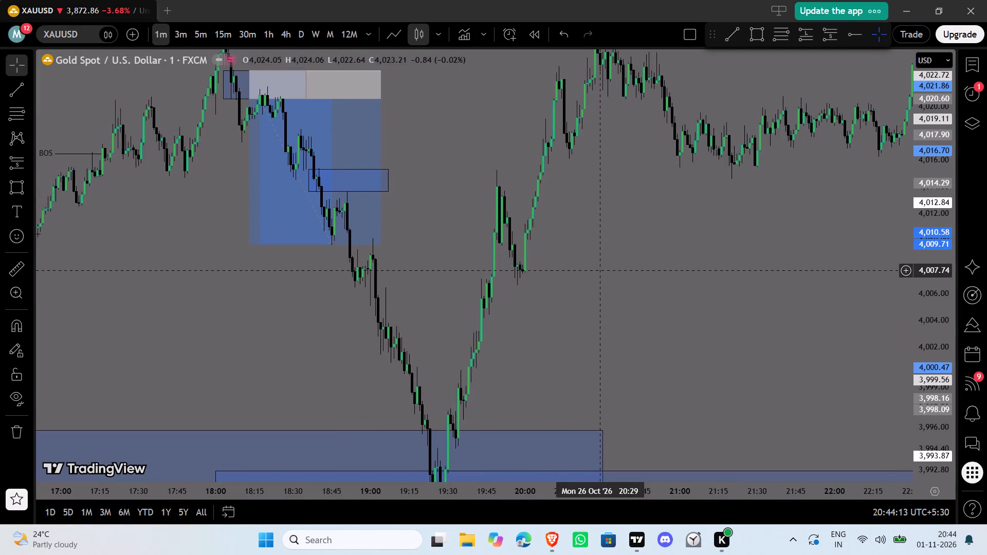
pyautogui.click(612, 268)
pyautogui.click(614, 263)
# Draw a rectangle zone on the rally from 19:44 to about 20:10, between 4,004.47 and about 4,007.0.
pyautogui.click(762, 35)
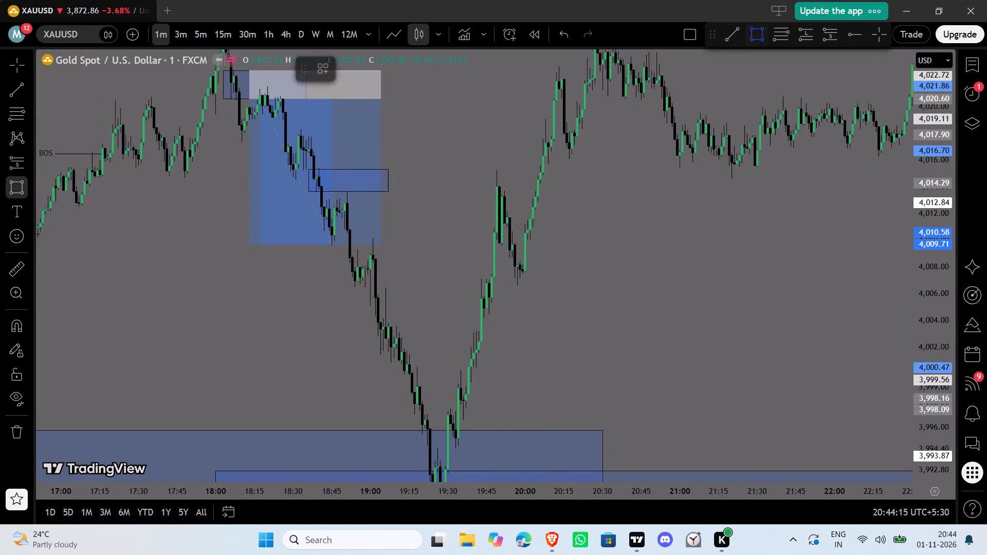
pyautogui.click(484, 314)
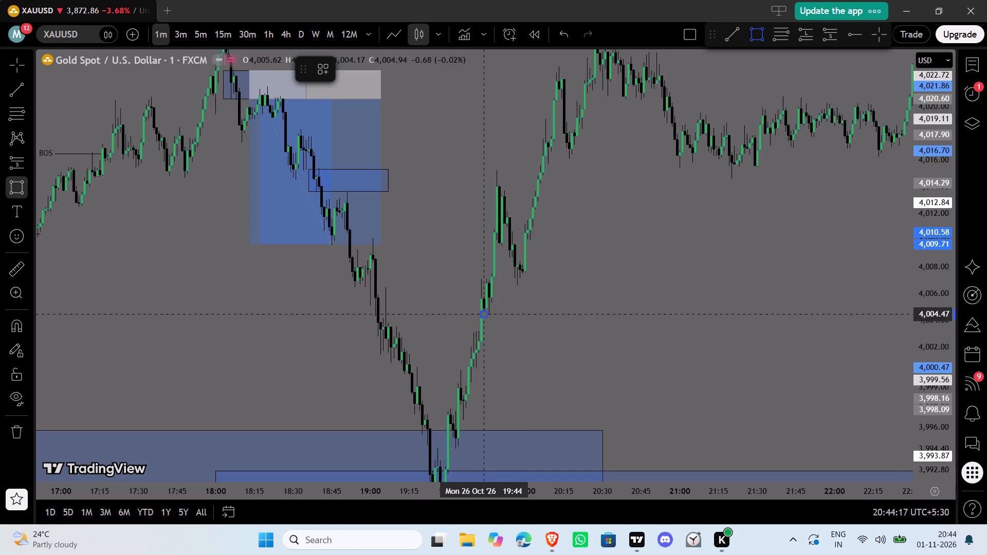
pyautogui.click(550, 280)
pyautogui.click(603, 291)
pyautogui.click(693, 308)
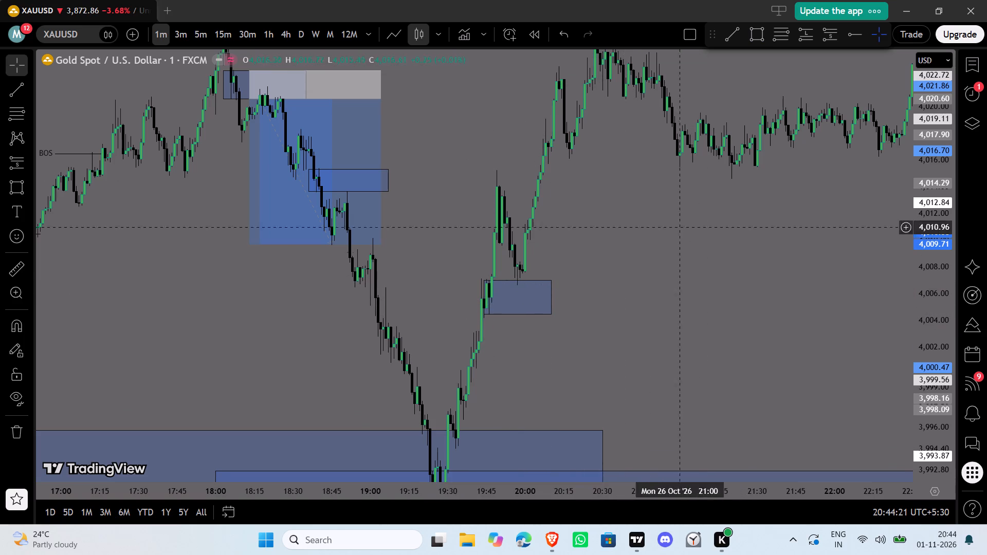
# Place a long position above the 19:44 zone with its entry at 19:58 and 4,008.22 and its stop at 4,006.39.
pyautogui.click(811, 32)
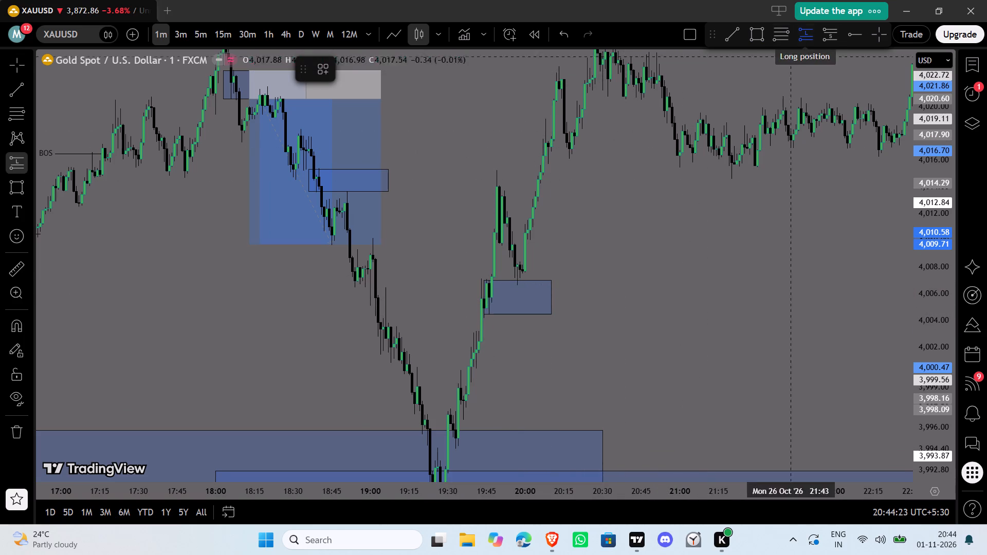
pyautogui.click(517, 263)
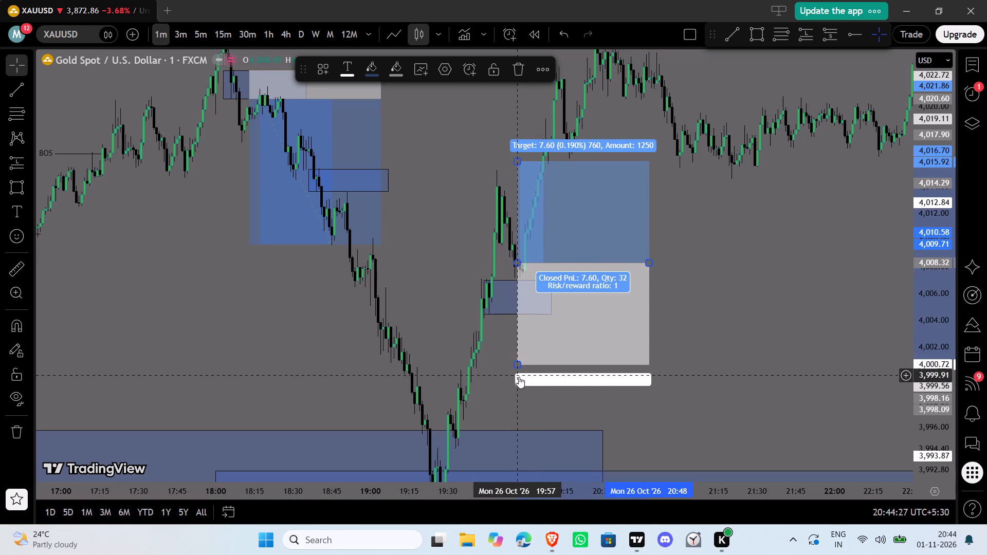
pyautogui.moveTo(515, 366); pyautogui.dragTo(520, 282)
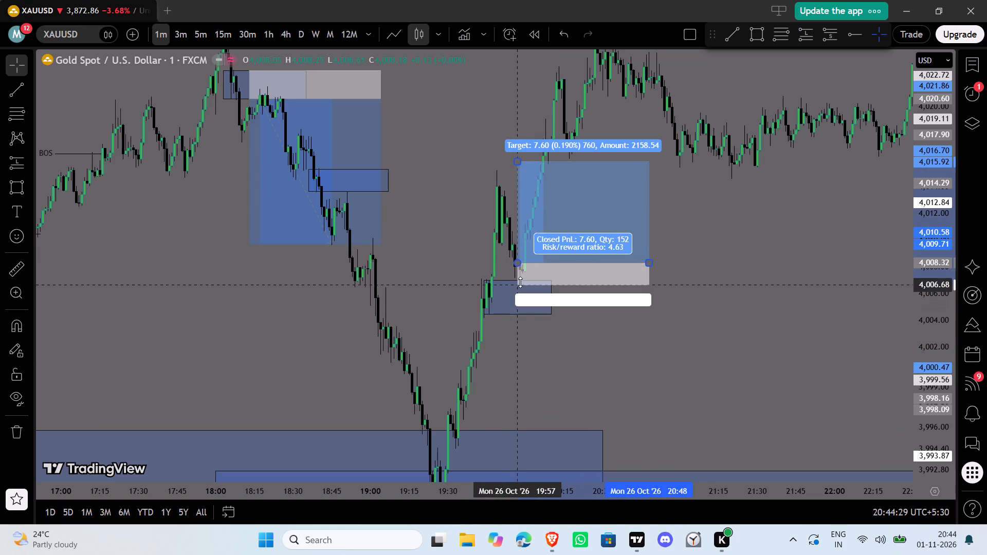
pyautogui.moveTo(520, 282); pyautogui.dragTo(524, 283)
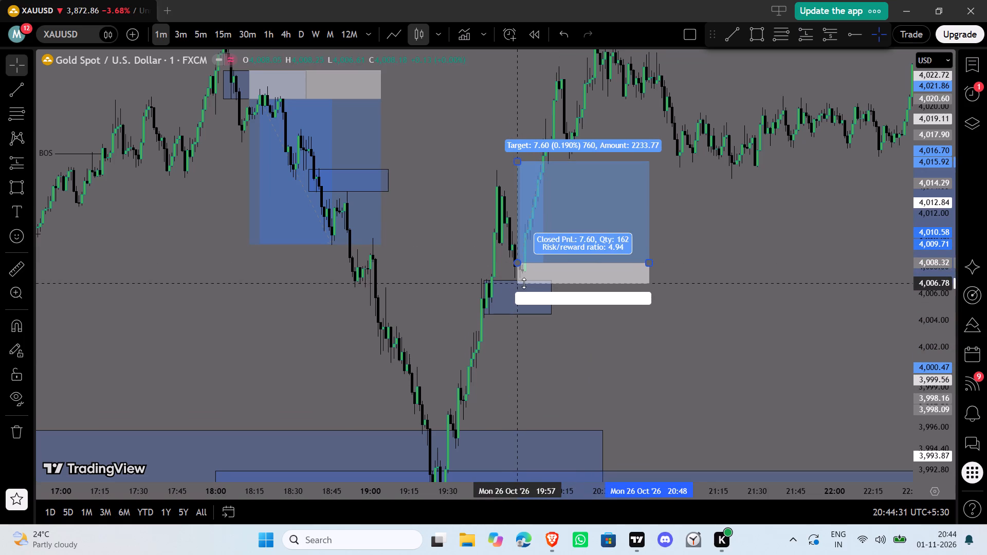
pyautogui.moveTo(524, 283); pyautogui.dragTo(524, 284)
pyautogui.click(517, 264)
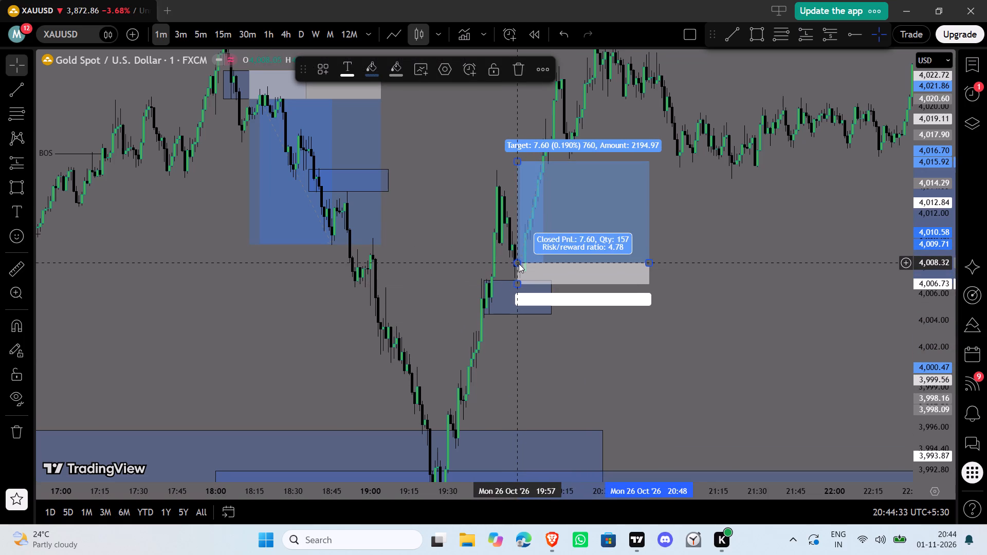
pyautogui.click(519, 310)
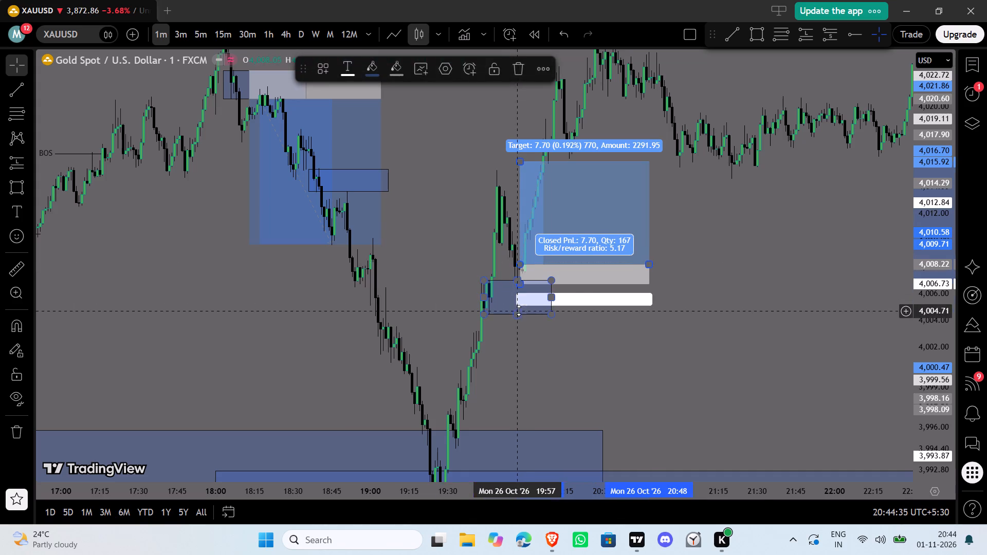
pyautogui.click(643, 328)
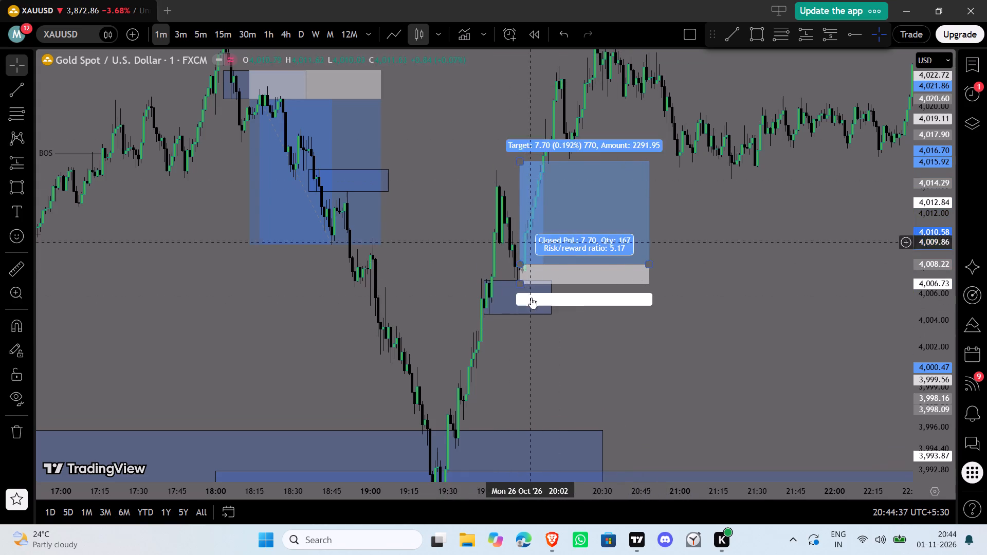
pyautogui.moveTo(522, 285); pyautogui.dragTo(525, 285)
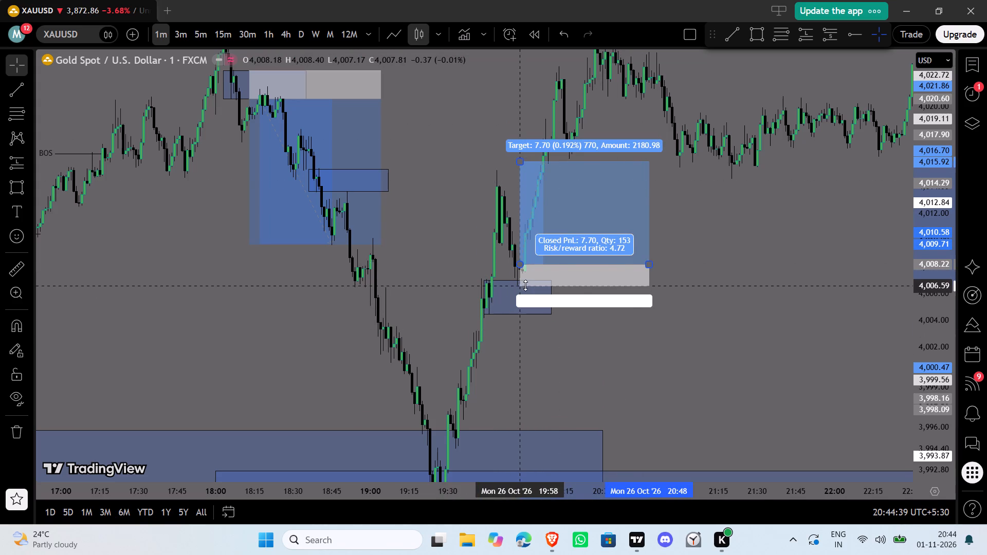
pyautogui.moveTo(525, 285); pyautogui.dragTo(528, 288)
pyautogui.click(745, 371)
# Raise the 19:58 long position's target to 4,023.21.
pyautogui.moveTo(728, 199); pyautogui.dragTo(743, 341)
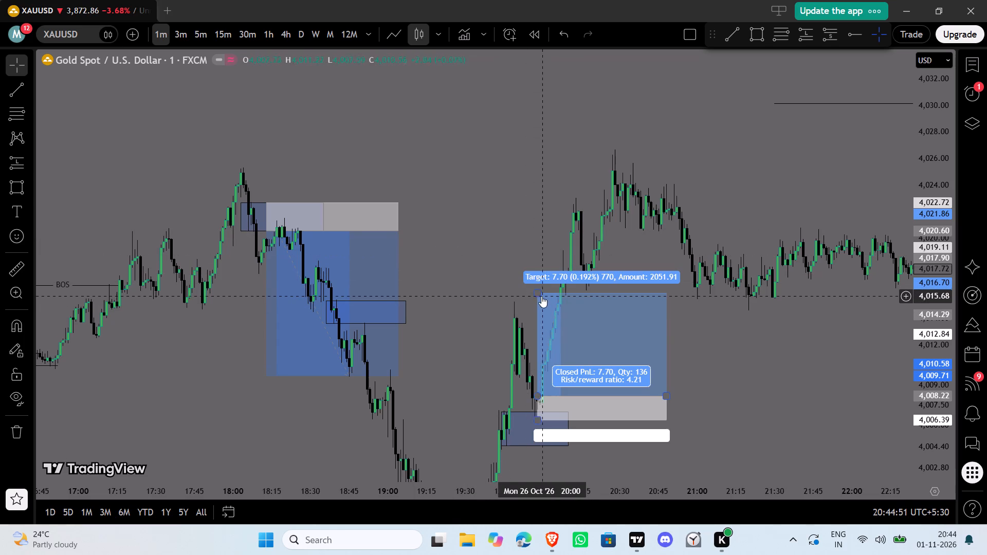
pyautogui.moveTo(538, 296); pyautogui.dragTo(540, 270)
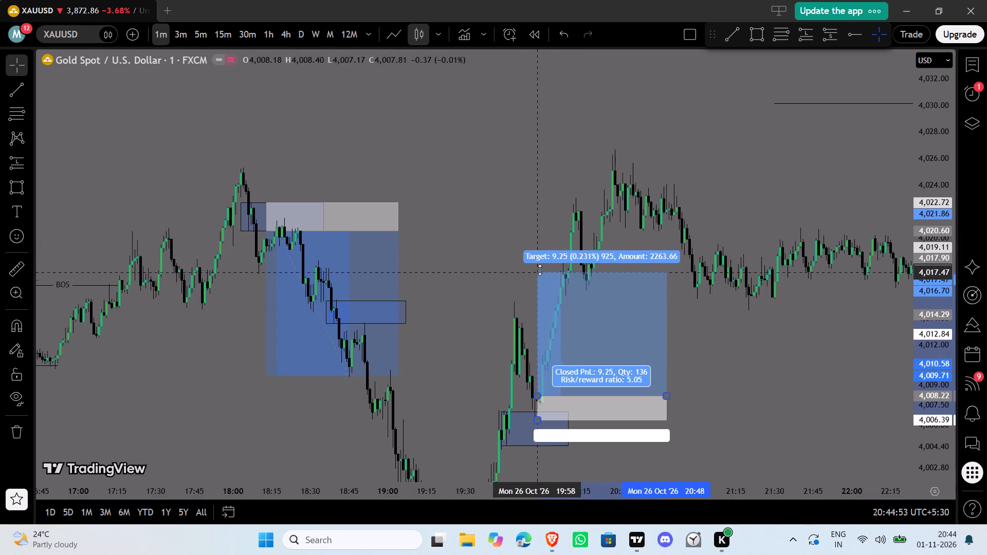
pyautogui.moveTo(540, 270); pyautogui.dragTo(542, 214)
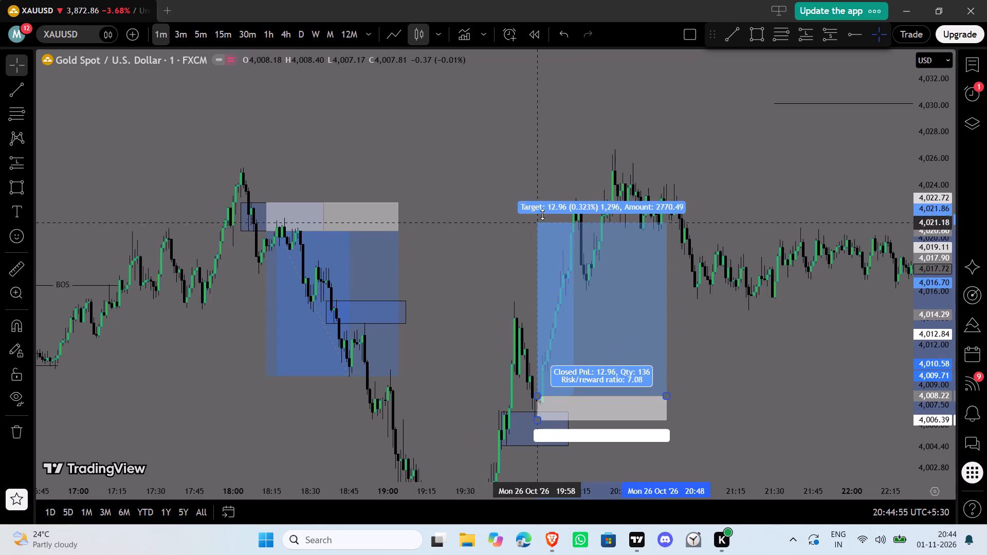
pyautogui.moveTo(542, 214); pyautogui.dragTo(543, 196)
pyautogui.click(489, 181)
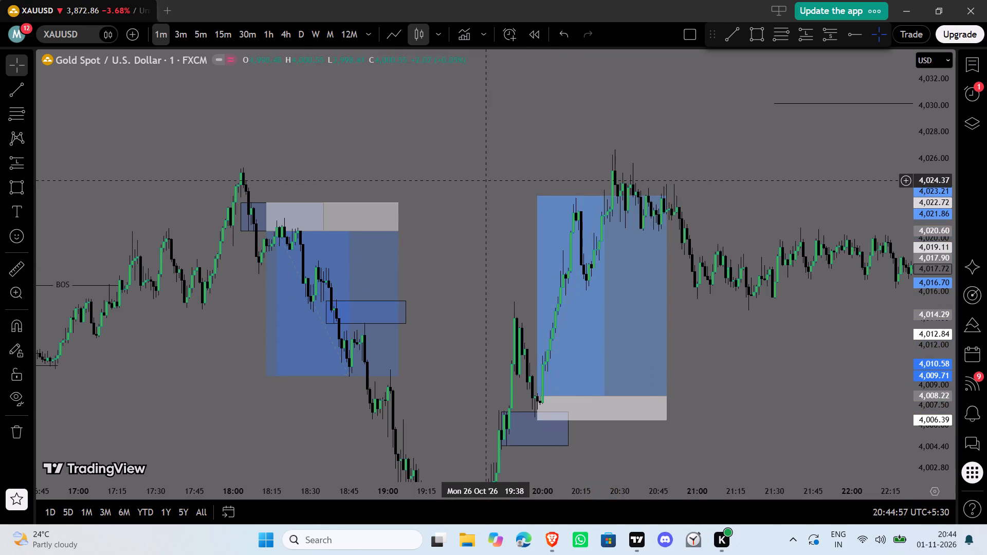
# Shorten the 19:58 long position to end at about 20:27.
pyautogui.moveTo(663, 398); pyautogui.dragTo(649, 396)
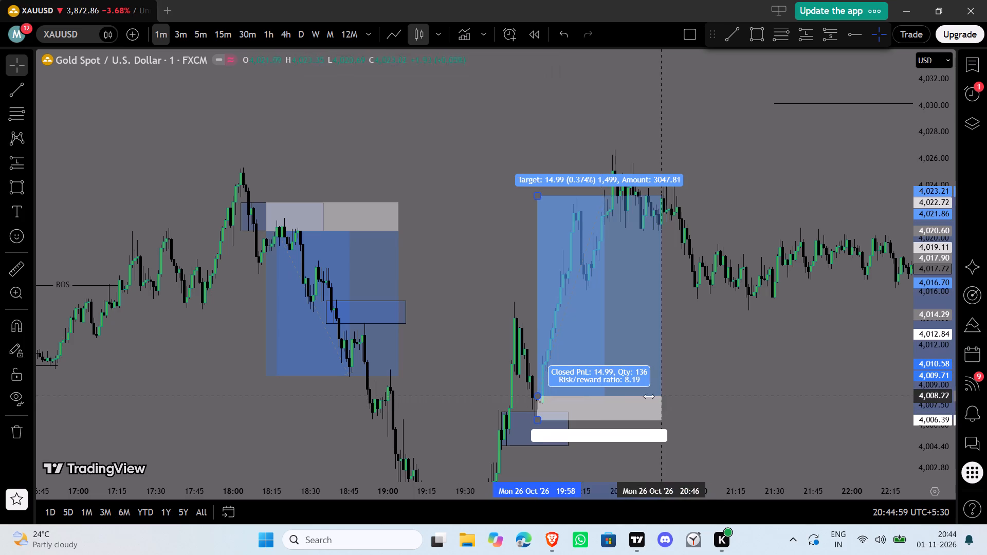
pyautogui.moveTo(649, 396); pyautogui.dragTo(612, 384)
pyautogui.click(650, 362)
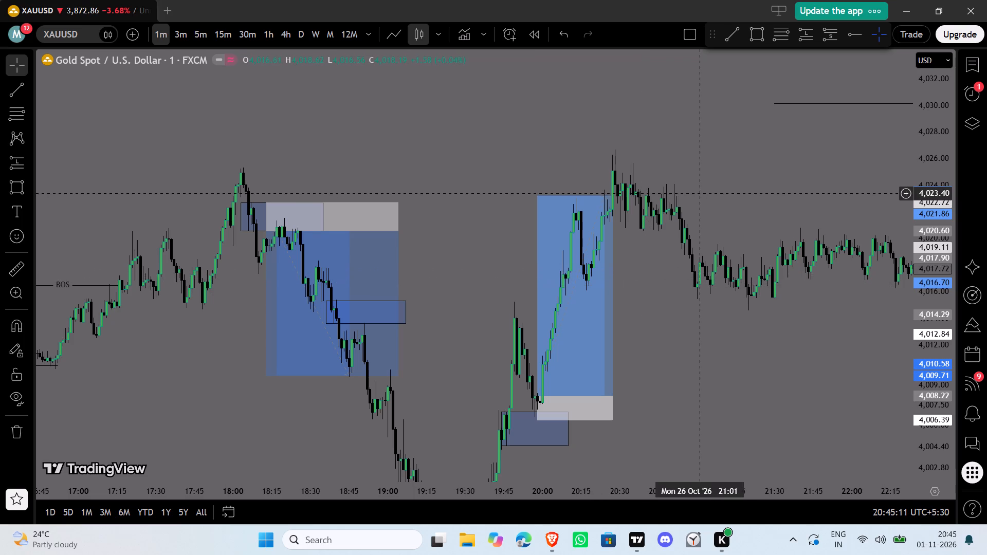
# Examine the price action after the long position, from the 20:28 swing high through the 22:45 high and following decline.
pyautogui.moveTo(746, 130); pyautogui.dragTo(696, 137)
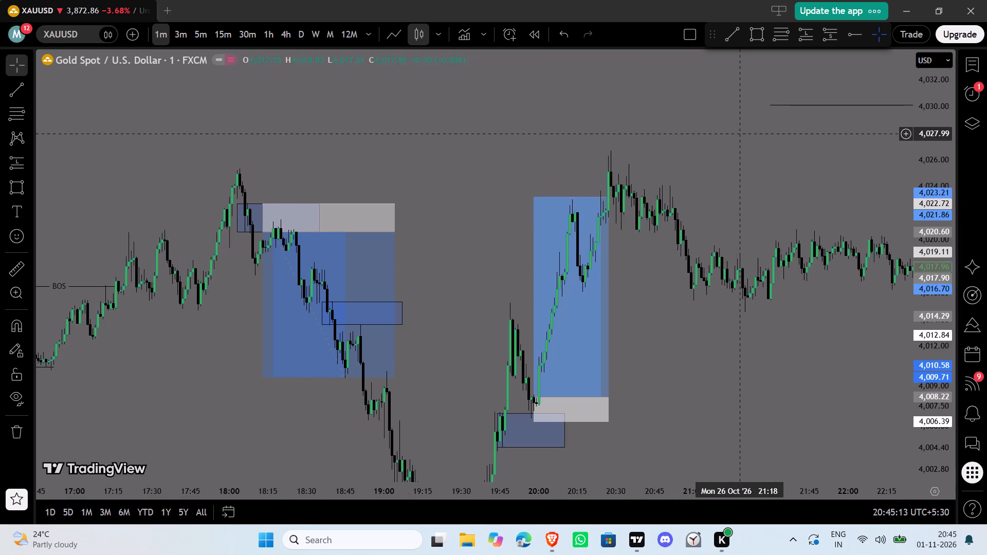
pyautogui.moveTo(696, 137); pyautogui.dragTo(636, 111)
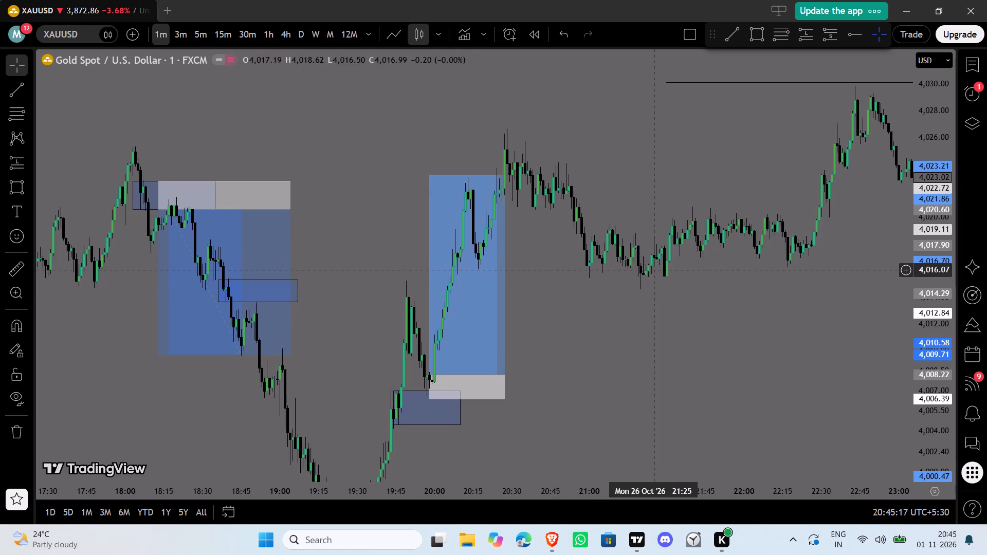
pyautogui.click(774, 276)
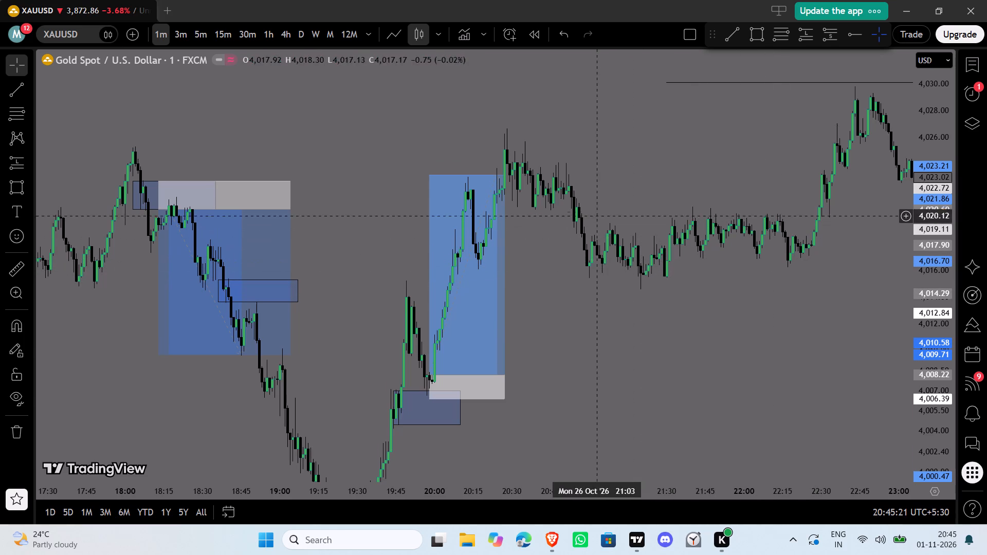
pyautogui.click(634, 153)
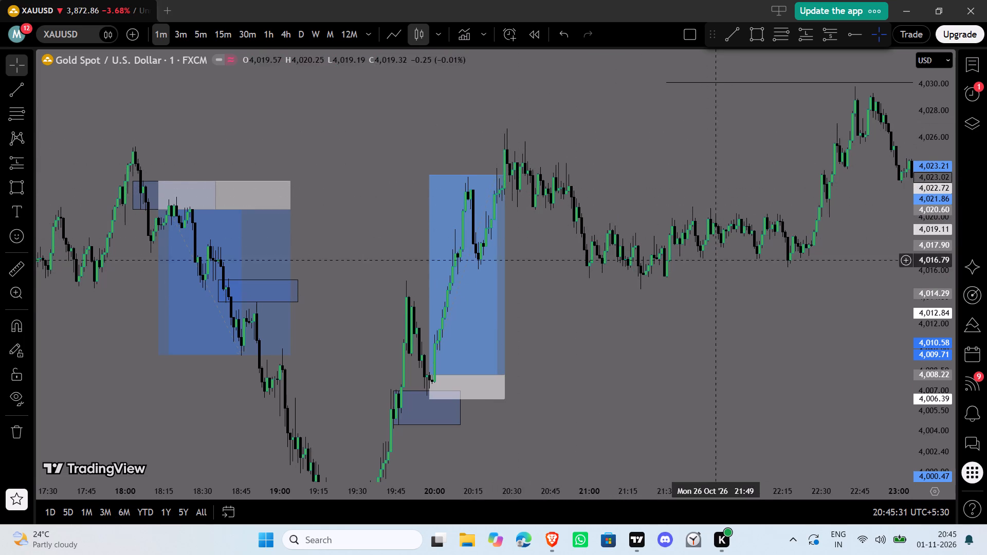
pyautogui.moveTo(707, 311); pyautogui.dragTo(351, 241)
pyautogui.moveTo(405, 255); pyautogui.dragTo(521, 338)
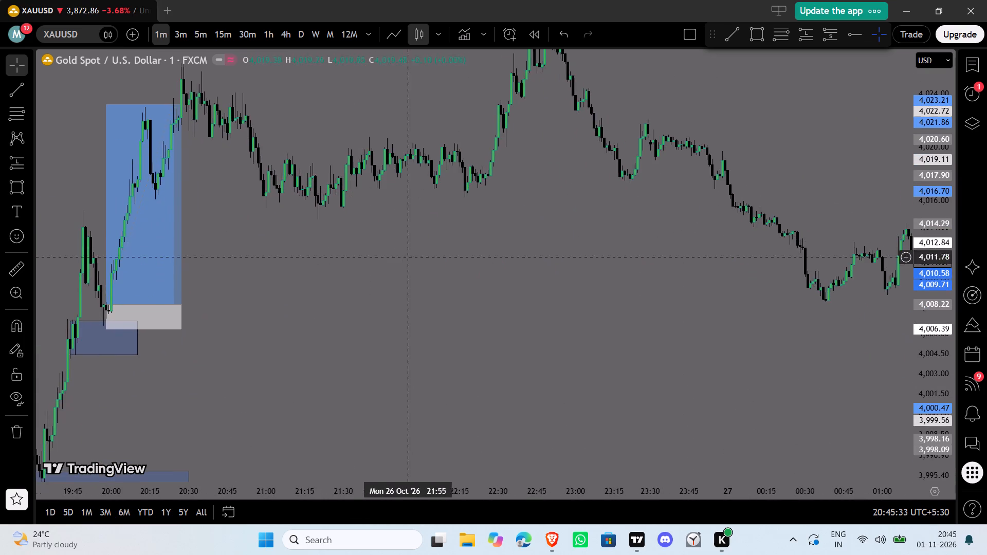
pyautogui.moveTo(521, 338); pyautogui.dragTo(527, 339)
pyautogui.moveTo(771, 192); pyautogui.dragTo(734, 256)
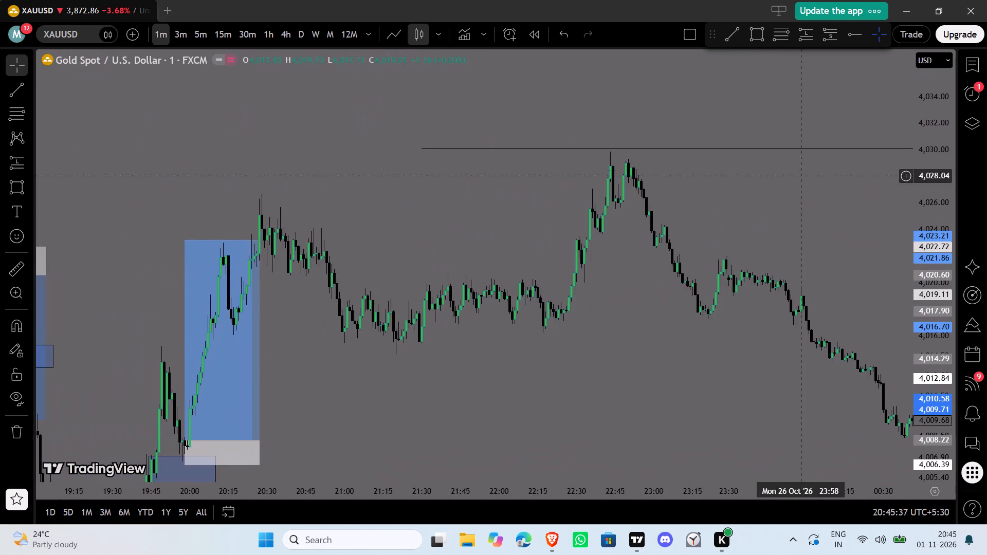
# Draw a trend line from the 20:26 swing high at 4,026.59 to 22:42 and apply the bos template.
pyautogui.click(732, 36)
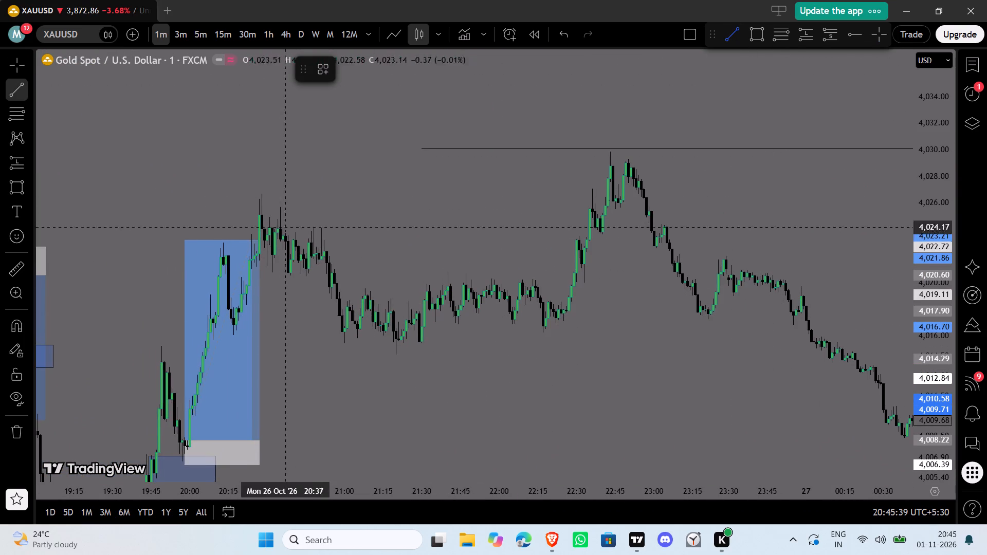
pyautogui.click(258, 195)
pyautogui.keyDown('shift'); pyautogui.click(607, 190); pyautogui.keyUp('shift')
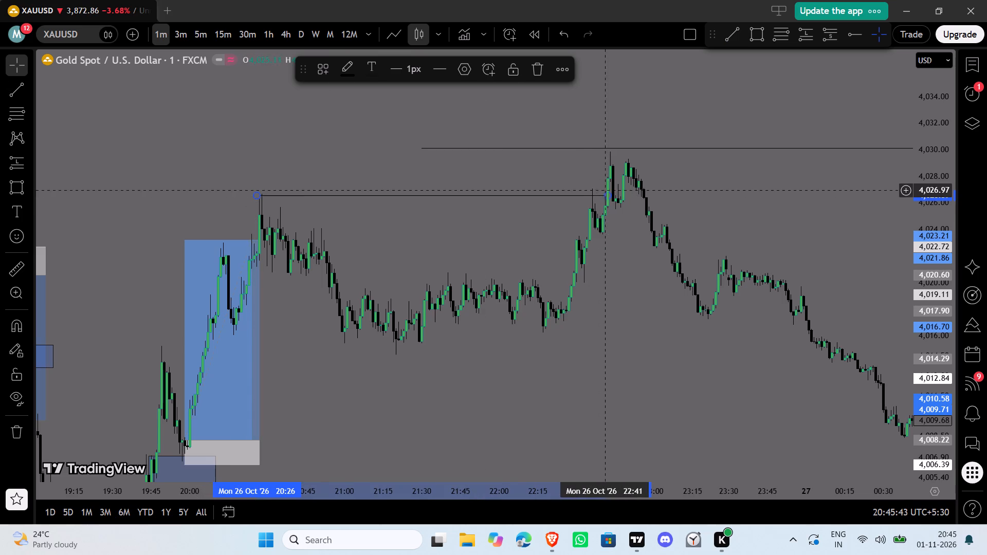
pyautogui.click(321, 73)
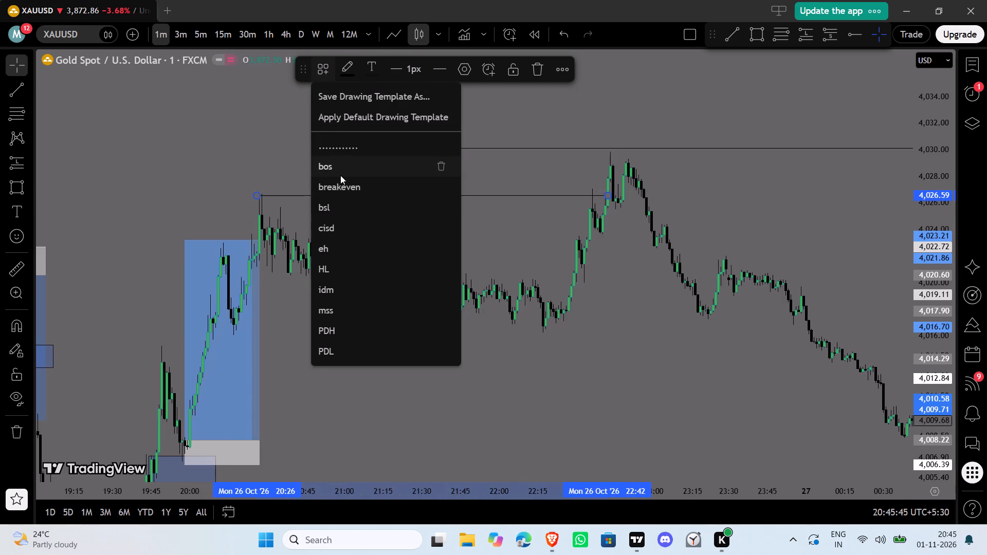
pyautogui.click(350, 164)
# Draw a trend line at 4,016.36 from the 22:10 lows to the 00:02 break and apply the mss template.
pyautogui.moveTo(369, 162); pyautogui.dragTo(126, 134)
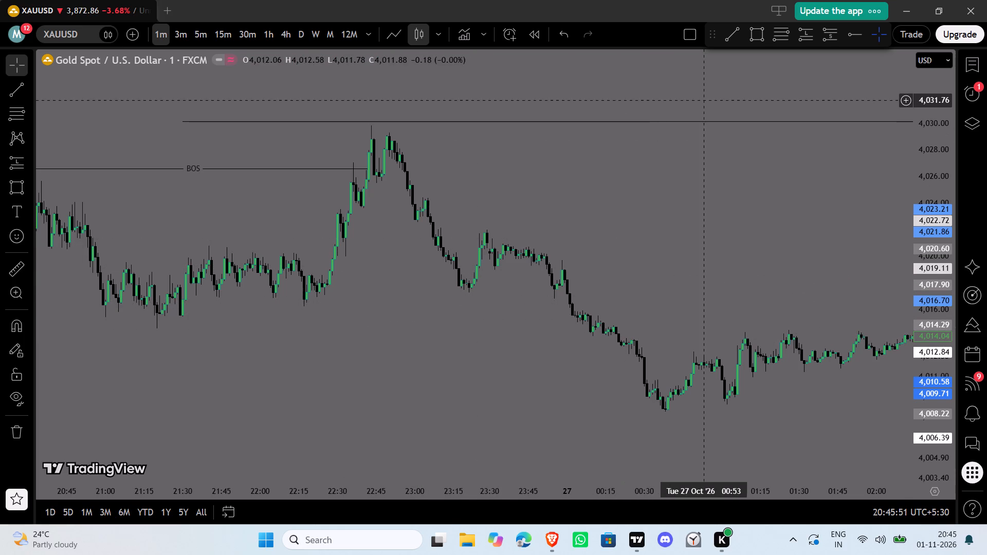
pyautogui.click(738, 36)
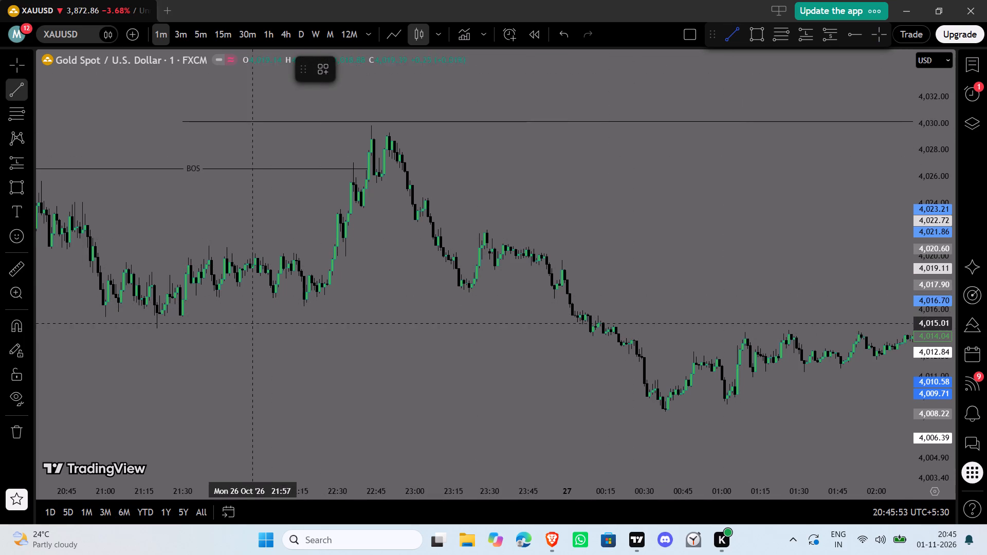
pyautogui.click(286, 305)
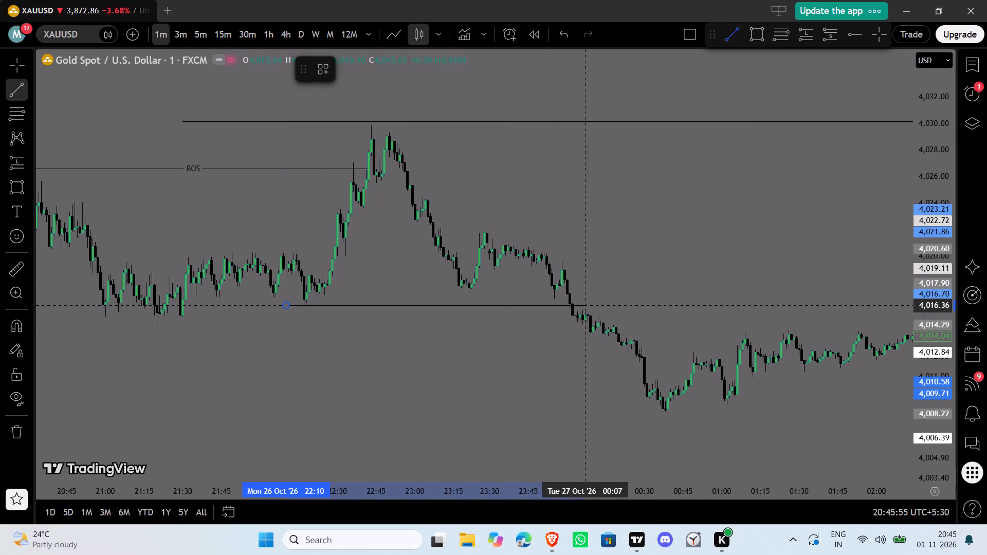
pyautogui.keyDown('shift'); pyautogui.click(572, 309); pyautogui.keyUp('shift')
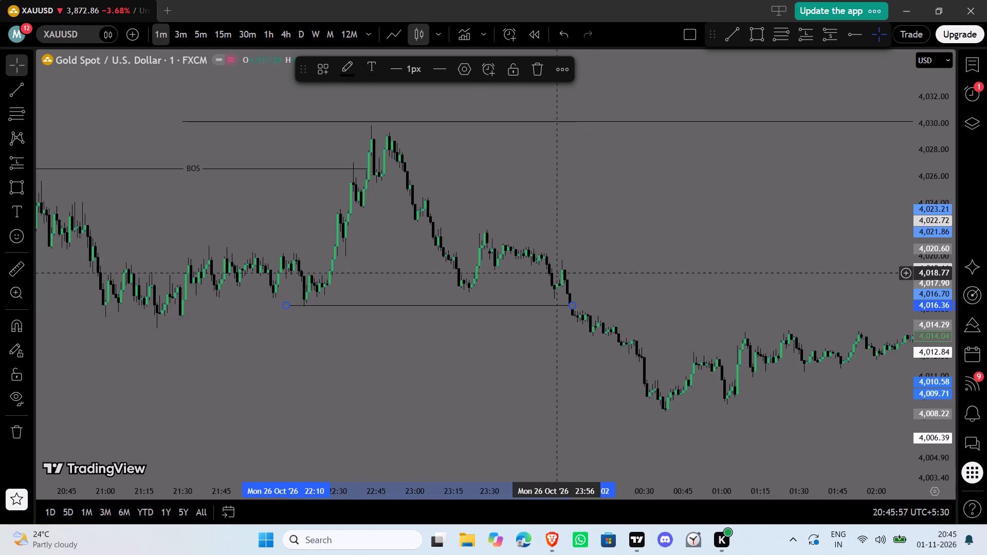
pyautogui.click(324, 80)
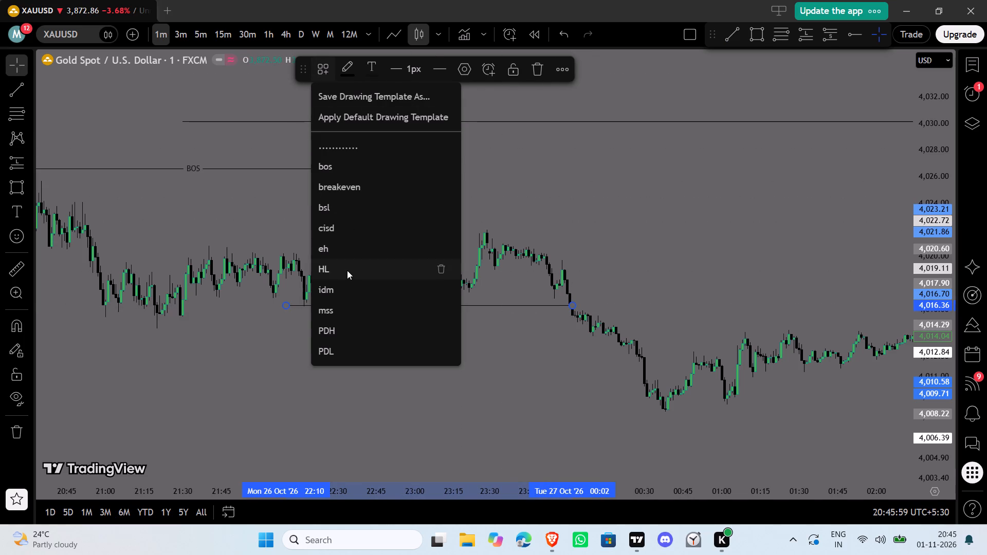
pyautogui.click(346, 314)
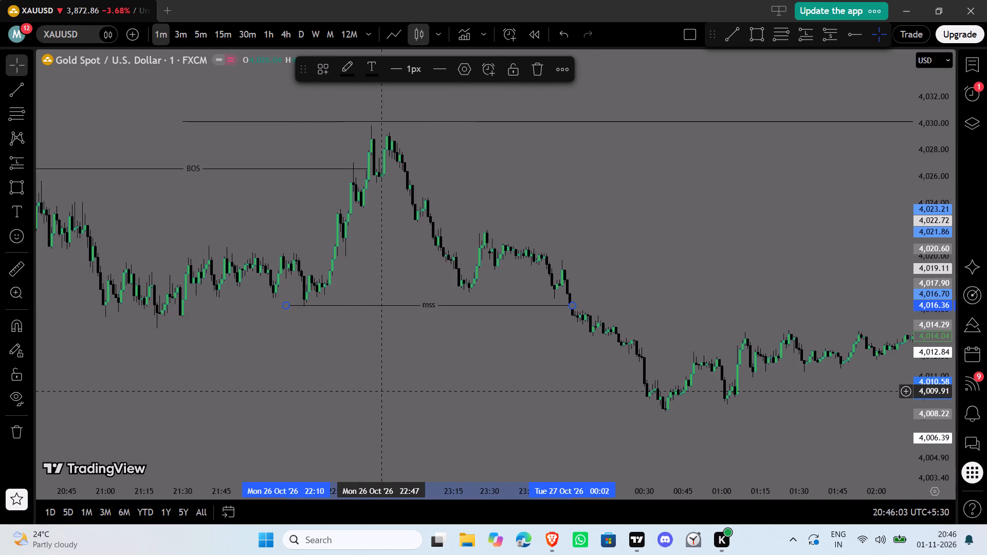
# Draw a rectangle zone above the mss break, starting about 23:48 and spanning 4,018.53 to about 4,020.2.
pyautogui.moveTo(399, 413); pyautogui.dragTo(399, 393)
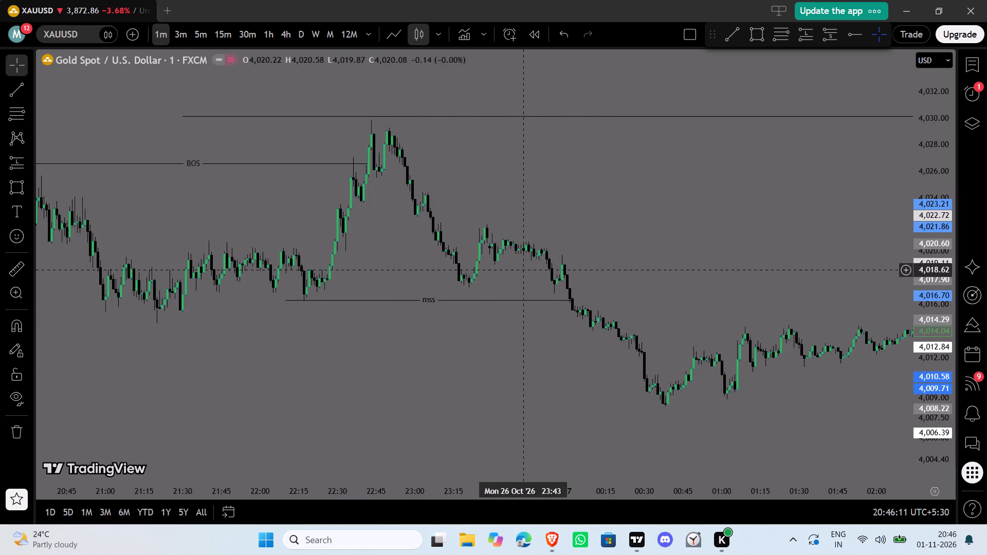
pyautogui.moveTo(526, 268); pyautogui.dragTo(362, 217)
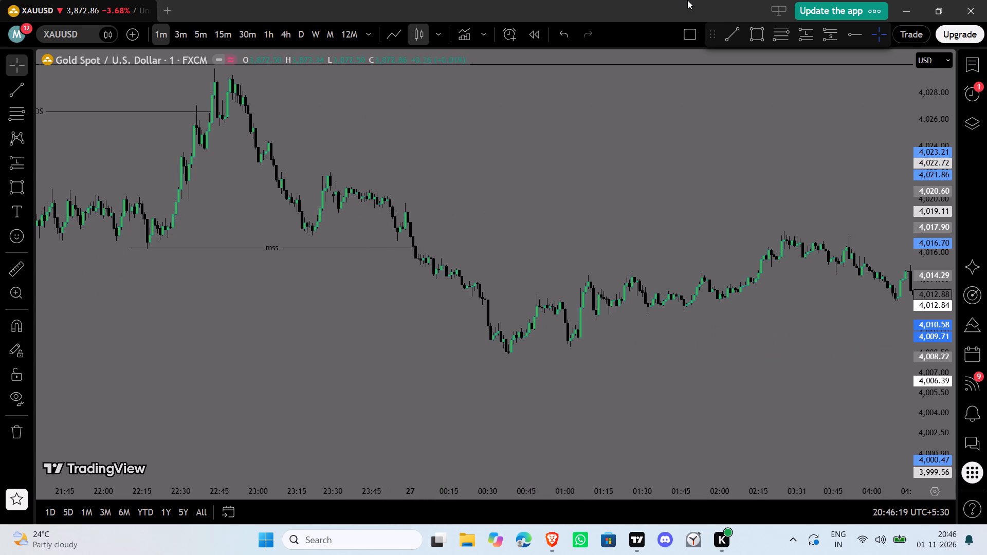
pyautogui.click(755, 30)
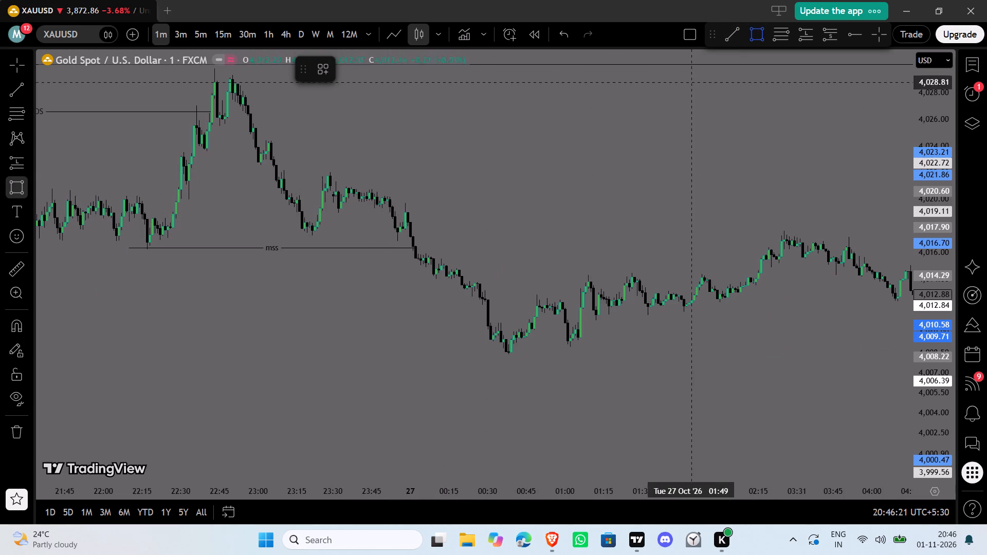
pyautogui.click(380, 219)
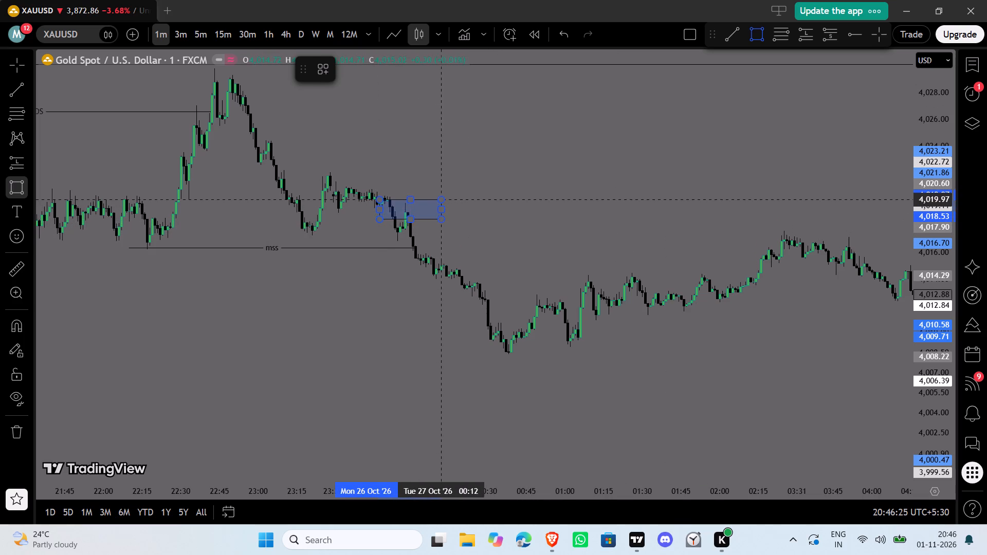
pyautogui.click(455, 196)
pyautogui.click(578, 210)
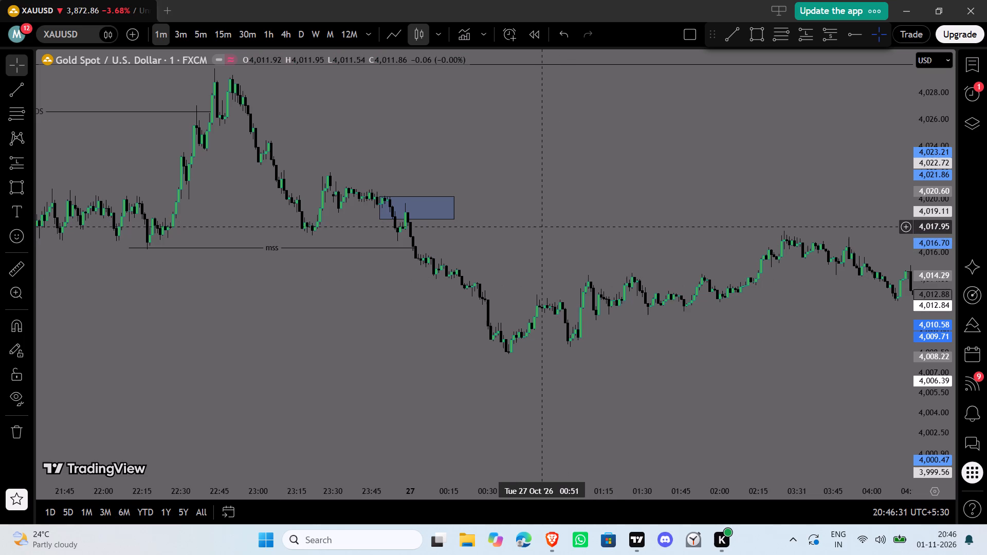
# Draw a rectangle zone around the pullback lows from about 01:10 to 01:39, spanning 4,010.96 to about 4,011.97.
pyautogui.moveTo(547, 237); pyautogui.dragTo(522, 213)
pyautogui.moveTo(523, 228); pyautogui.dragTo(479, 217)
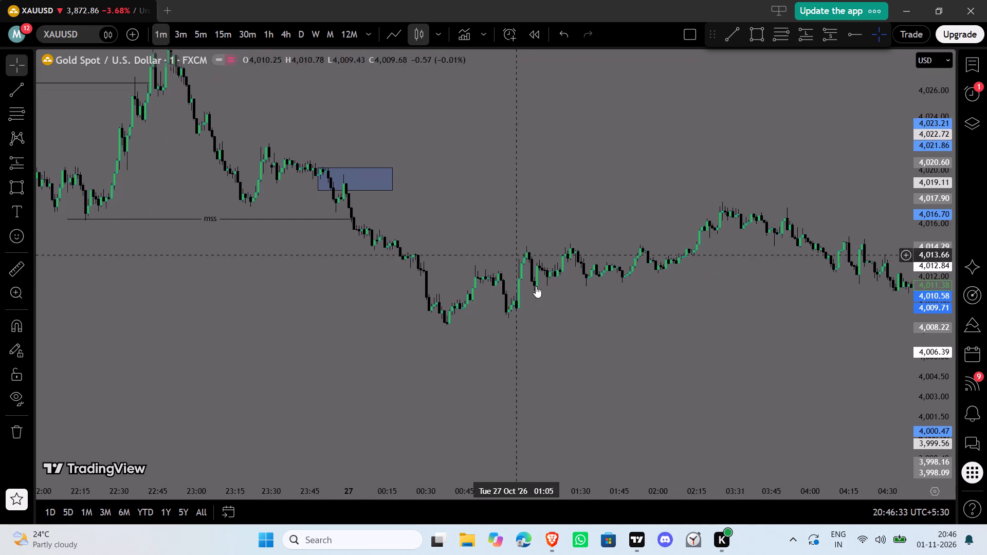
pyautogui.moveTo(920, 394); pyautogui.dragTo(909, 346)
pyautogui.moveTo(743, 376); pyautogui.dragTo(719, 334)
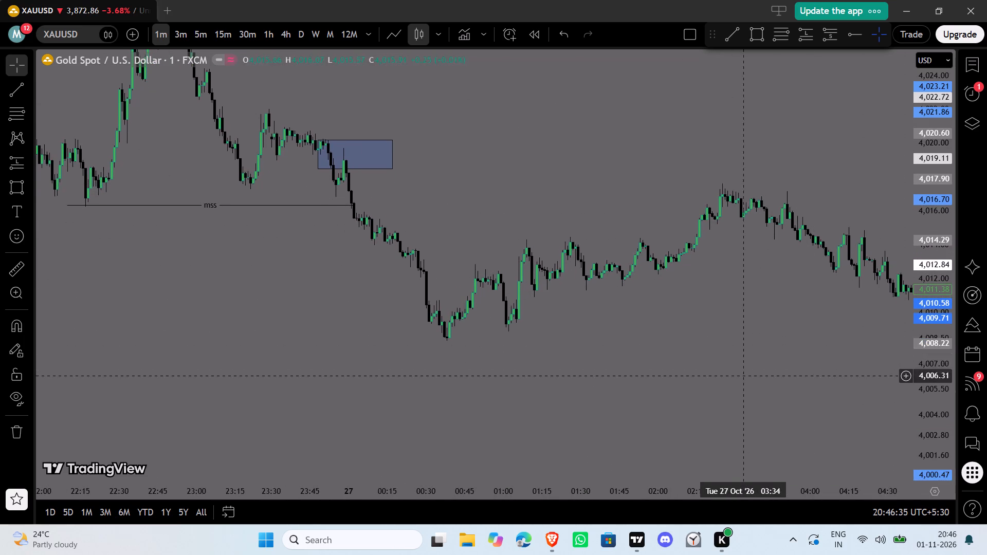
pyautogui.moveTo(719, 334); pyautogui.dragTo(666, 276)
pyautogui.moveTo(950, 399); pyautogui.dragTo(945, 392)
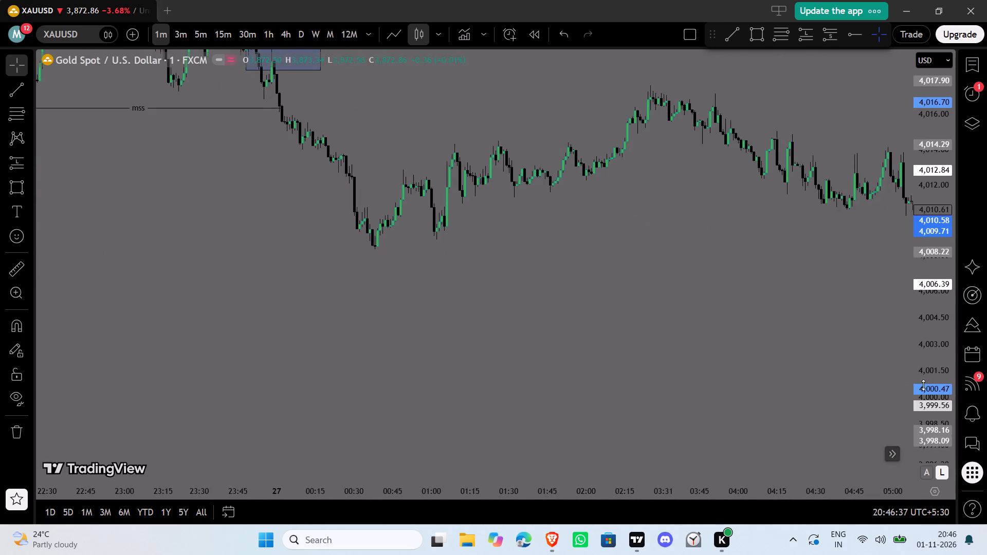
pyautogui.moveTo(923, 385); pyautogui.dragTo(908, 299)
pyautogui.moveTo(536, 221); pyautogui.dragTo(560, 297)
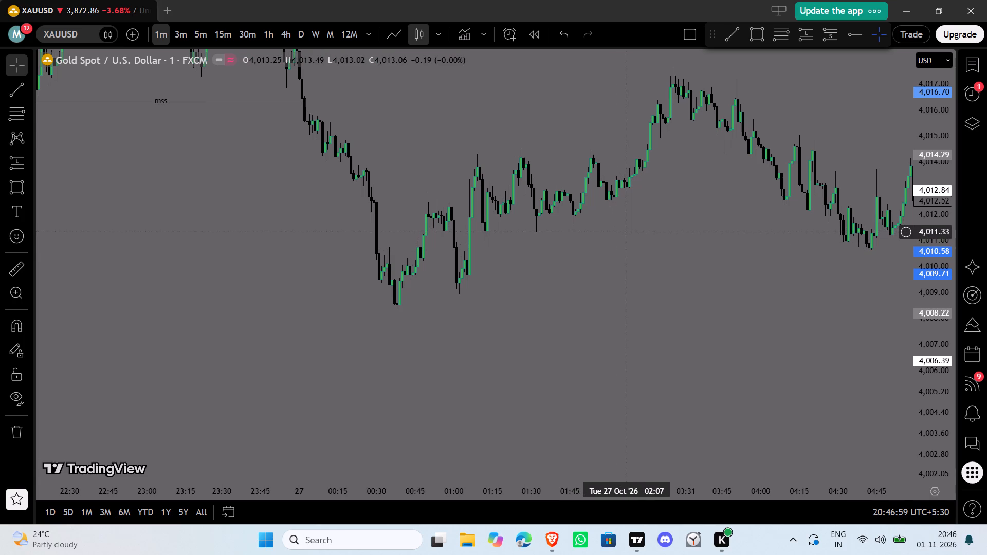
pyautogui.click(749, 32)
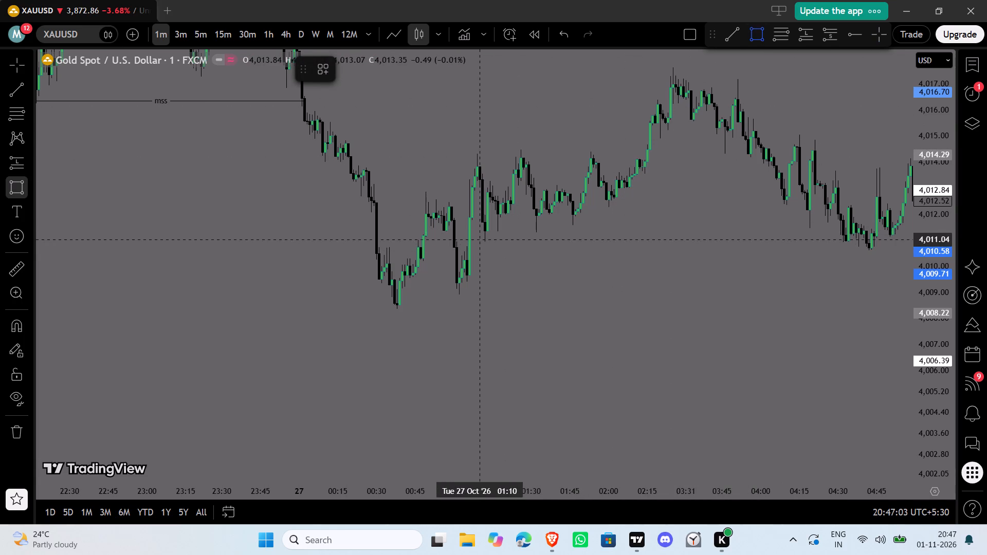
pyautogui.click(480, 241)
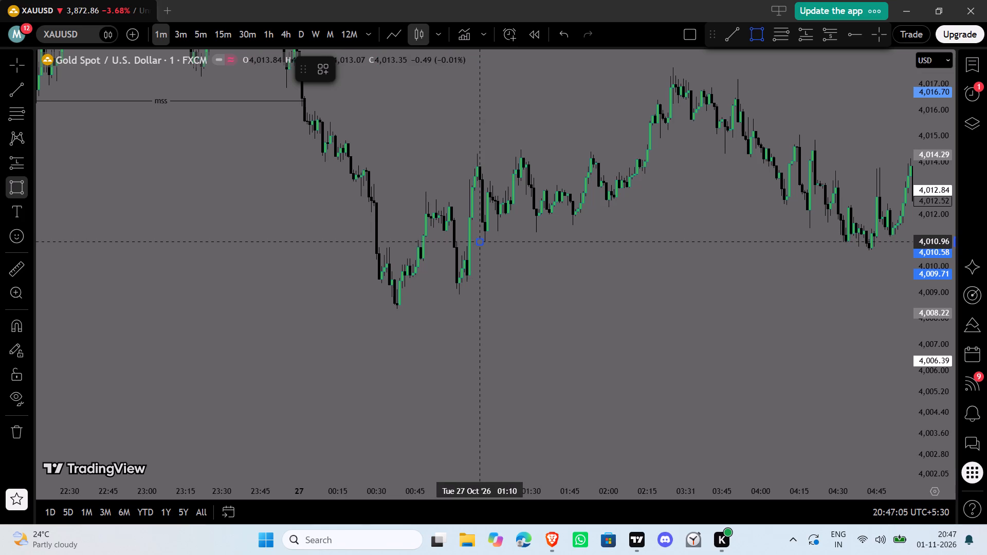
pyautogui.click(554, 215)
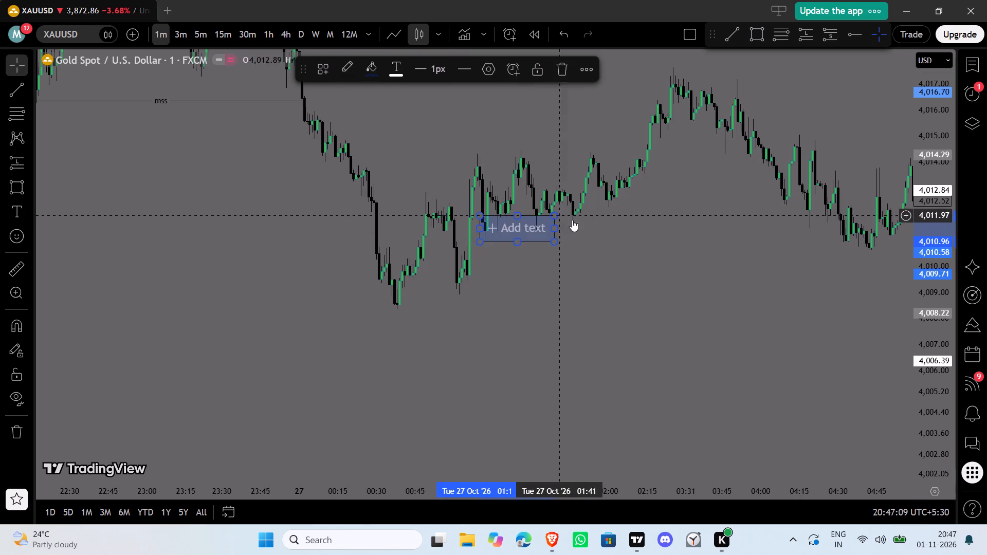
pyautogui.click(573, 220)
# Place a long position on the 01:10 zone with its entry at 01:30 and 4,011.92 and its stop at 4,010.96.
pyautogui.moveTo(666, 224); pyautogui.dragTo(621, 289)
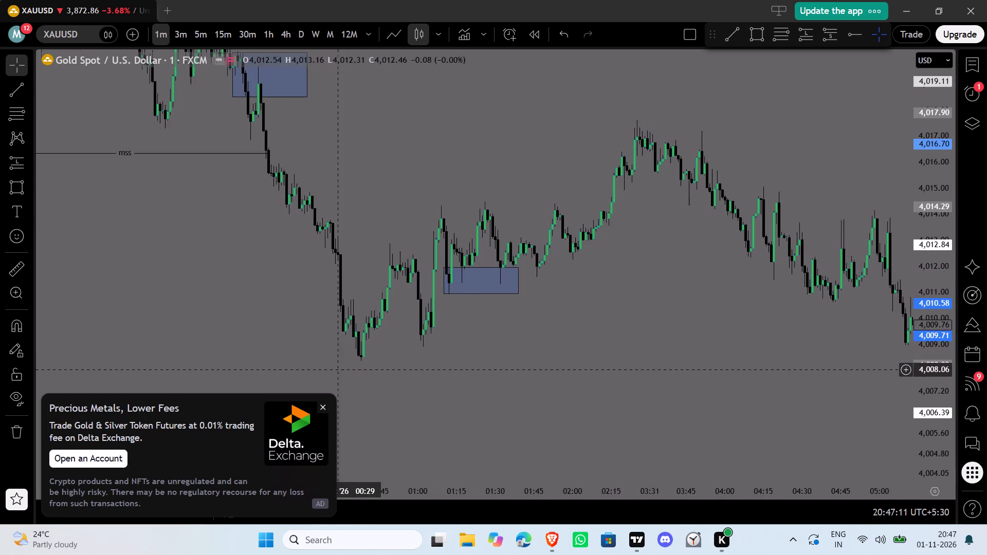
pyautogui.click(322, 408)
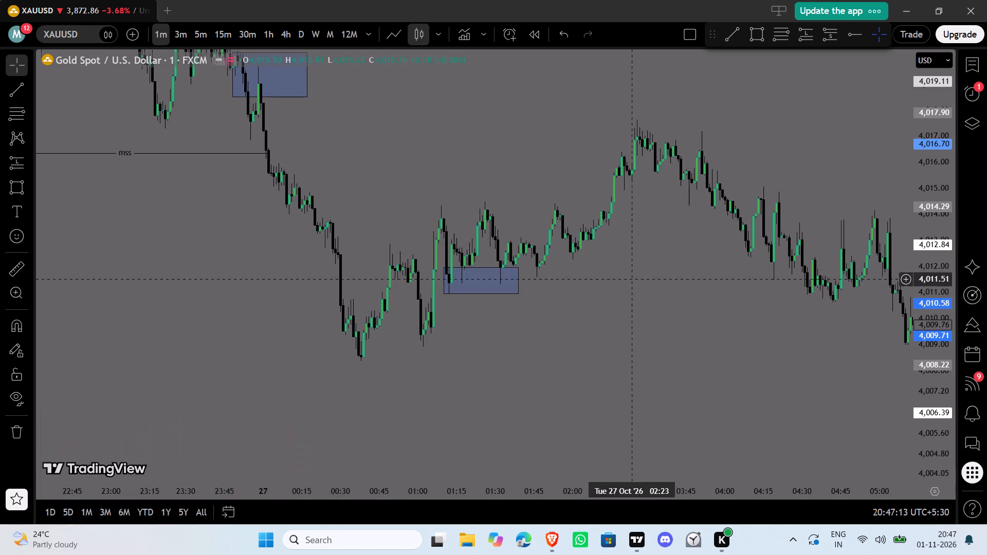
pyautogui.click(807, 29)
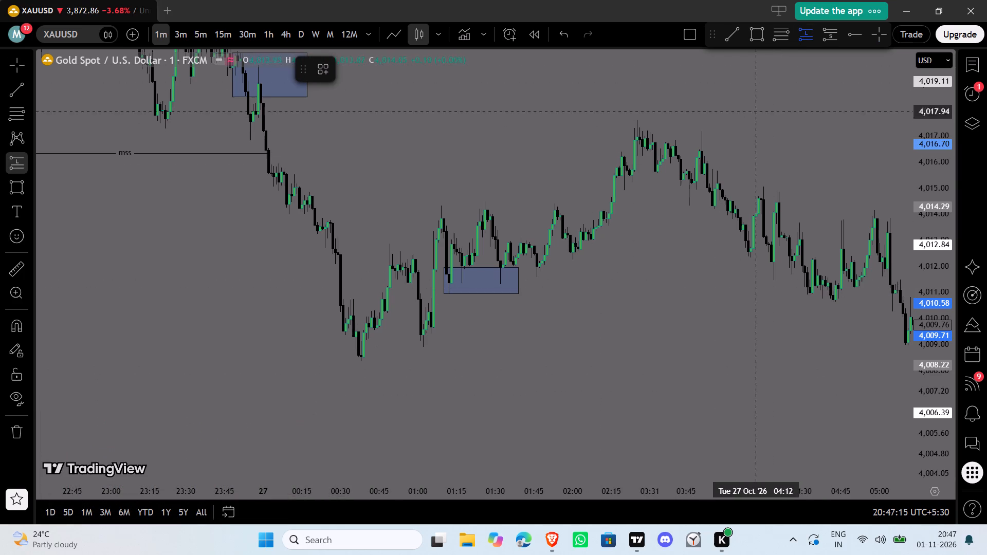
pyautogui.click(496, 268)
pyautogui.moveTo(495, 381); pyautogui.dragTo(495, 292)
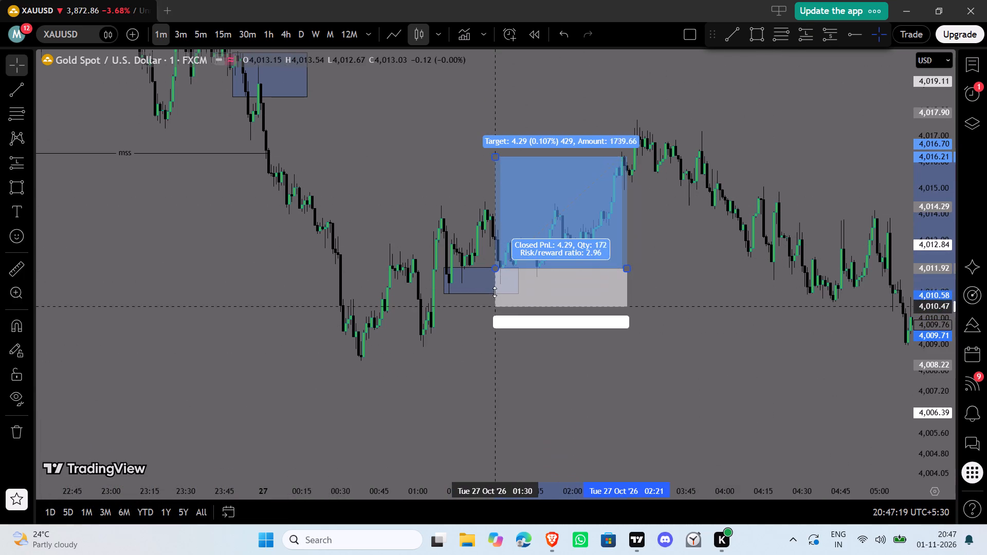
pyautogui.moveTo(495, 292); pyautogui.dragTo(499, 293)
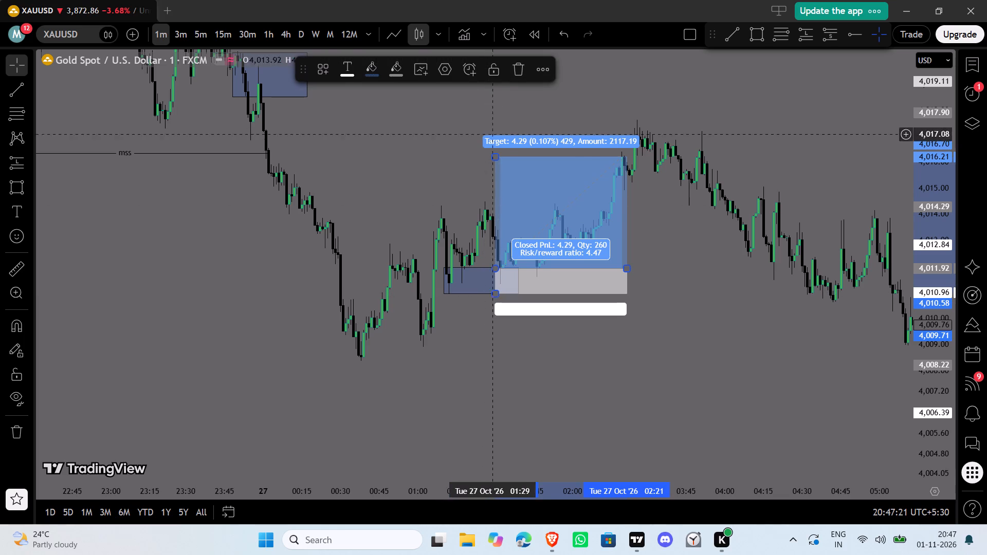
# Raise the 01:30 long position's target to 4,016.66.
pyautogui.moveTo(491, 154); pyautogui.dragTo(491, 138)
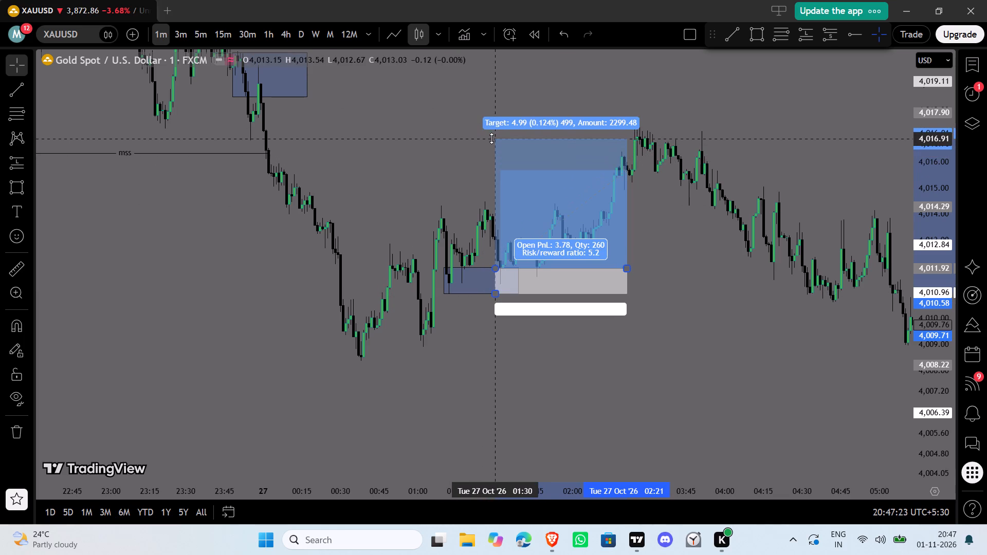
pyautogui.moveTo(491, 138); pyautogui.dragTo(495, 146)
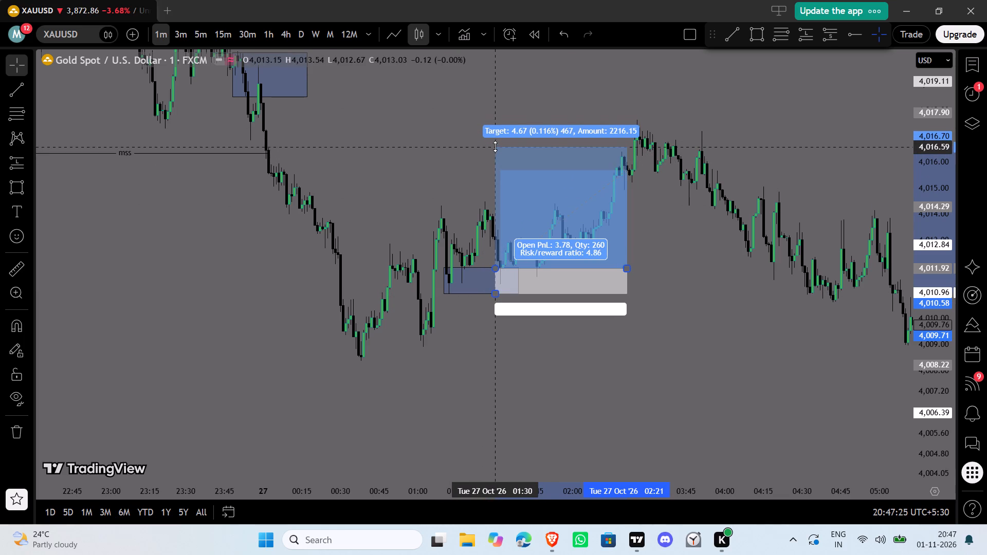
pyautogui.moveTo(495, 146); pyautogui.dragTo(496, 145)
pyautogui.click(448, 152)
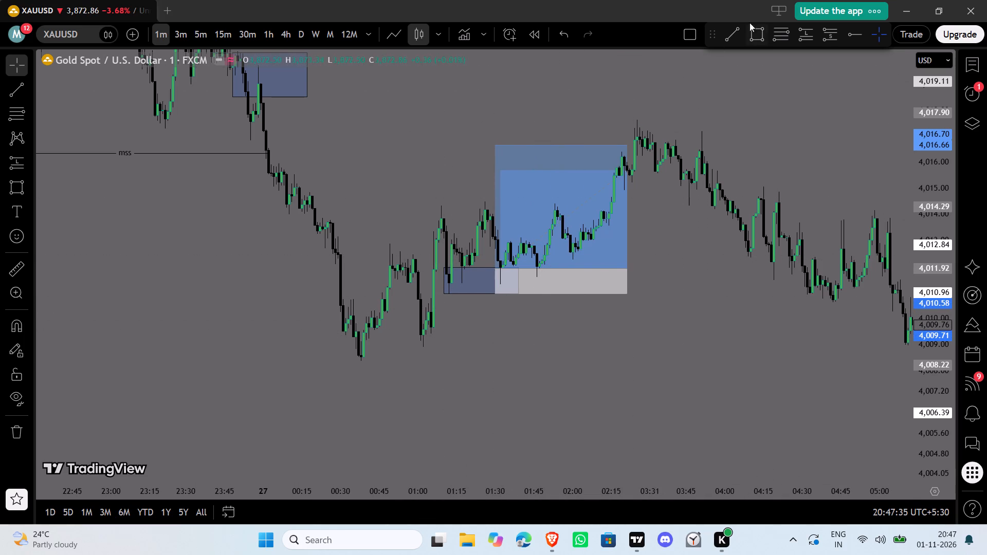
# Draw a rectangle zone inside the 01:30 long position from about 01:47 to 02:08, spanning 4,012.10 to 4,012.94.
pyautogui.click(752, 37)
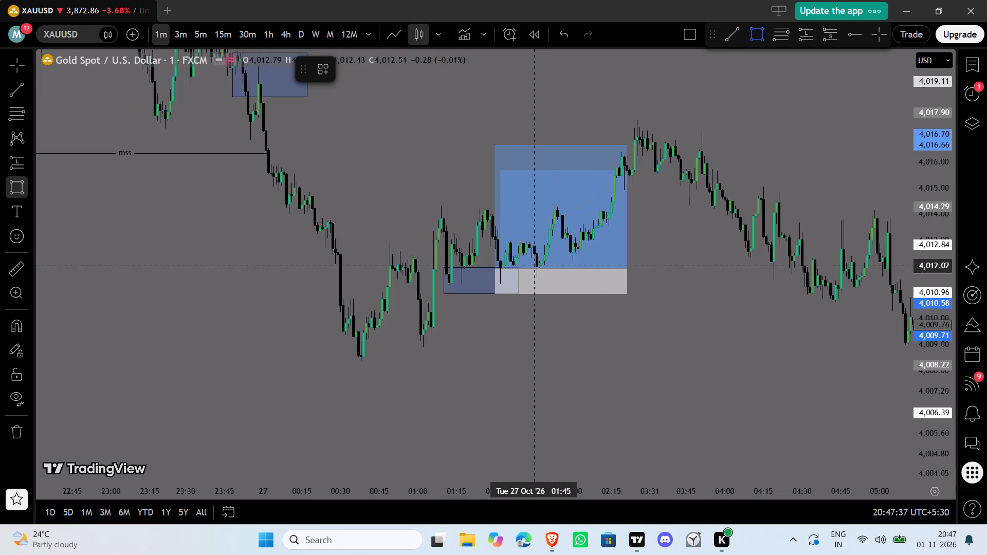
pyautogui.click(540, 264)
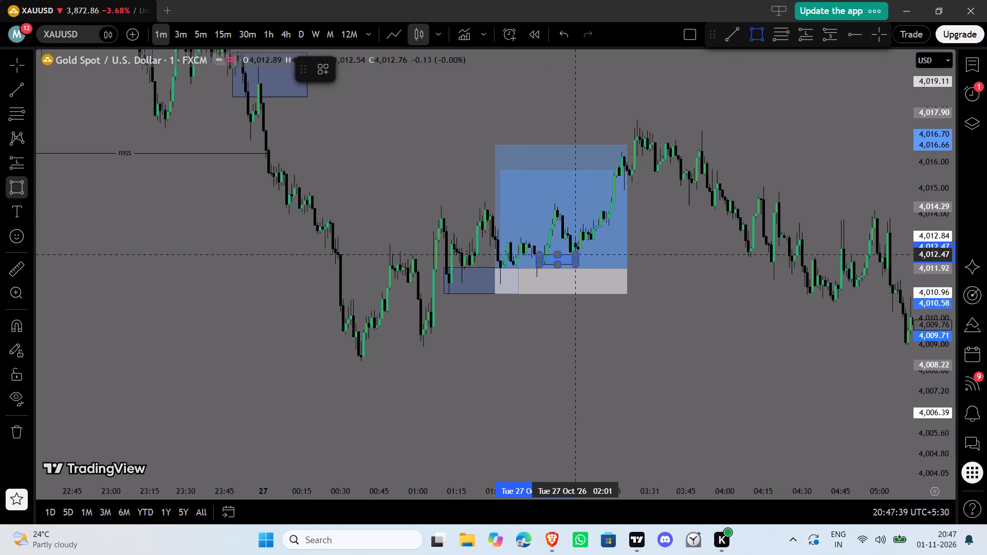
pyautogui.click(594, 242)
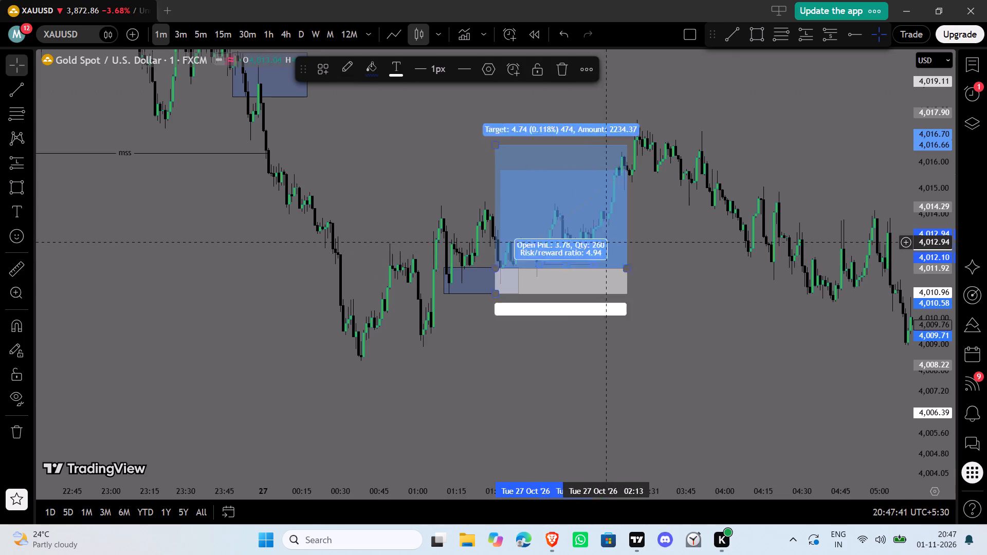
pyautogui.click(668, 248)
# Place a long position on the 01:47 zone with its entry at 01:58 and 4,012.91 and its stop at 4,012.10.
pyautogui.click(801, 33)
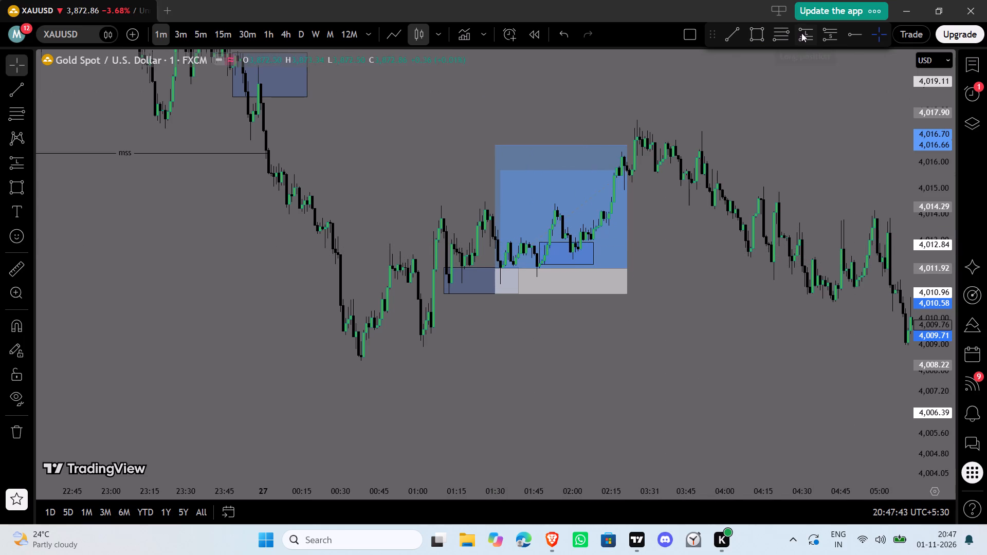
pyautogui.click(569, 243)
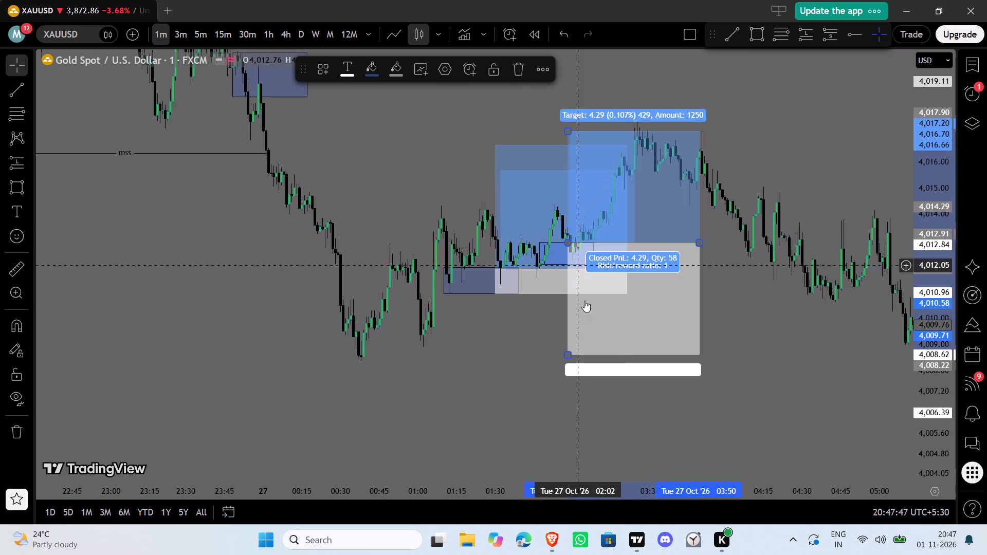
pyautogui.moveTo(571, 356); pyautogui.dragTo(567, 269)
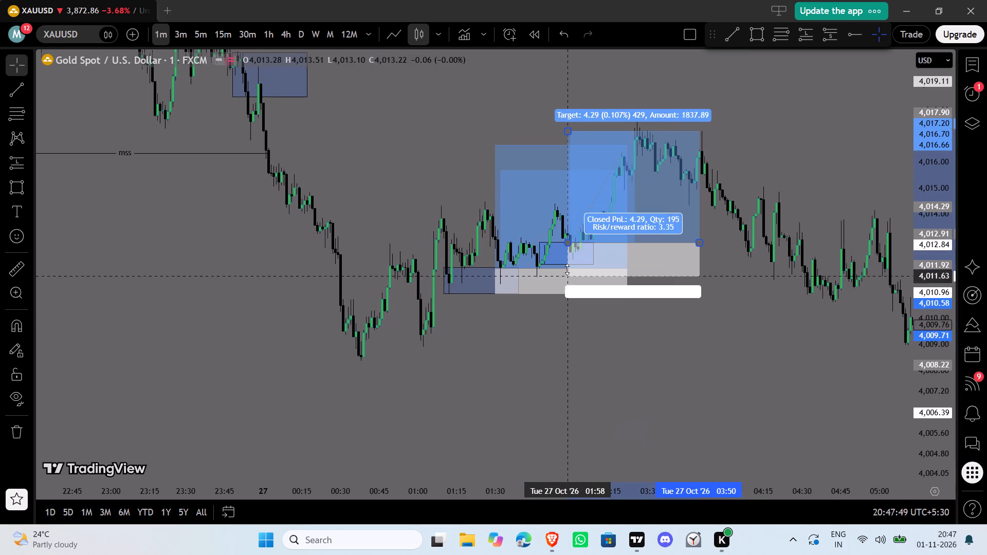
pyautogui.moveTo(567, 269); pyautogui.dragTo(569, 263)
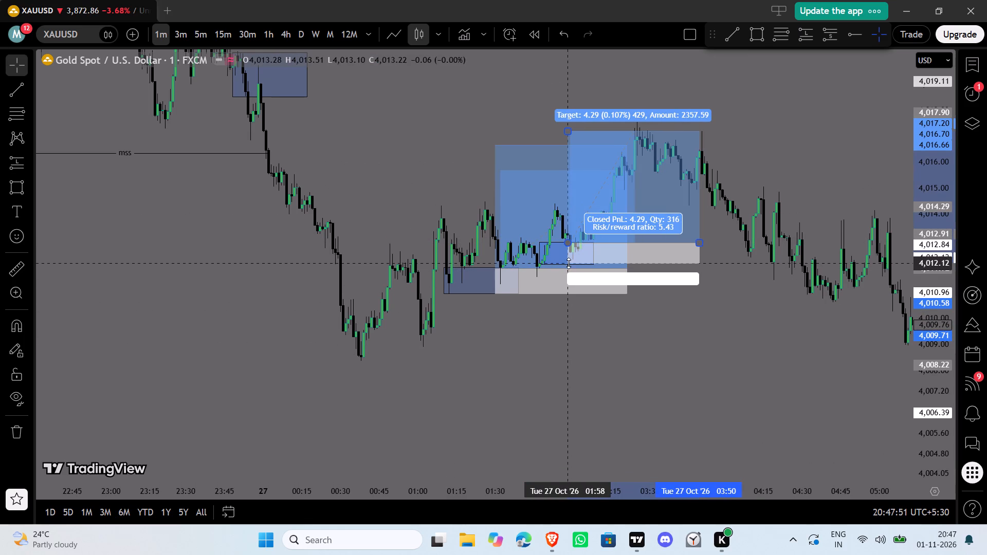
pyautogui.moveTo(569, 263); pyautogui.dragTo(572, 264)
pyautogui.click(573, 331)
# Draw a near-horizontal trend line at about 4,014.4 from 03:33 to 03:59 and apply the mss template to it.
pyautogui.moveTo(573, 334); pyautogui.dragTo(523, 400)
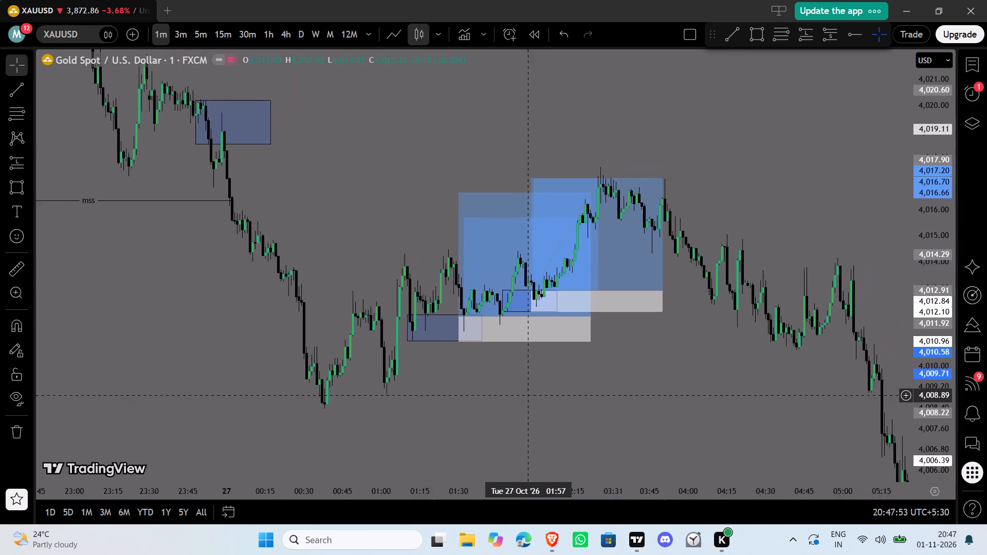
pyautogui.moveTo(523, 400); pyautogui.dragTo(426, 394)
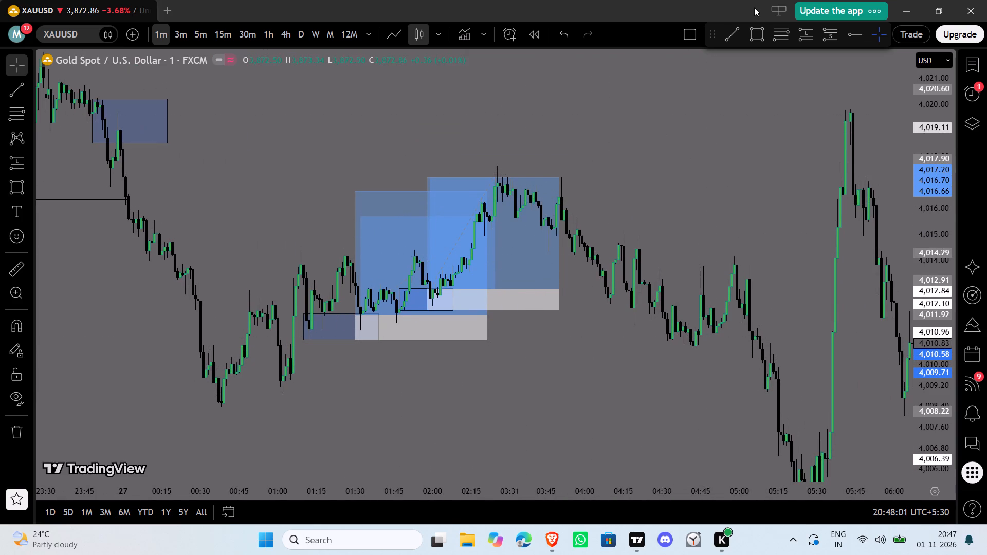
pyautogui.click(726, 39)
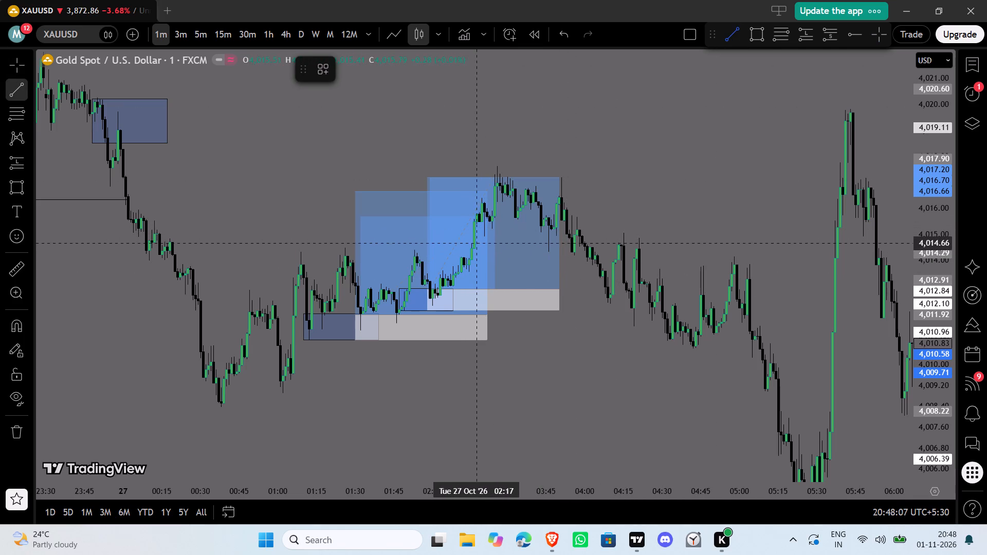
pyautogui.click(516, 251)
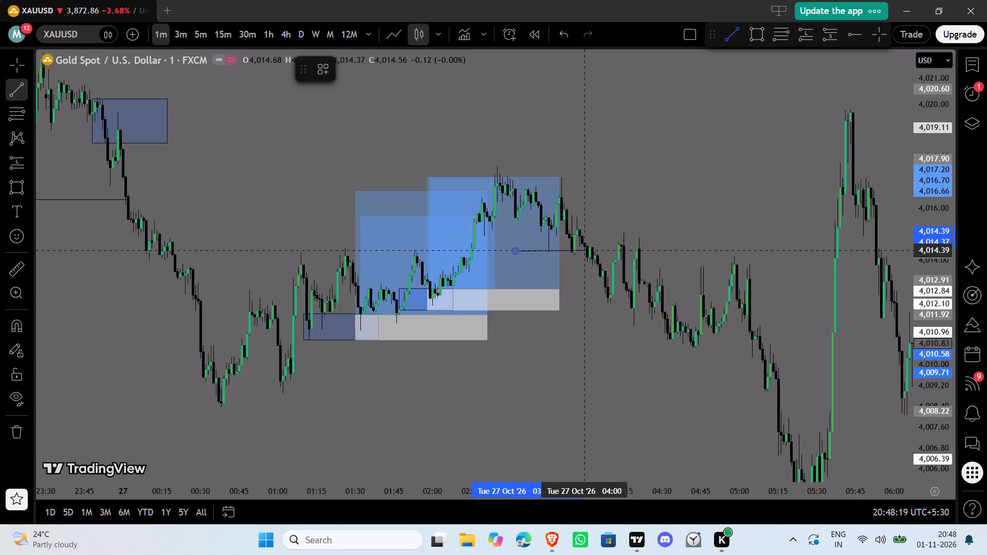
pyautogui.click(583, 250)
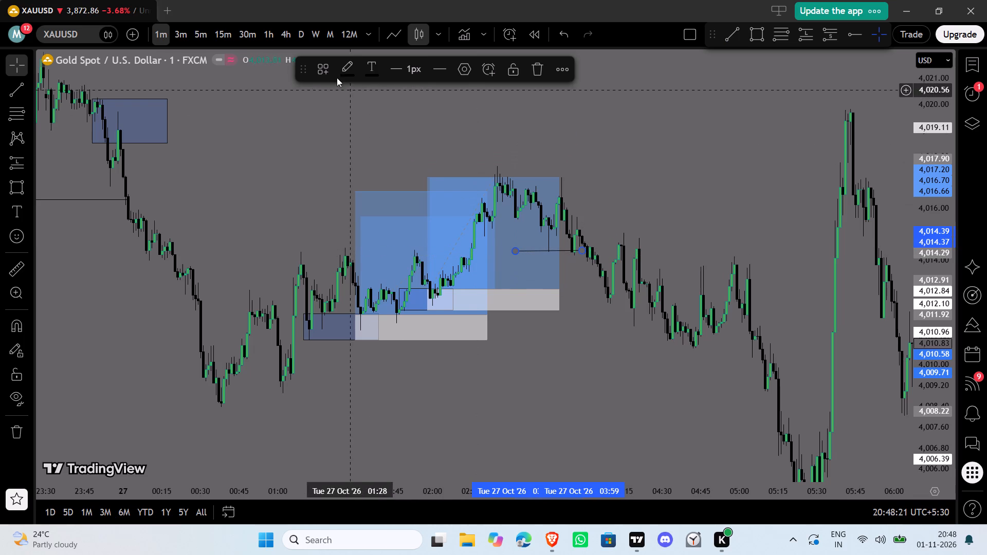
pyautogui.click(323, 66)
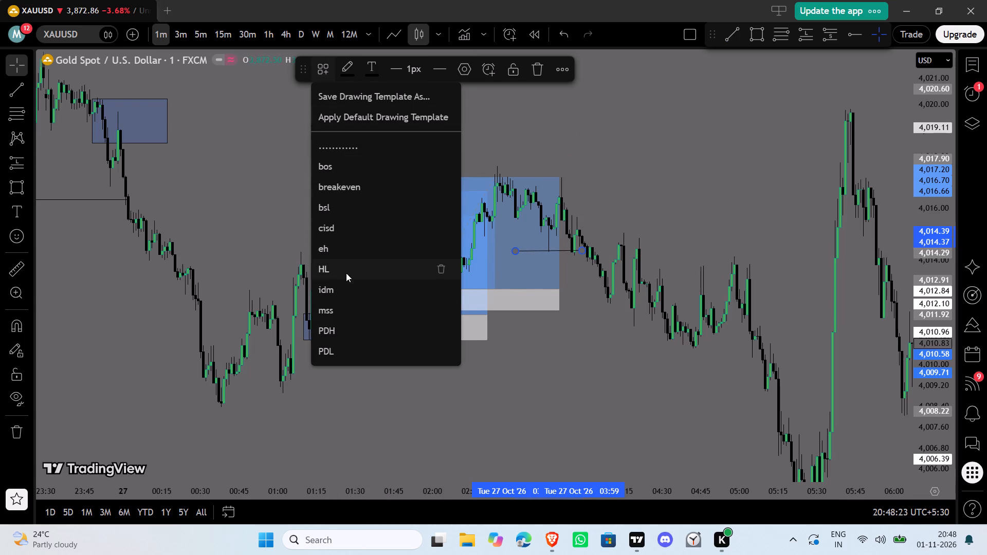
pyautogui.click(352, 309)
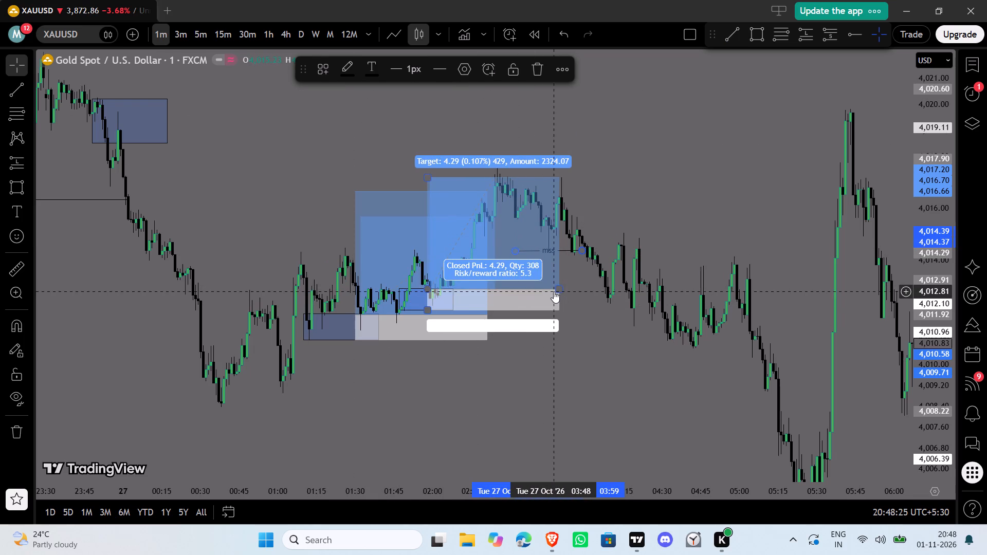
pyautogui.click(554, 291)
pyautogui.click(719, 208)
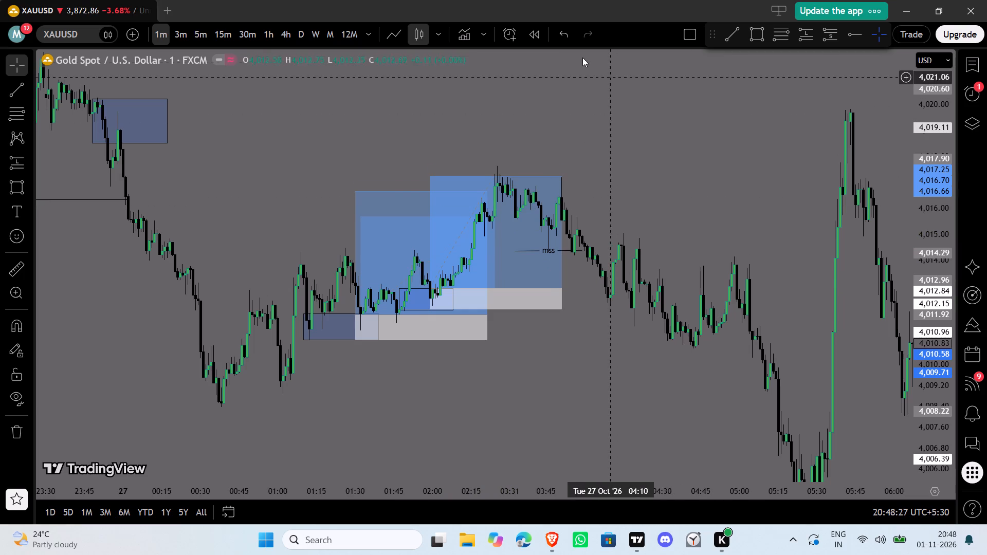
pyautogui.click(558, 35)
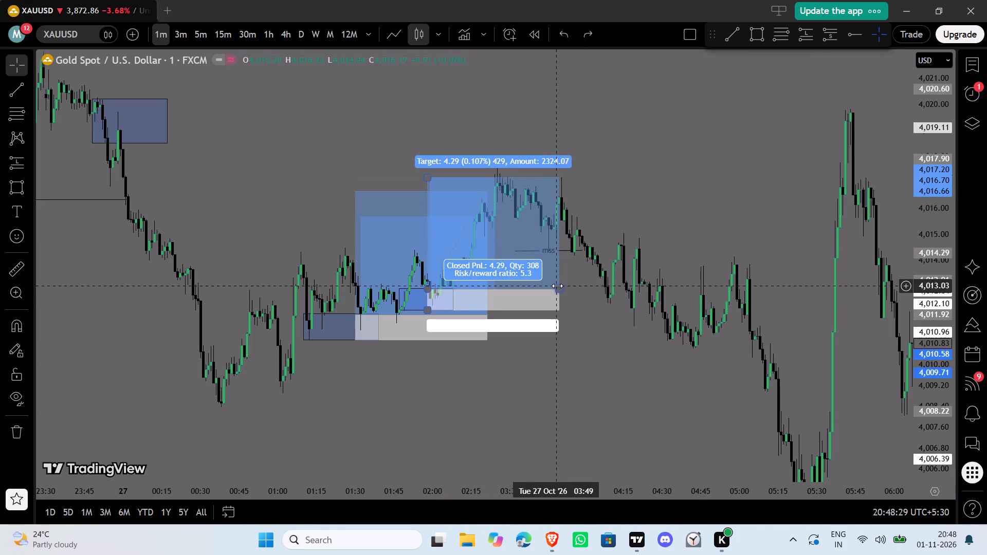
# Narrow the 01:58 long position so it ends at the swing high just before 03:31.
pyautogui.moveTo(557, 286); pyautogui.dragTo(498, 270)
pyautogui.click(565, 282)
# Draw a rectangle zone above the mss line from about 03:48 to 04:09, spanning 4,015.50 to 4,017.23.
pyautogui.moveTo(571, 281); pyautogui.dragTo(504, 294)
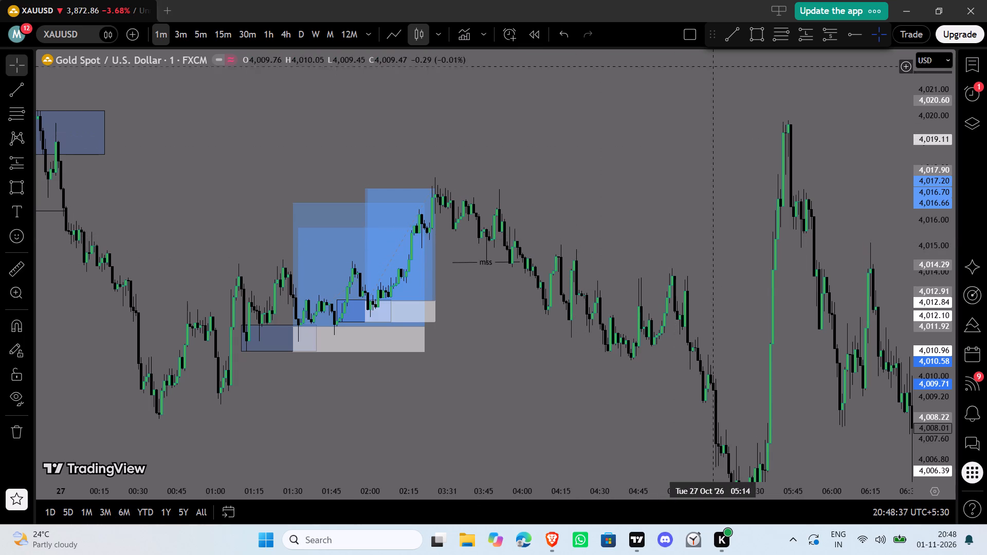
pyautogui.click(762, 36)
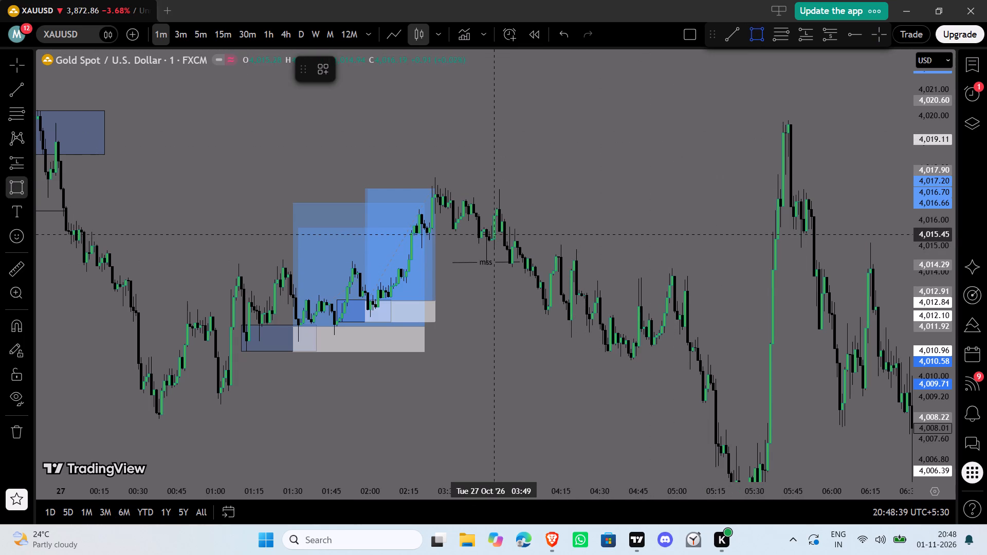
pyautogui.click(491, 233)
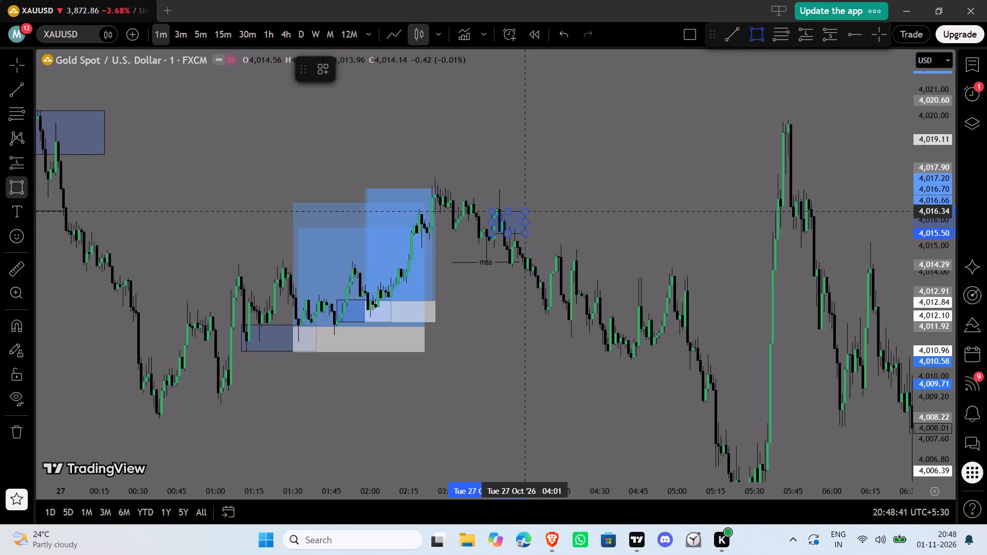
pyautogui.click(545, 188)
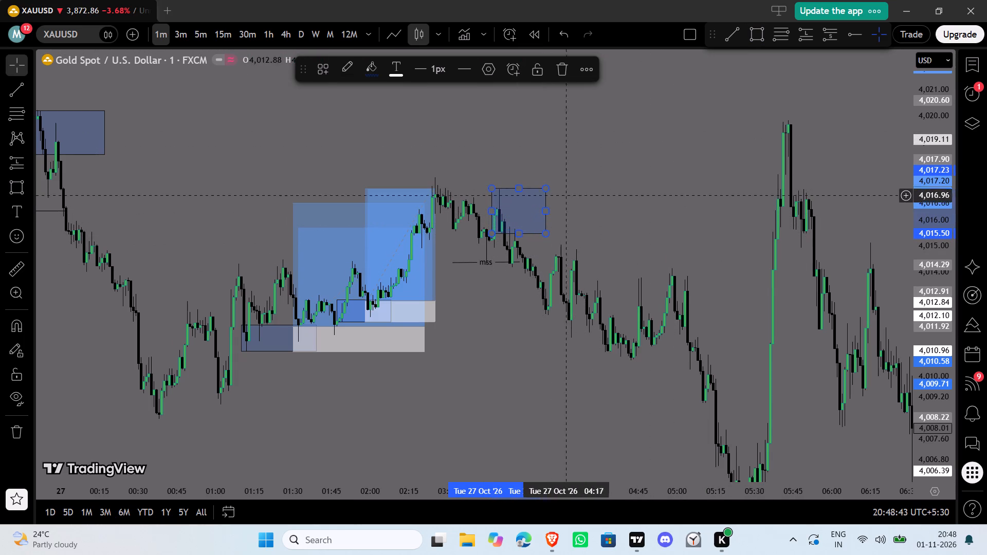
pyautogui.click(626, 195)
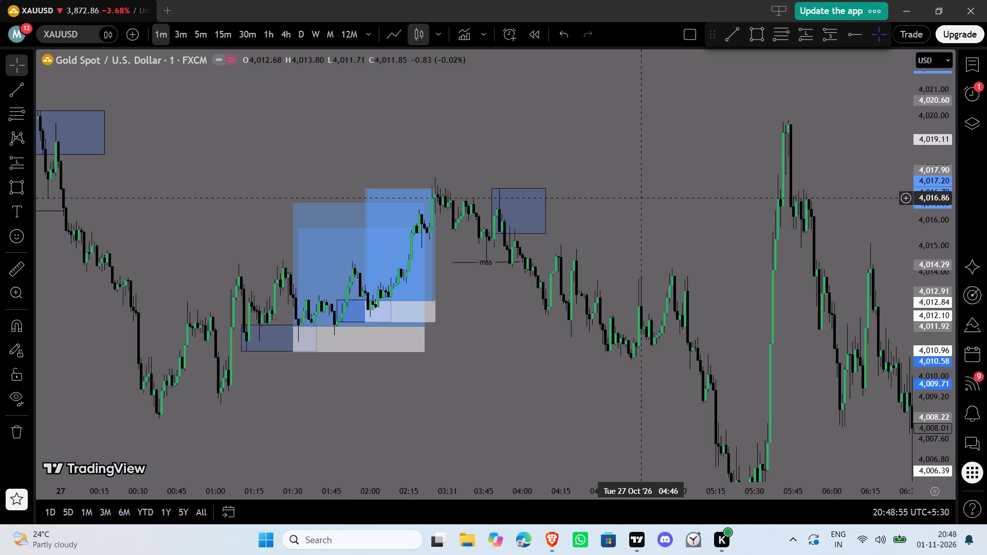
# Place a short position at the mss line with its entry at 03:54 and 4,014.37 and its stop at 4,016.09.
pyautogui.click(831, 34)
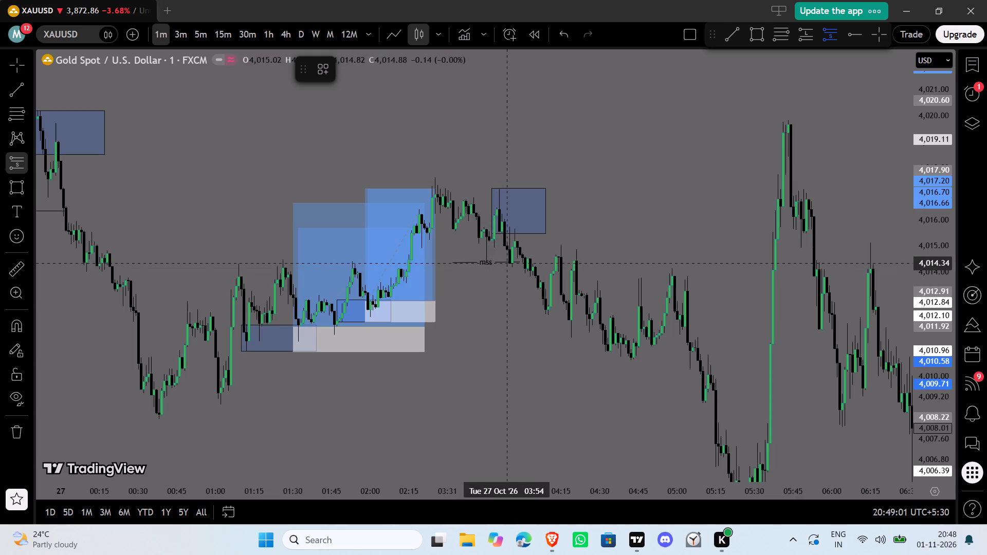
pyautogui.click(506, 263)
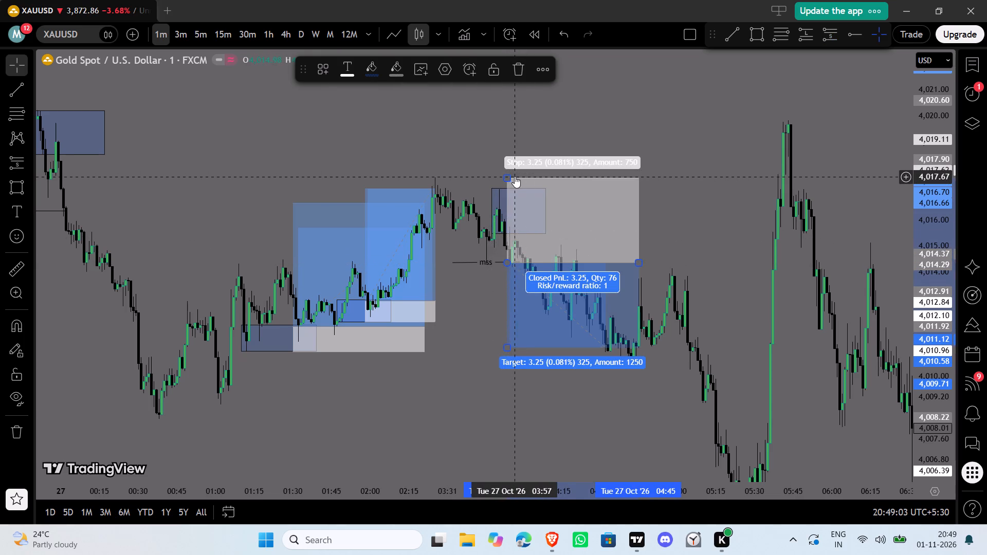
pyautogui.moveTo(508, 175); pyautogui.dragTo(515, 214)
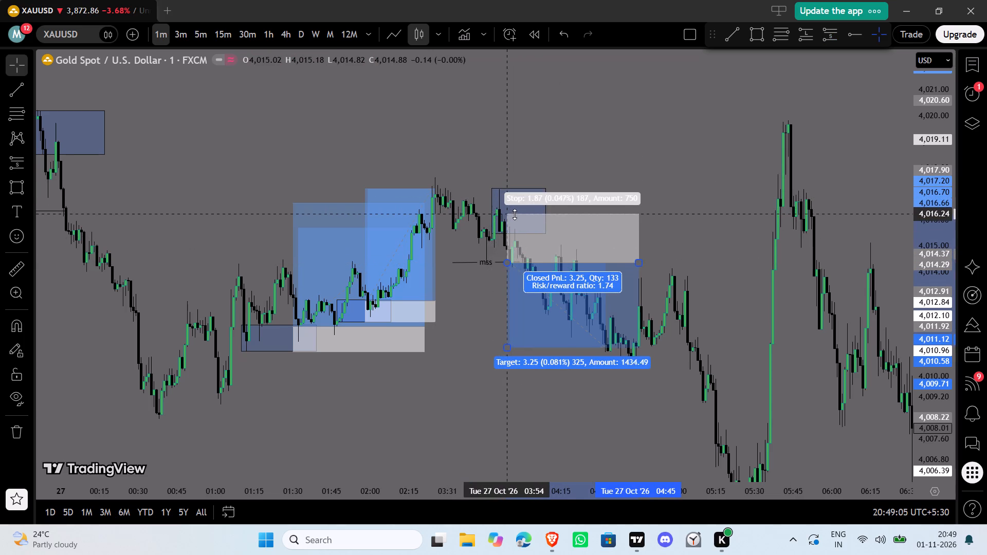
pyautogui.moveTo(515, 214); pyautogui.dragTo(520, 217)
pyautogui.click(669, 227)
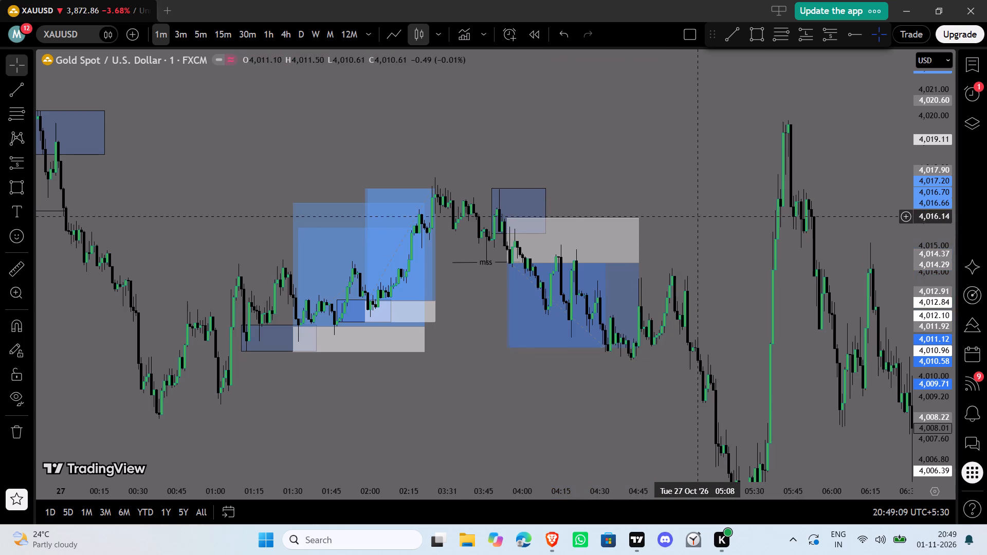
# Lower the 03:54 short position's target to 4,005.77.
pyautogui.moveTo(450, 368); pyautogui.dragTo(326, 337)
pyautogui.moveTo(393, 313); pyautogui.dragTo(406, 356)
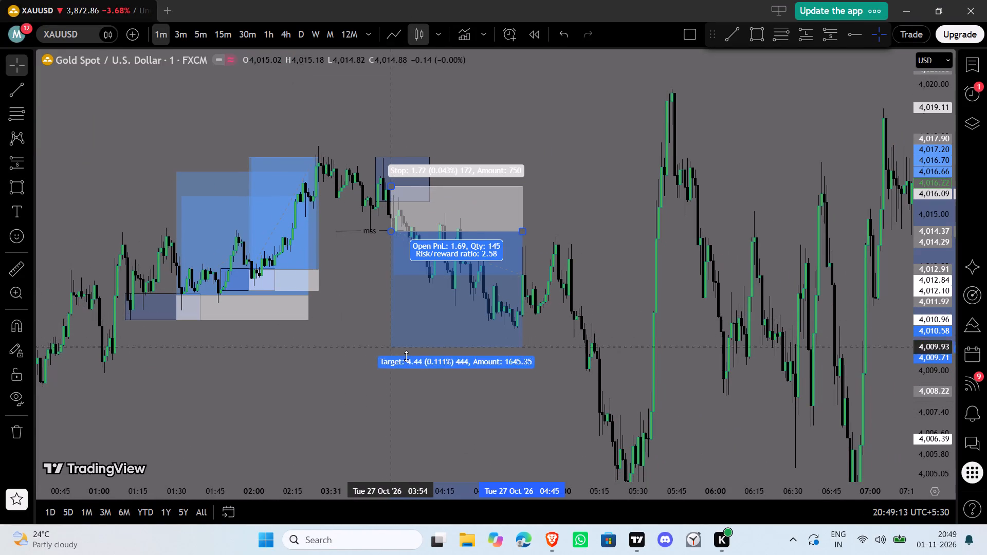
pyautogui.moveTo(406, 356); pyautogui.dragTo(397, 427)
pyautogui.moveTo(321, 373); pyautogui.dragTo(310, 290)
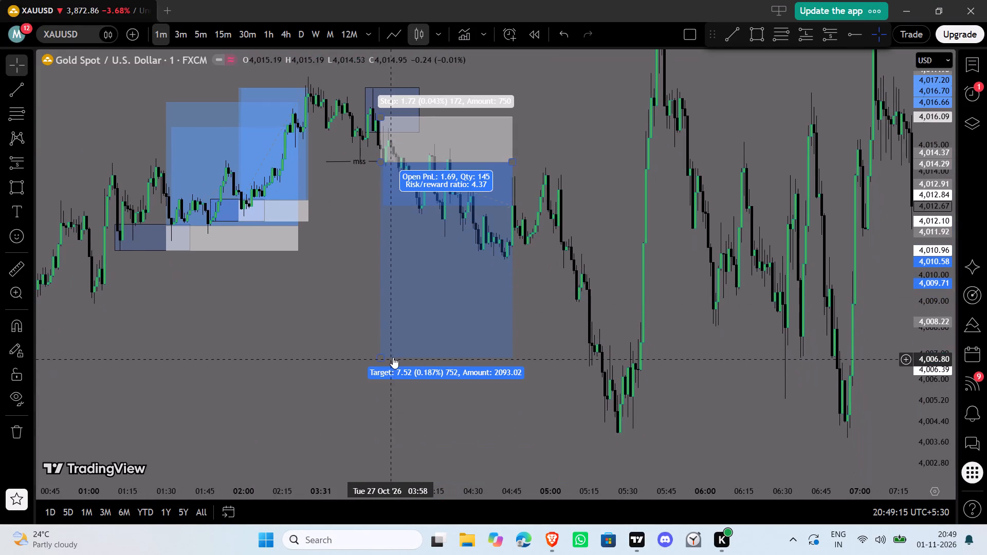
pyautogui.moveTo(383, 358); pyautogui.dragTo(387, 387)
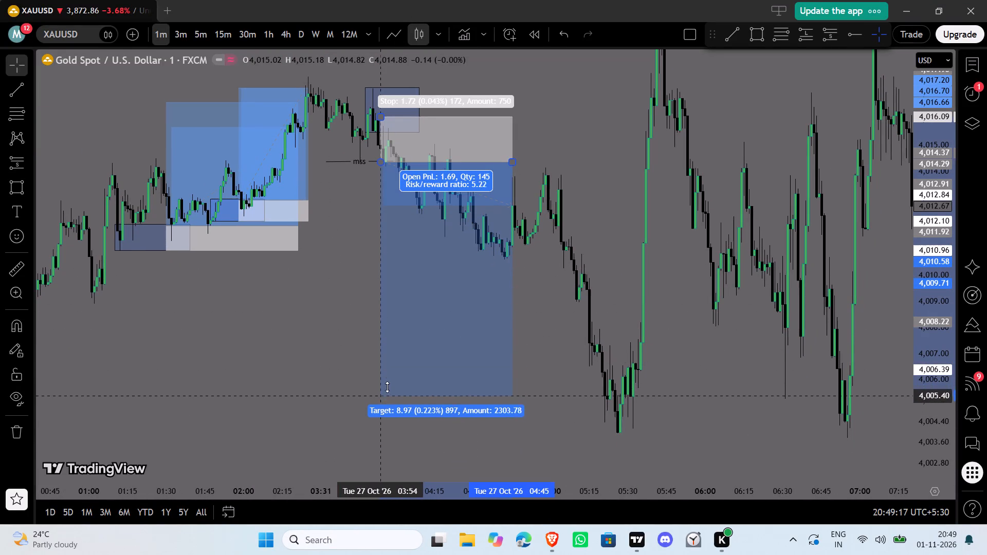
pyautogui.moveTo(387, 387); pyautogui.dragTo(390, 385)
pyautogui.click(339, 338)
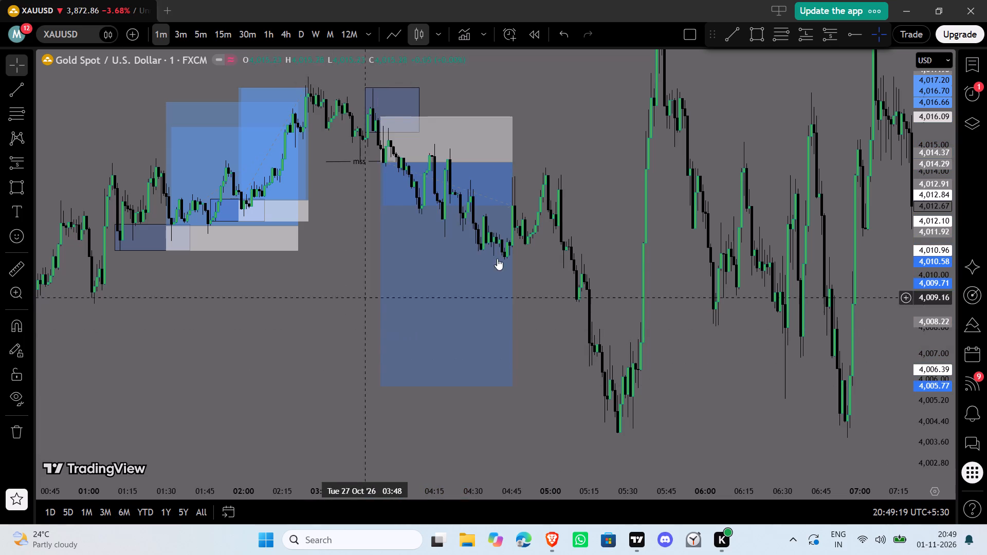
# Draw a rectangle zone around the pullback highs from about 04:11 to 04:28, spanning 4,014.19 to about 4,015.1.
pyautogui.moveTo(576, 114); pyautogui.dragTo(574, 142)
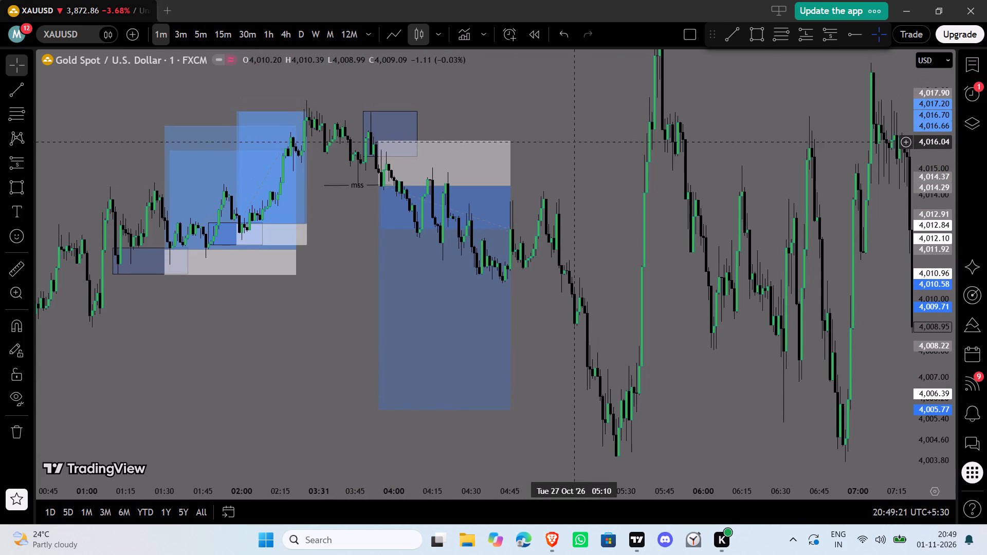
pyautogui.click(753, 33)
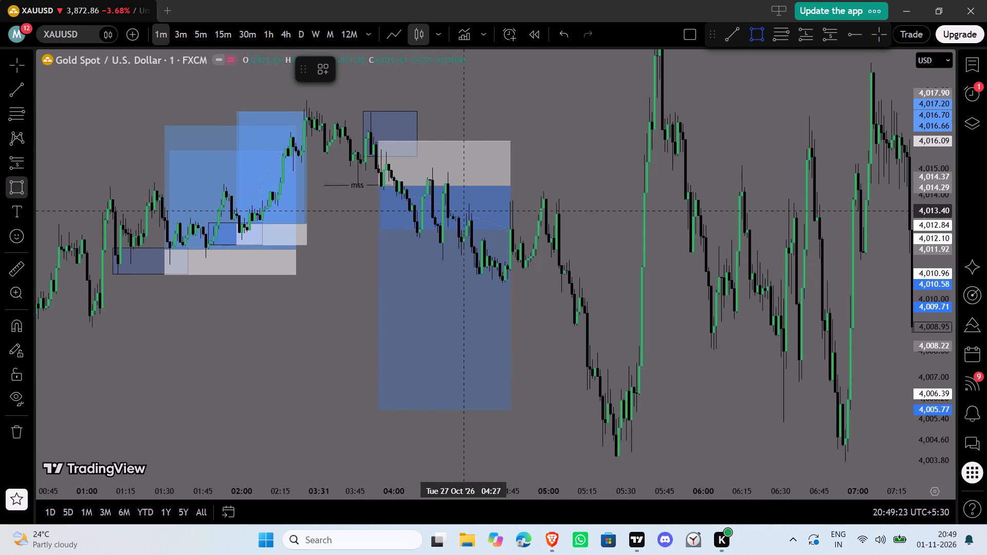
pyautogui.click(423, 190)
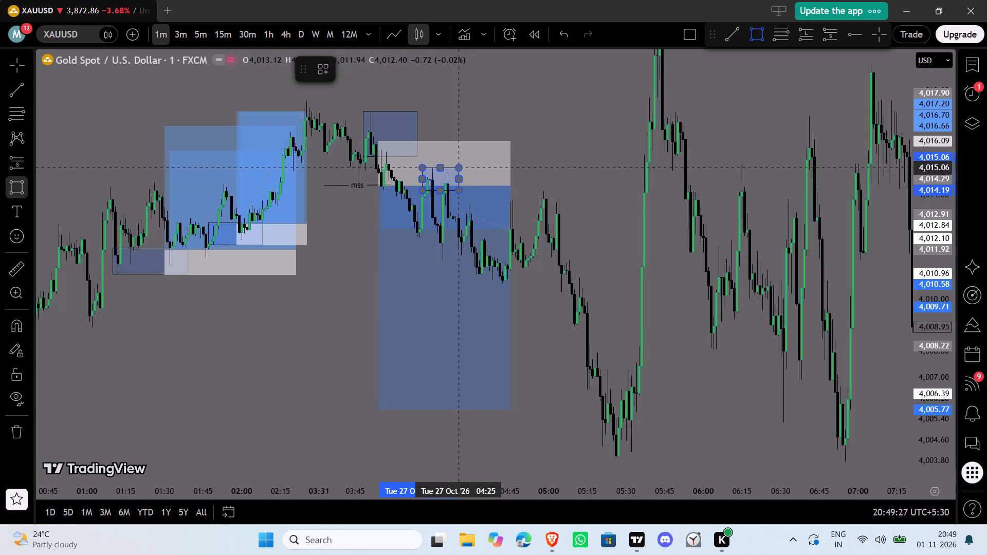
pyautogui.click(467, 166)
pyautogui.click(618, 161)
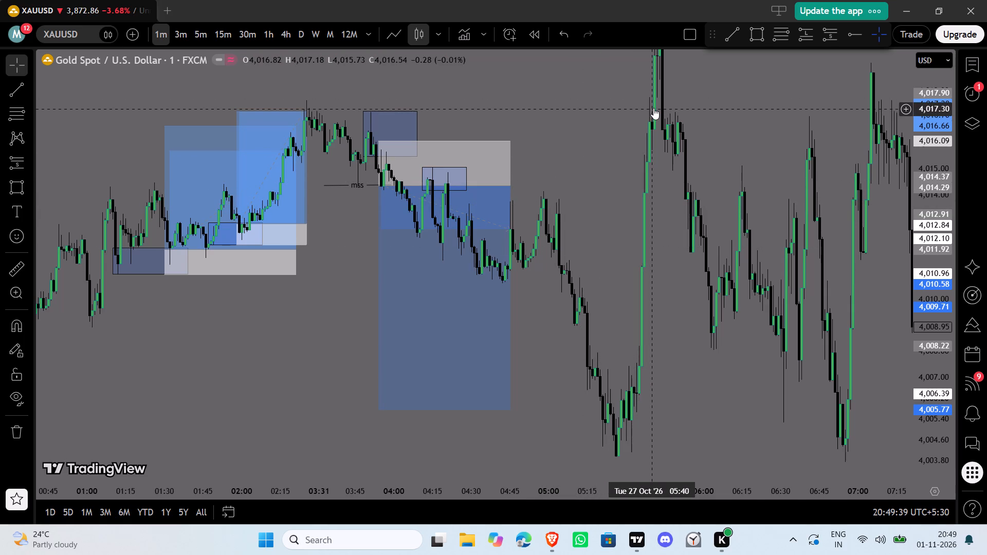
# Place a short position below the 04:11 zone with its entry at about 04:24 and 4,013.55 and its stop at 4,014.88.
pyautogui.click(827, 35)
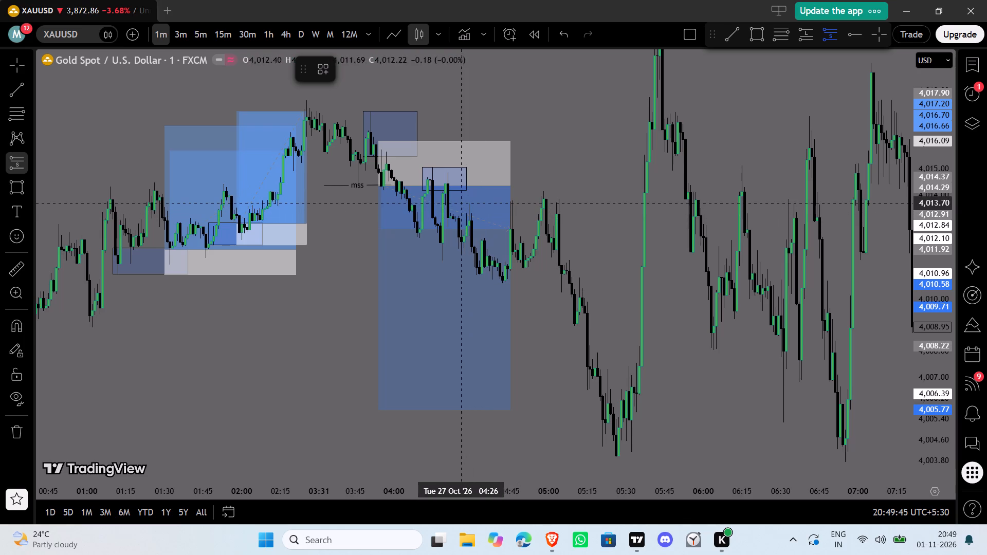
pyautogui.click(465, 202)
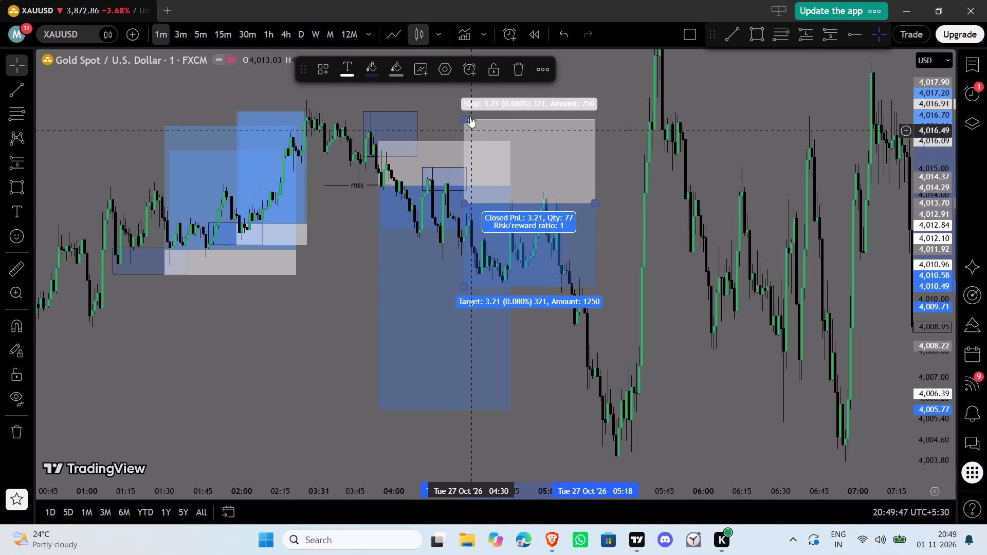
pyautogui.moveTo(468, 123); pyautogui.dragTo(472, 141)
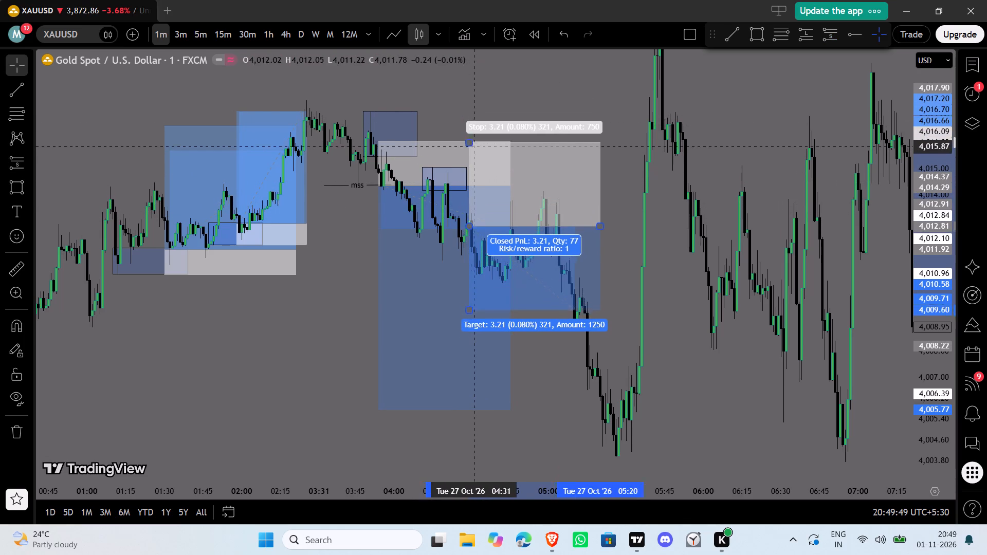
pyautogui.moveTo(472, 141); pyautogui.dragTo(462, 127)
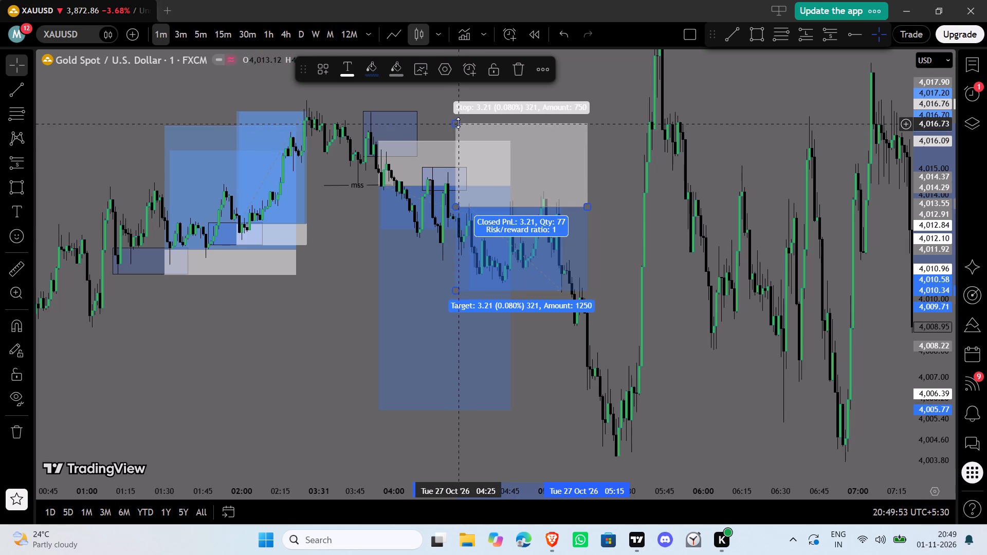
pyautogui.moveTo(458, 123); pyautogui.dragTo(472, 172)
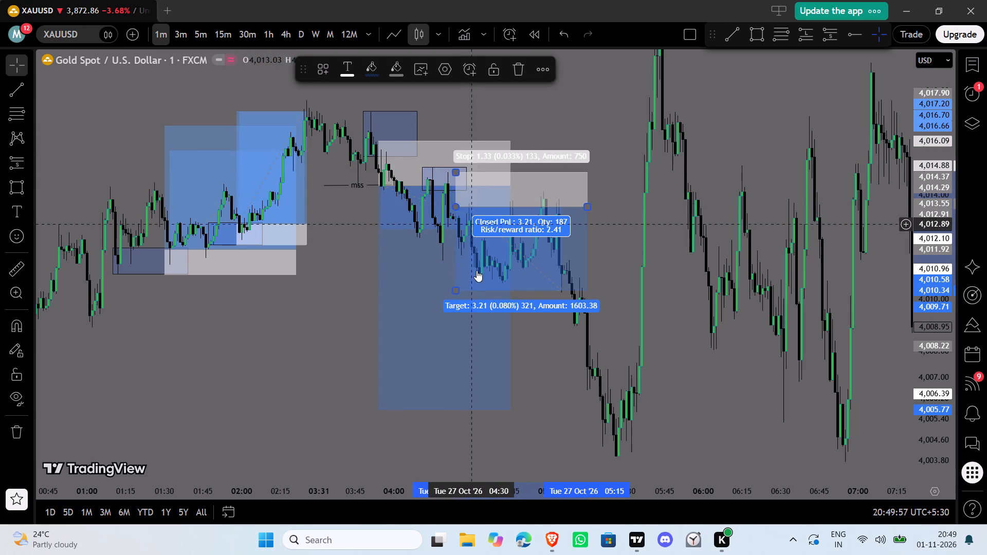
# Lower the target of the short position entered at 04:24 to 4,005.84.
pyautogui.moveTo(303, 319); pyautogui.dragTo(207, 256)
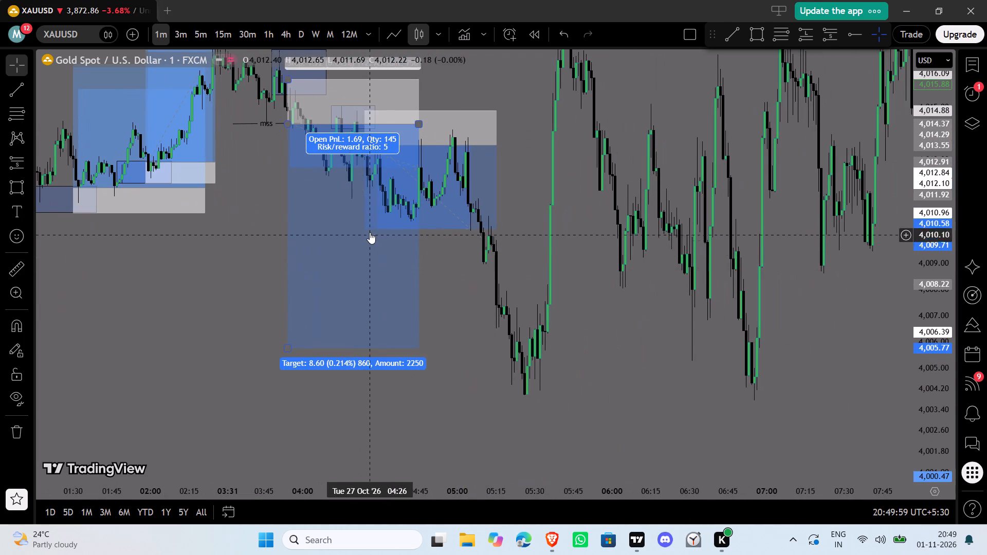
pyautogui.moveTo(363, 229); pyautogui.dragTo(403, 351)
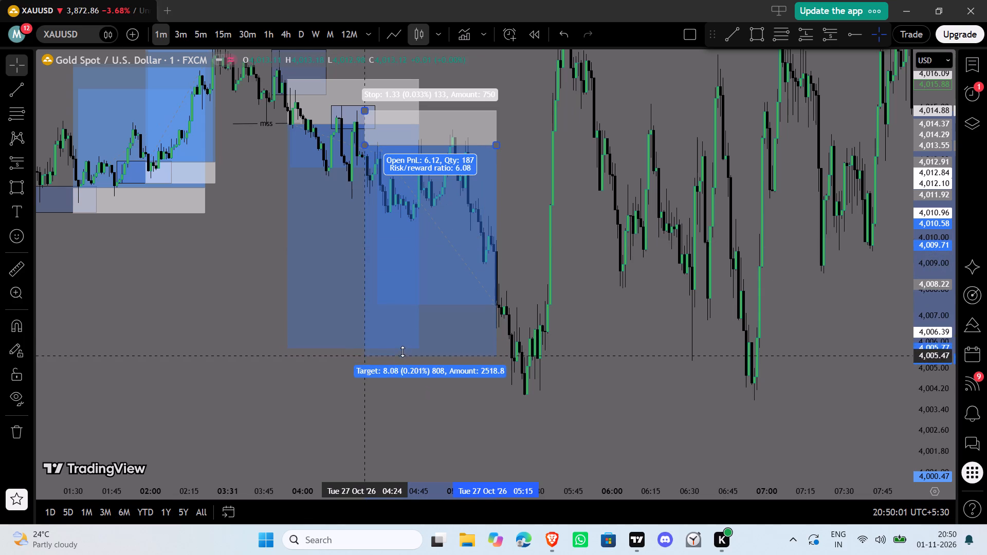
pyautogui.moveTo(403, 351); pyautogui.dragTo(405, 346)
pyautogui.click(250, 309)
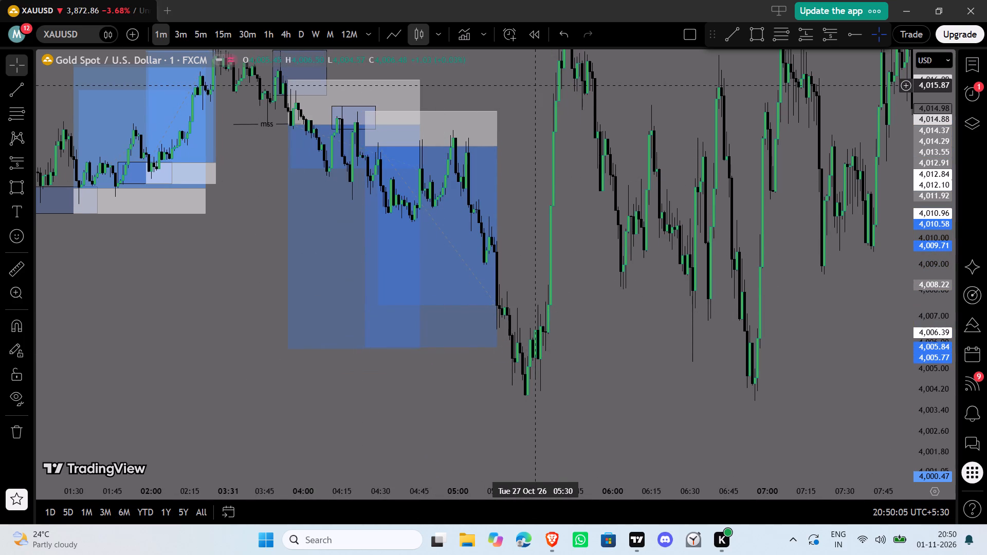
# Draw a rectangle zone around the pullback highs from about 04:56 to 05:10, with its lower edge at about 4,013.48.
pyautogui.click(762, 33)
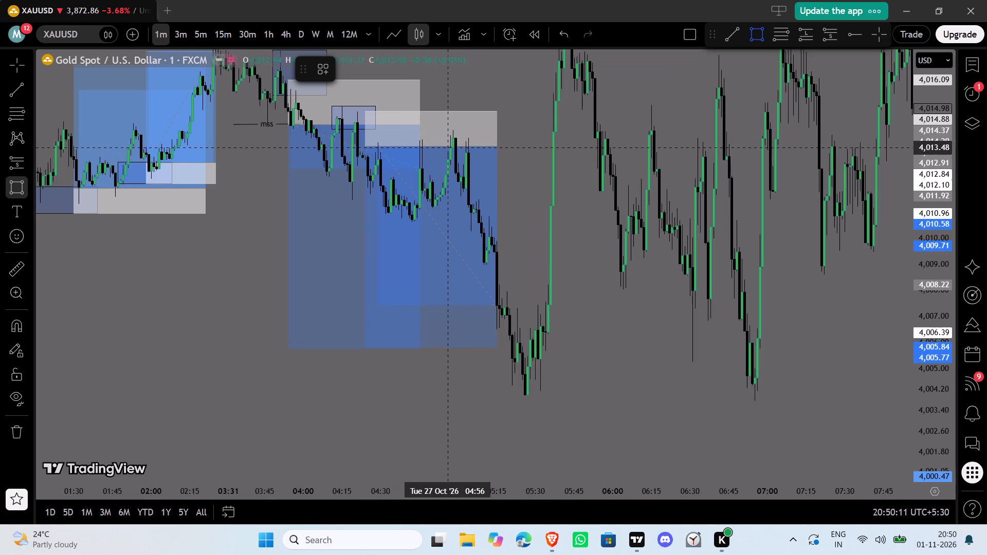
pyautogui.click(447, 147)
pyautogui.click(483, 129)
pyautogui.click(547, 146)
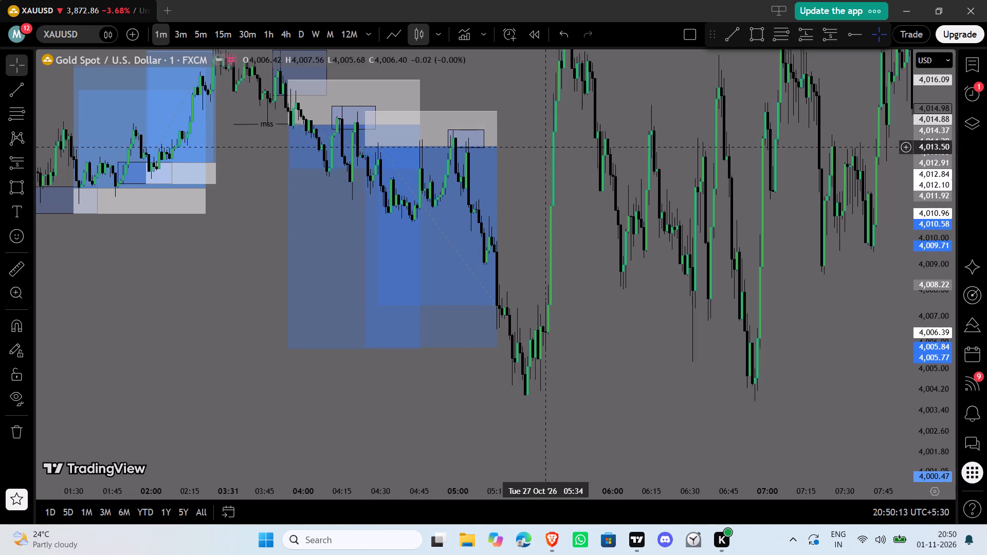
pyautogui.moveTo(525, 149); pyautogui.dragTo(511, 134)
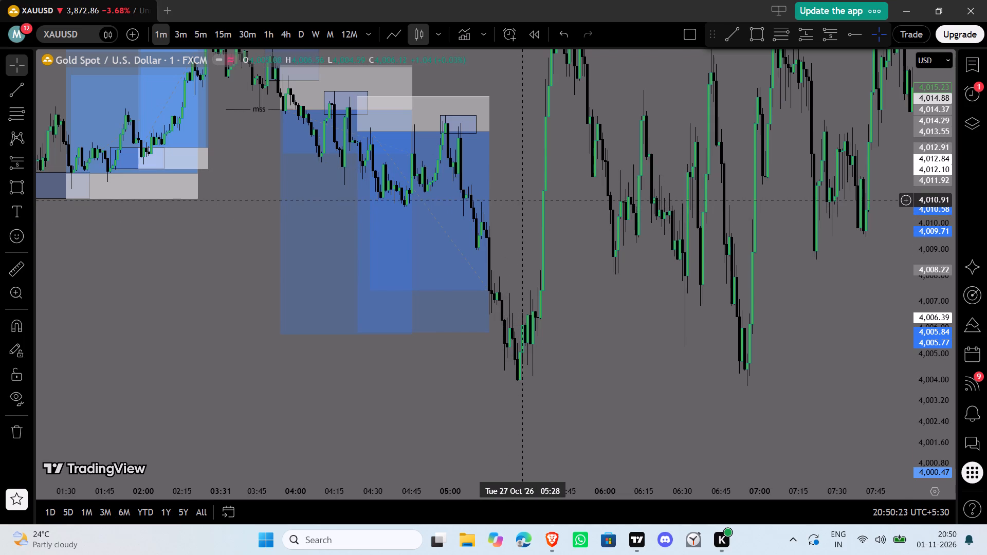
# Draw a rectangle zone over the decline from about 05:03 to 05:26, spanning 4,010.30 to 4,011.51.
pyautogui.click(759, 34)
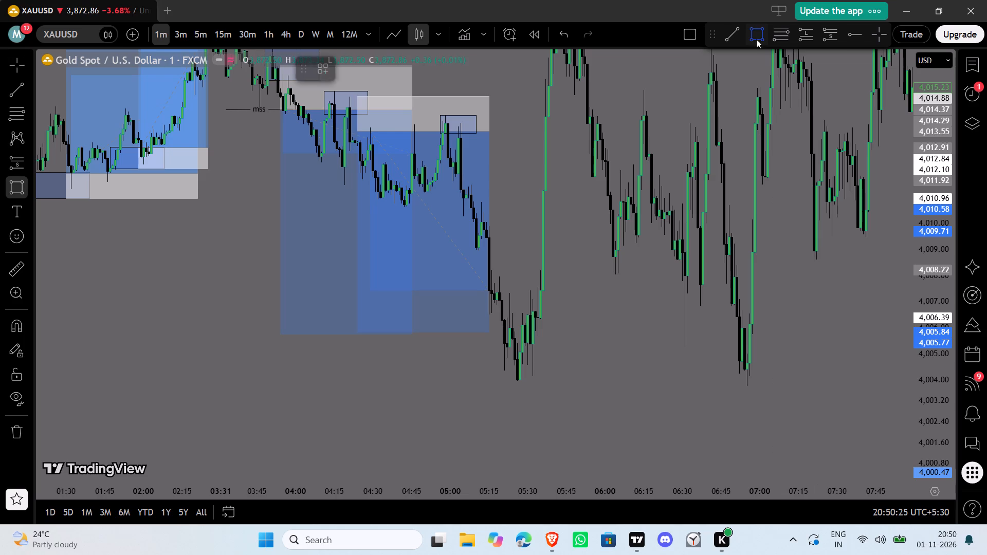
pyautogui.click(459, 215)
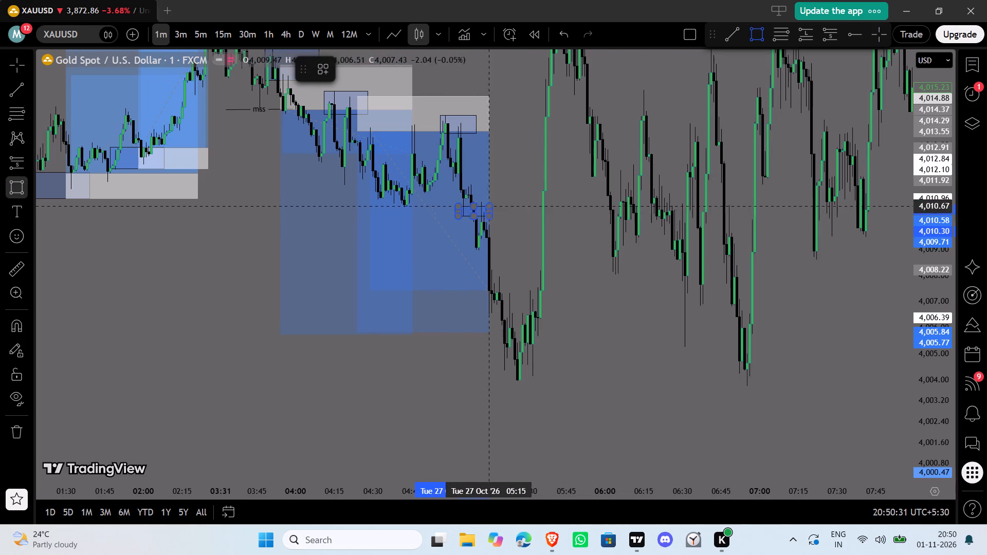
pyautogui.click(517, 184)
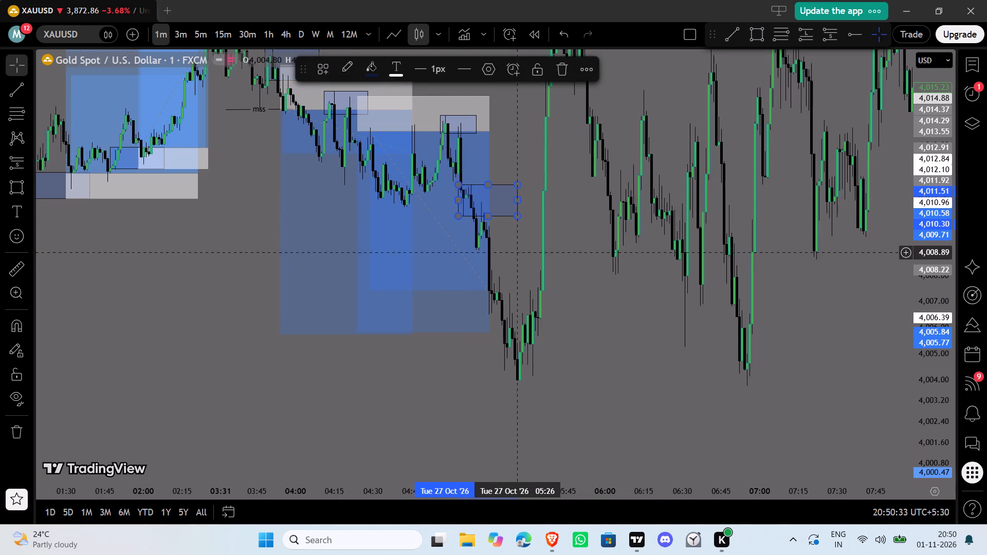
pyautogui.click(518, 257)
# Place a short position below the 05:03 zone with its entry at 05:11 and 4,010.27 and its stop at 4,011.51.
pyautogui.click(821, 40)
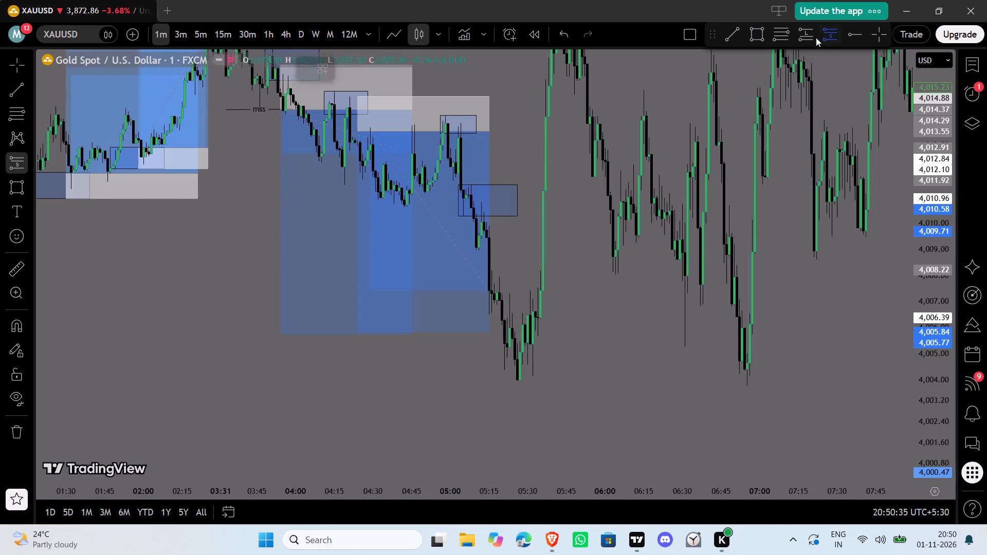
pyautogui.click(478, 216)
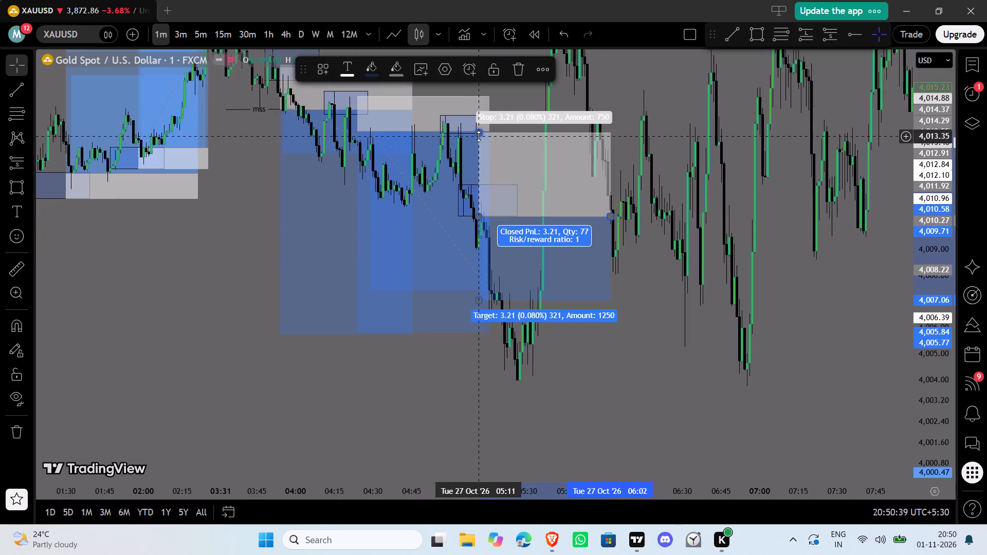
pyautogui.moveTo(479, 136); pyautogui.dragTo(487, 184)
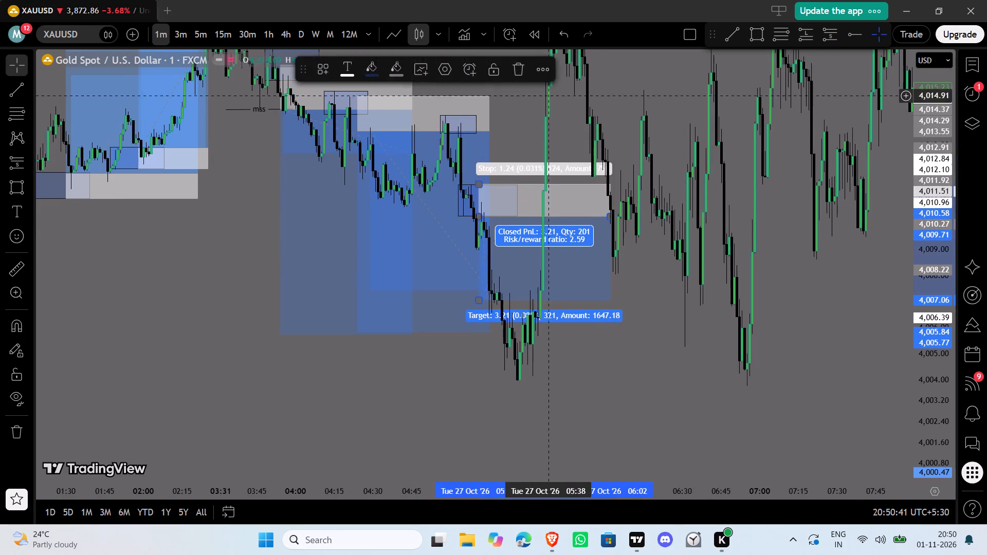
pyautogui.click(559, 78)
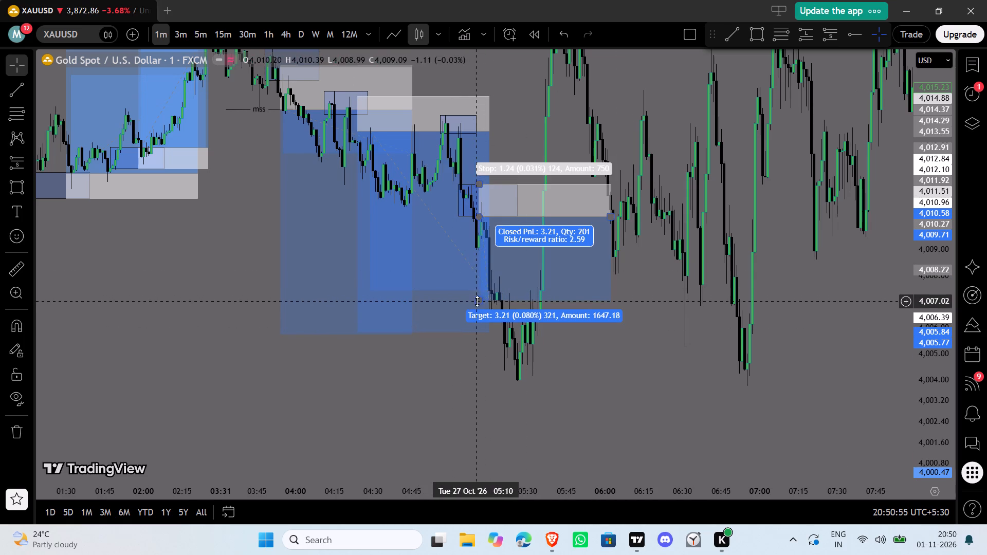
# Lower the 05:11 short position's target to 4,003.97 and shorten the position to end at about 05:33.
pyautogui.moveTo(479, 303); pyautogui.dragTo(506, 387)
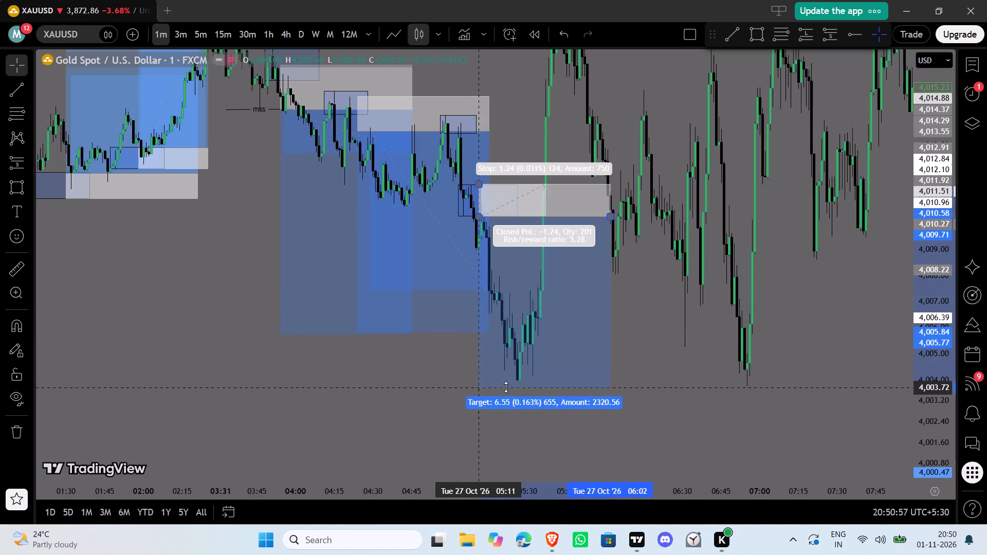
pyautogui.moveTo(506, 387); pyautogui.dragTo(508, 381)
pyautogui.click(555, 428)
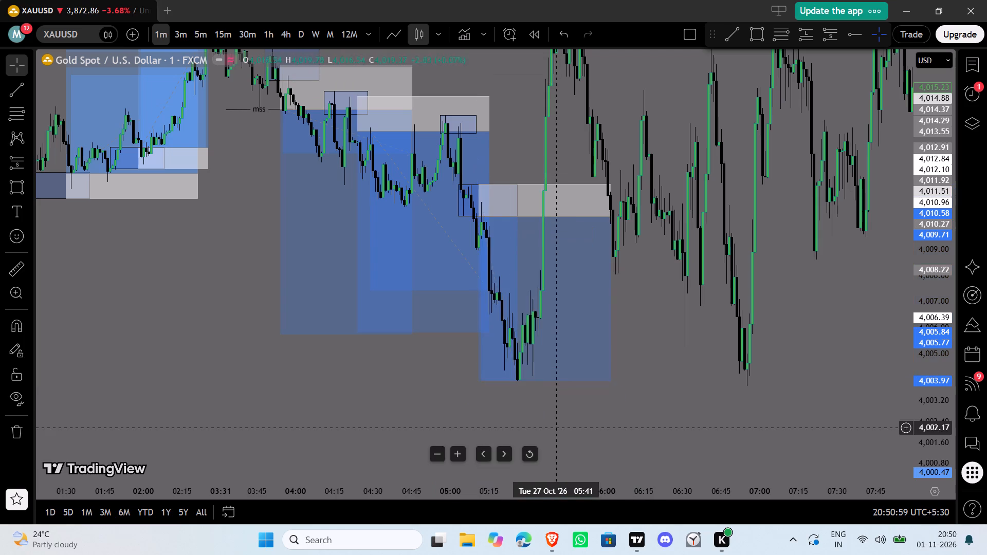
pyautogui.moveTo(609, 217); pyautogui.dragTo(595, 217)
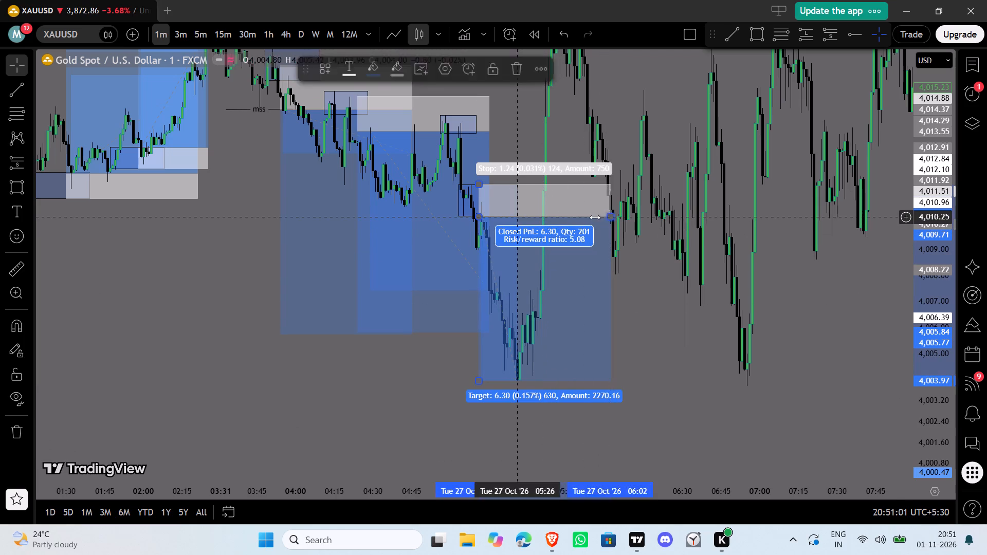
pyautogui.moveTo(595, 217); pyautogui.dragTo(535, 220)
pyautogui.click(614, 297)
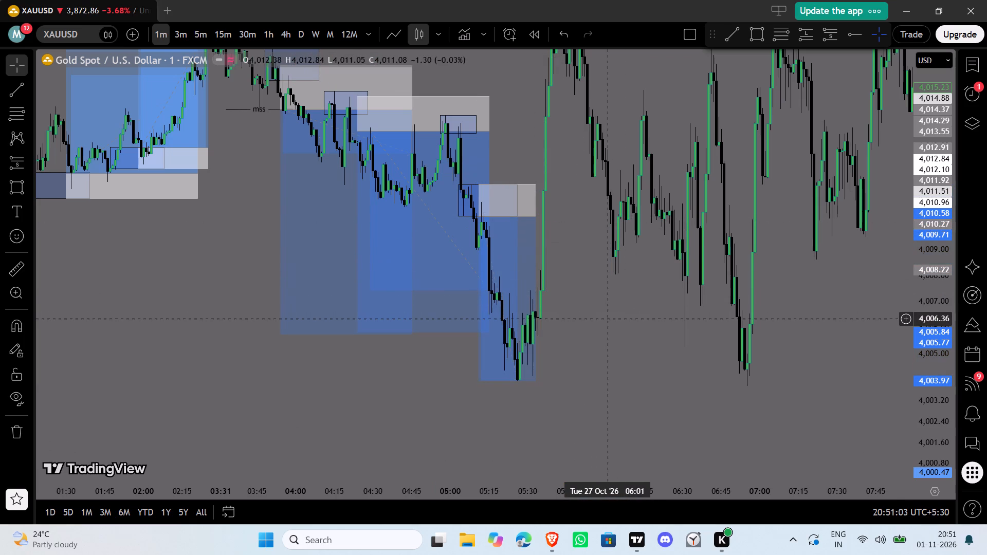
# Draw a rectangle support zone along the lows from 05:25 to about 07:27, spanning 4,003.89 to 4,005.37.
pyautogui.moveTo(623, 363); pyautogui.dragTo(627, 383)
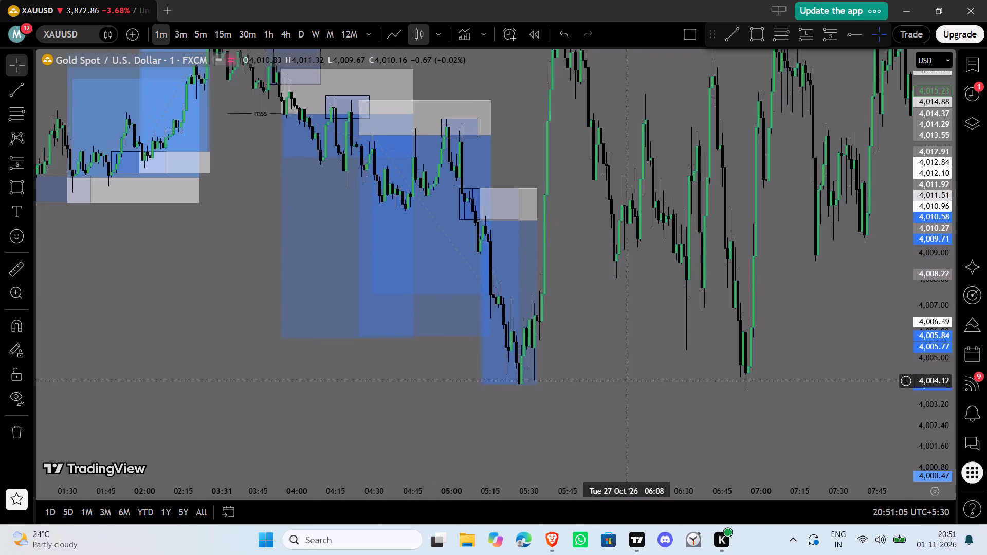
pyautogui.moveTo(627, 383); pyautogui.dragTo(528, 309)
pyautogui.moveTo(542, 218); pyautogui.dragTo(552, 298)
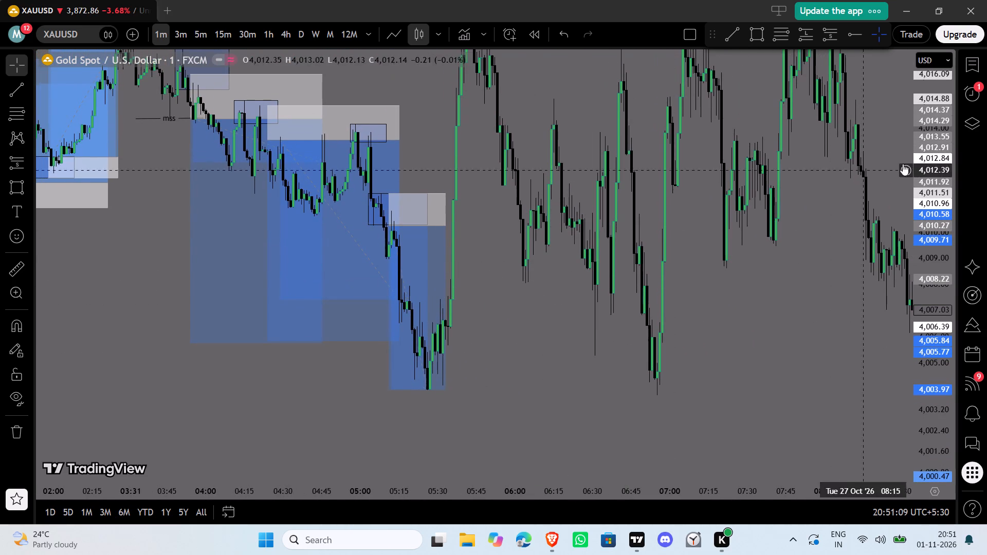
pyautogui.moveTo(943, 147); pyautogui.dragTo(901, 322)
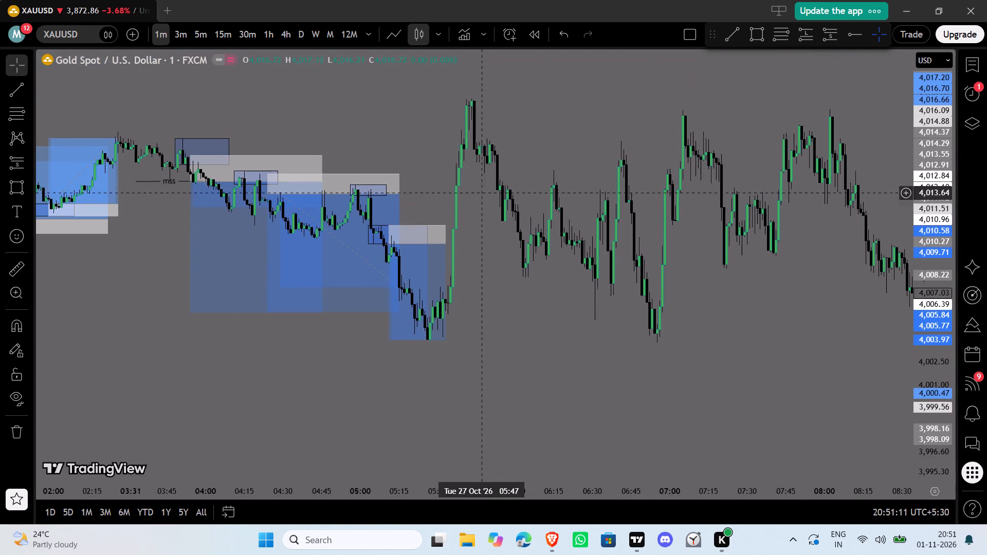
pyautogui.click(761, 34)
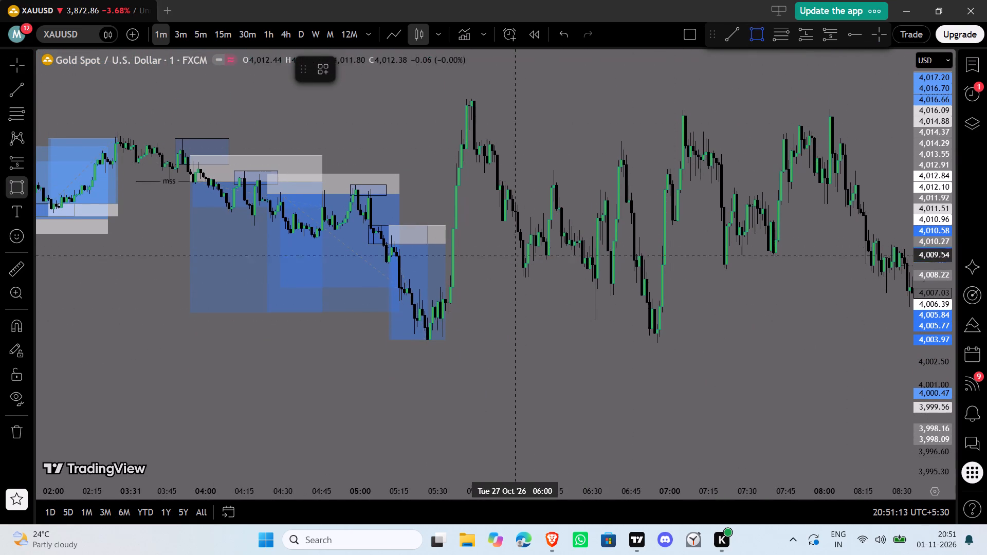
pyautogui.click(424, 341)
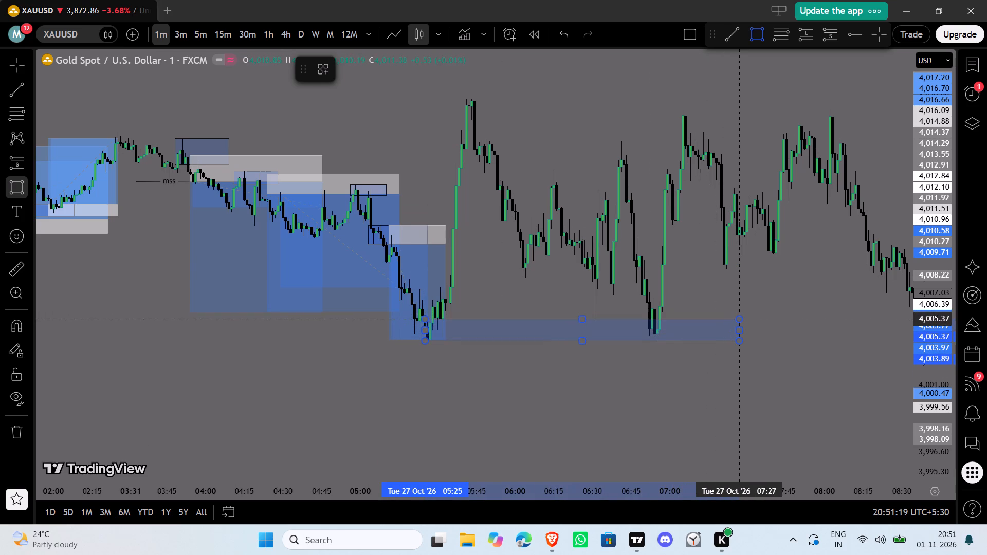
pyautogui.click(739, 318)
pyautogui.click(790, 328)
pyautogui.click(490, 372)
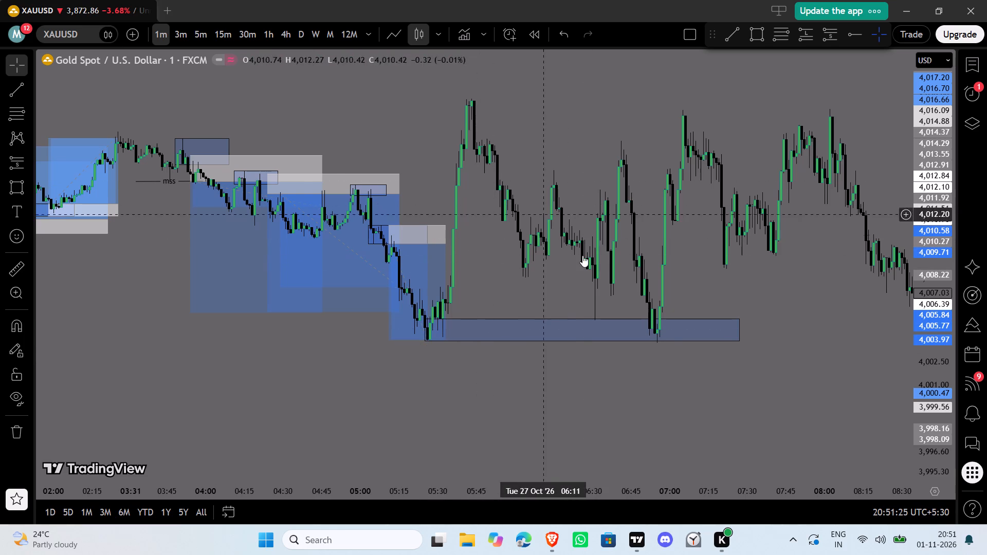
# Draw a second rectangle support zone from the 06:50 low to about 09:19, spanning 4,004.02 to about 4,005.75.
pyautogui.moveTo(736, 239); pyautogui.dragTo(333, 228)
pyautogui.click(361, 285)
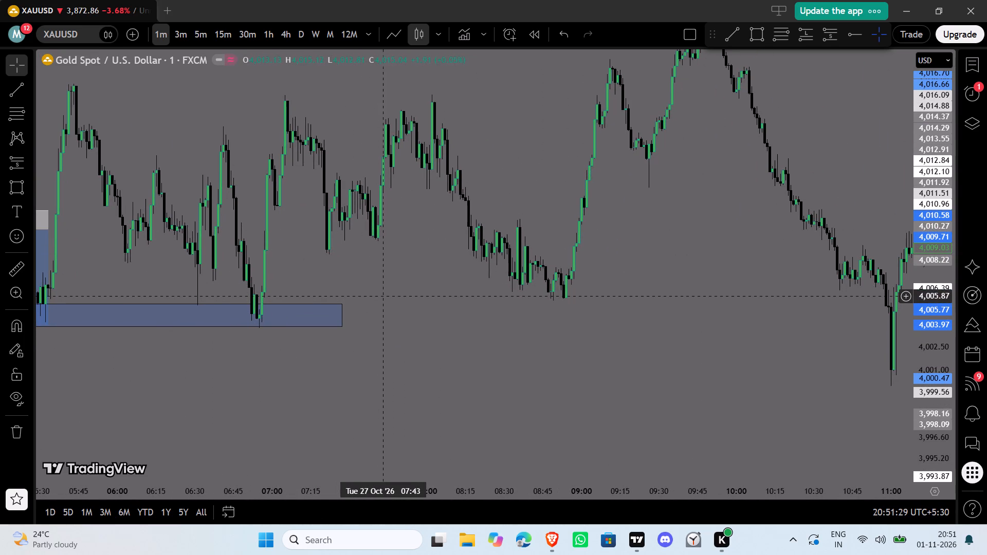
pyautogui.click(750, 37)
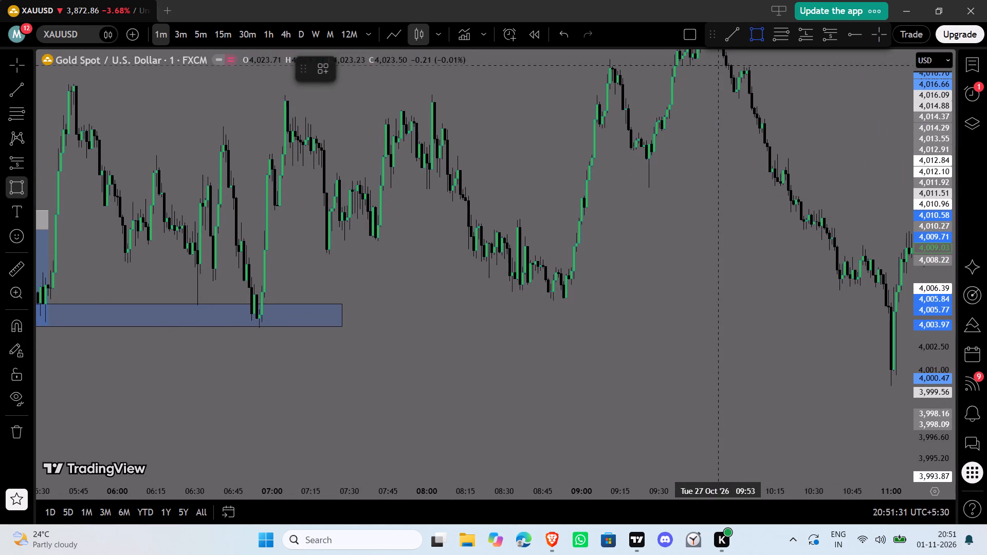
pyautogui.click(247, 324)
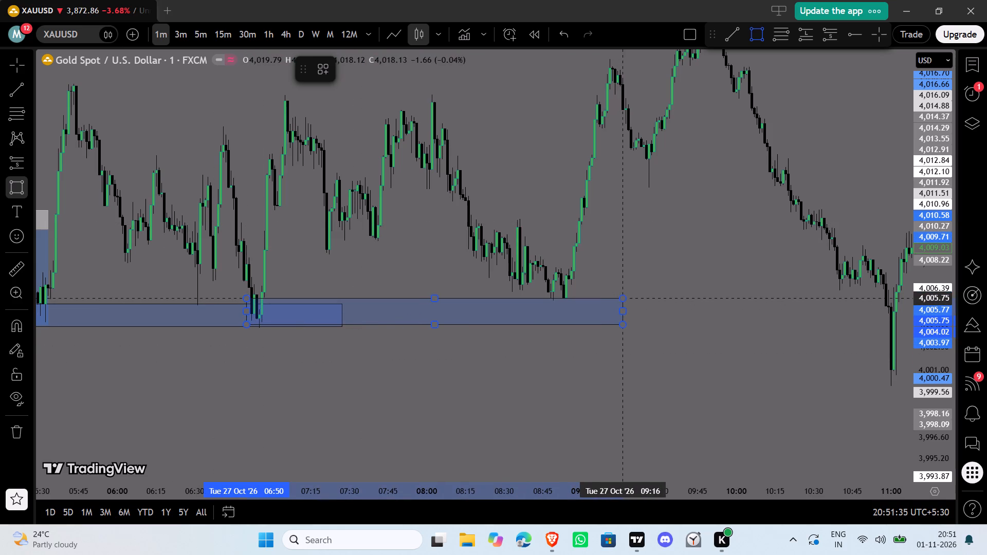
pyautogui.click(632, 298)
pyautogui.click(729, 293)
pyautogui.click(736, 288)
pyautogui.moveTo(736, 287); pyautogui.dragTo(825, 355)
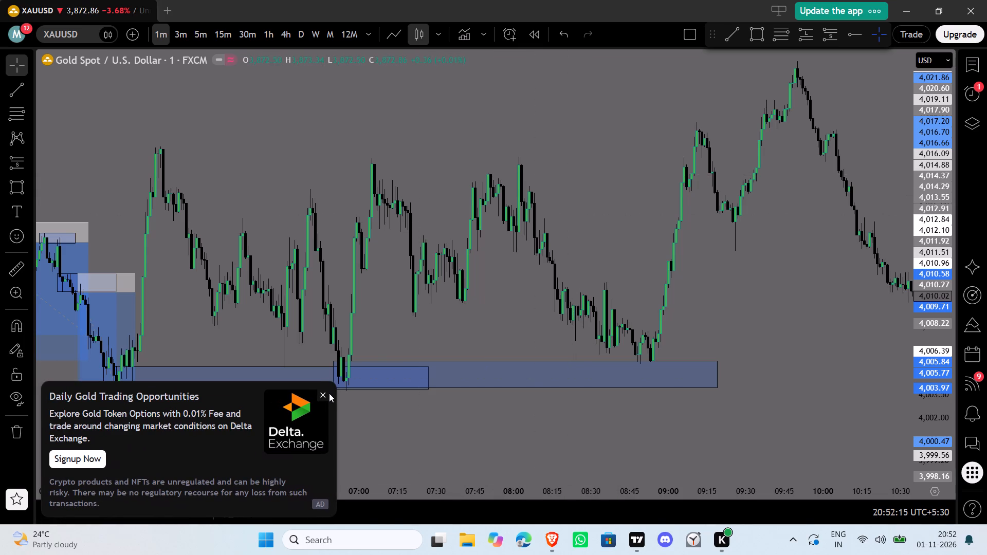
# Close the Delta Exchange advertisement covering the chart.
pyautogui.click(320, 394)
# Place a long position on the second support zone with its entry at 08:48 and 4,005.75 and its stop at 4,003.77.
pyautogui.doubleClick(514, 321)
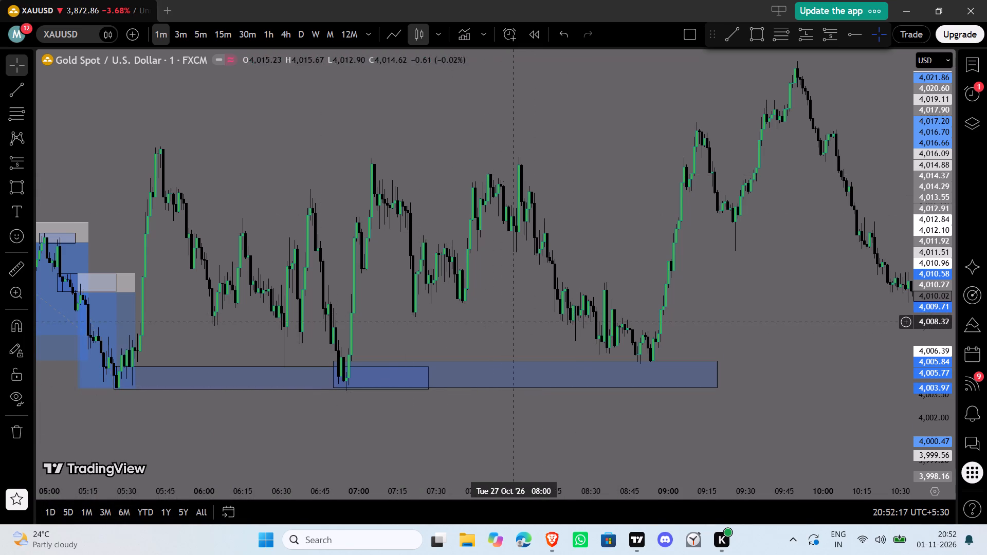
pyautogui.moveTo(509, 322); pyautogui.dragTo(504, 322)
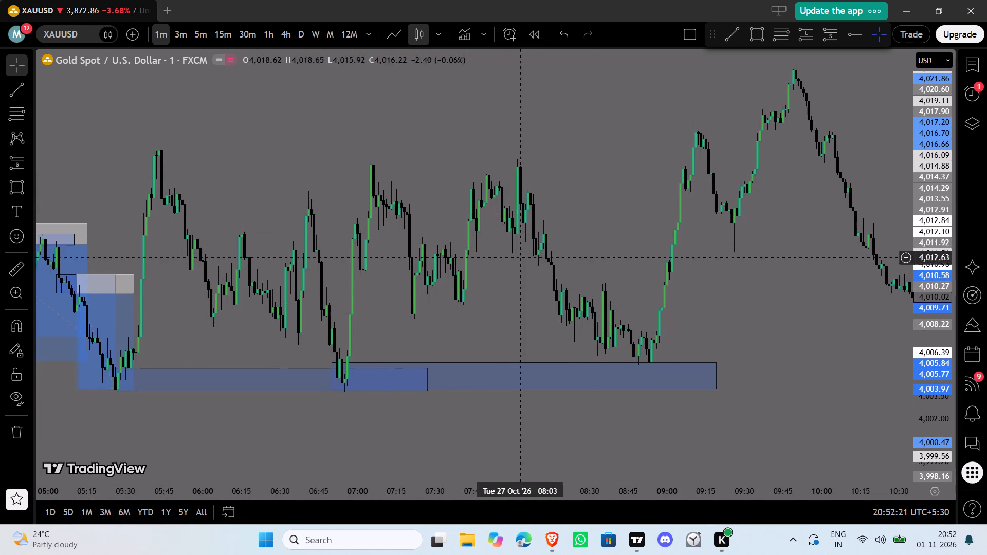
pyautogui.moveTo(617, 237); pyautogui.dragTo(518, 209)
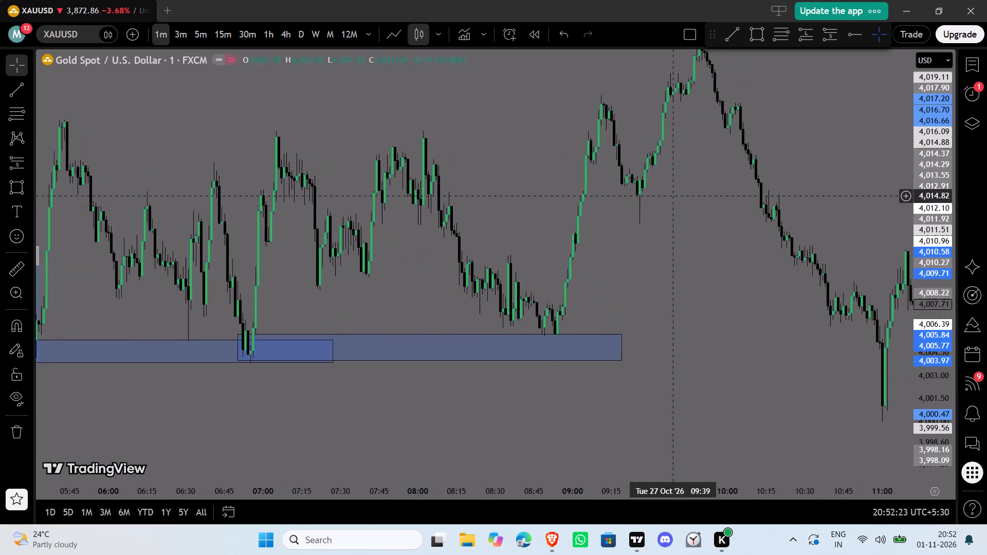
pyautogui.click(813, 35)
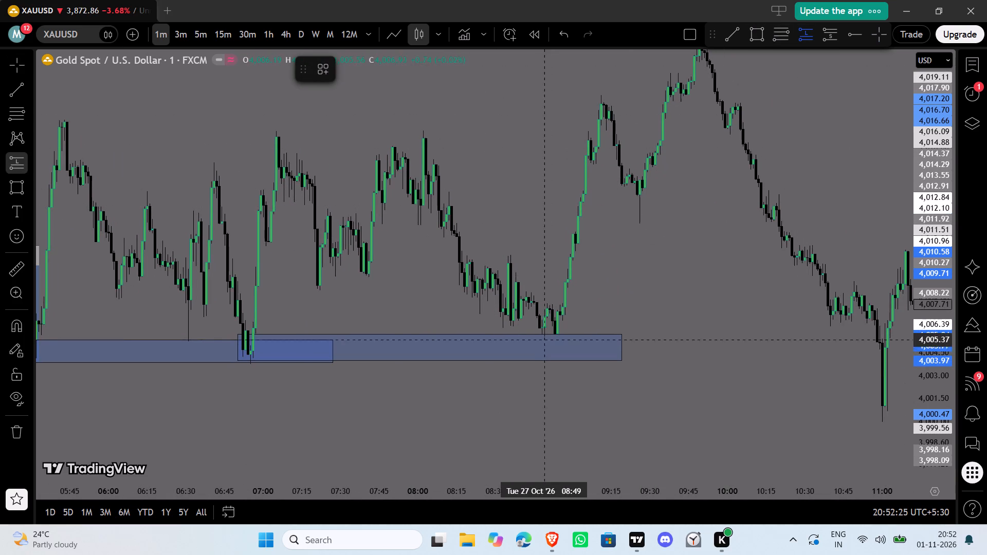
pyautogui.click(541, 334)
pyautogui.moveTo(541, 412); pyautogui.dragTo(543, 388)
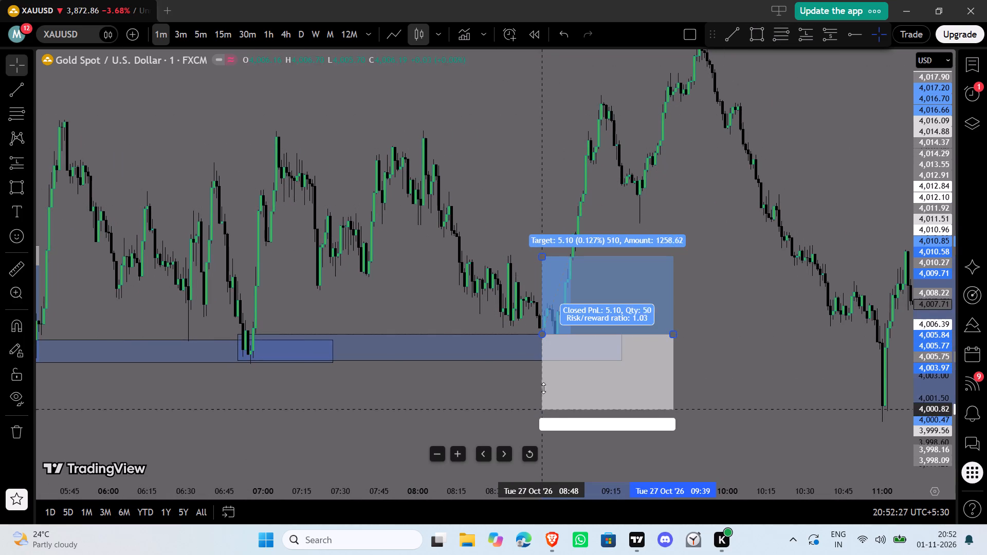
pyautogui.moveTo(543, 388); pyautogui.dragTo(543, 364)
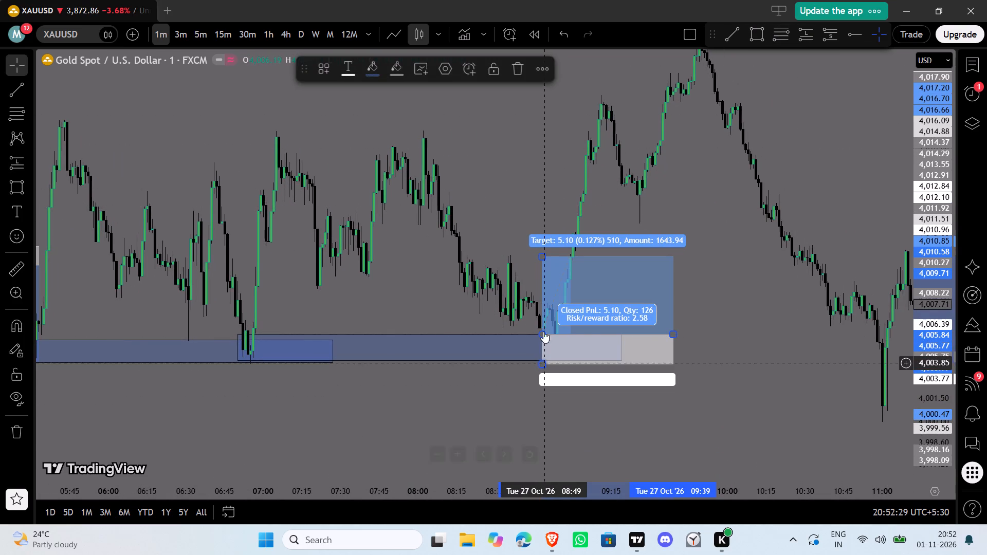
# Raise the 08:48 long position's target to 4,018.96.
pyautogui.moveTo(544, 255); pyautogui.dragTo(549, 113)
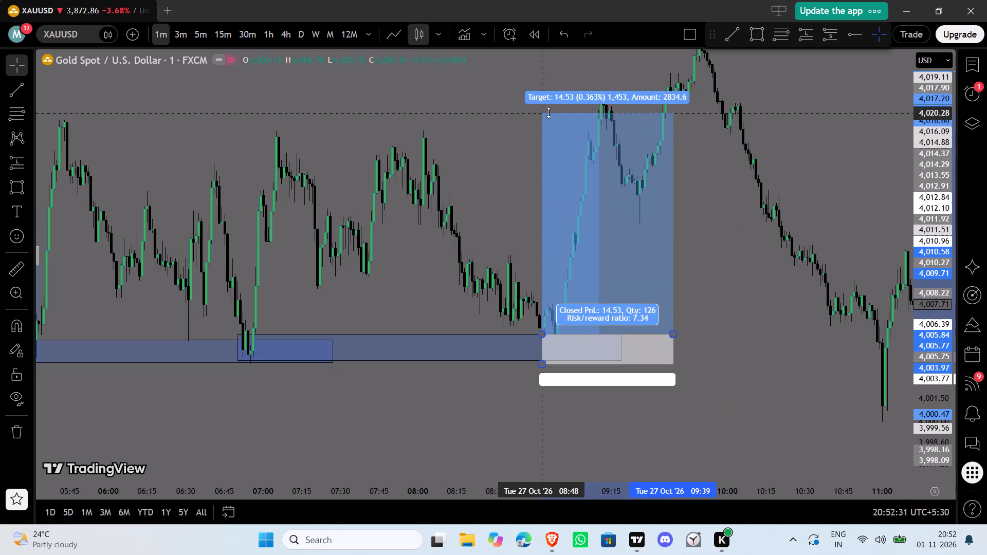
pyautogui.moveTo(549, 113); pyautogui.dragTo(558, 133)
pyautogui.click(515, 149)
pyautogui.moveTo(511, 150); pyautogui.dragTo(416, 291)
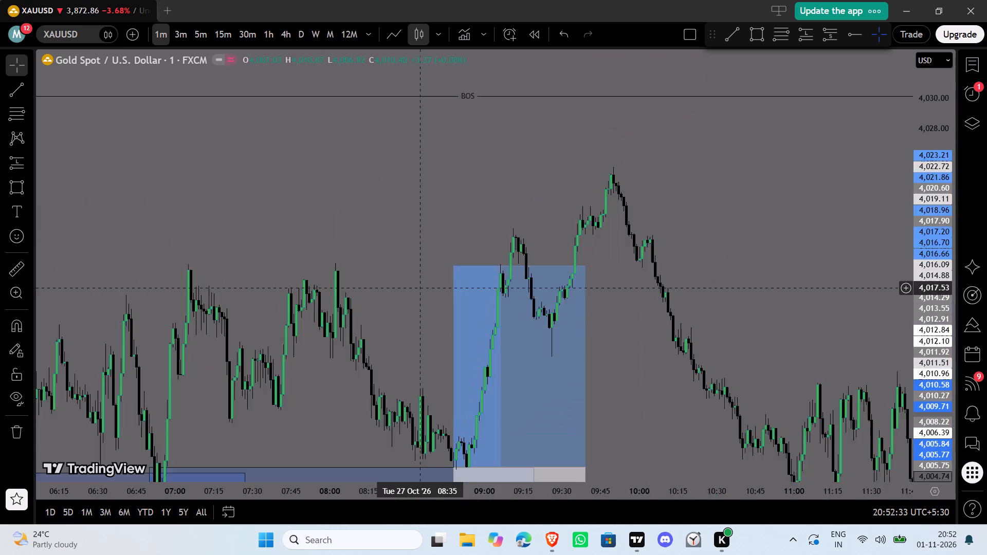
# Shorten the 08:48 long position so that its far edge ends at about 09:10.
pyautogui.moveTo(416, 291); pyautogui.dragTo(333, 101)
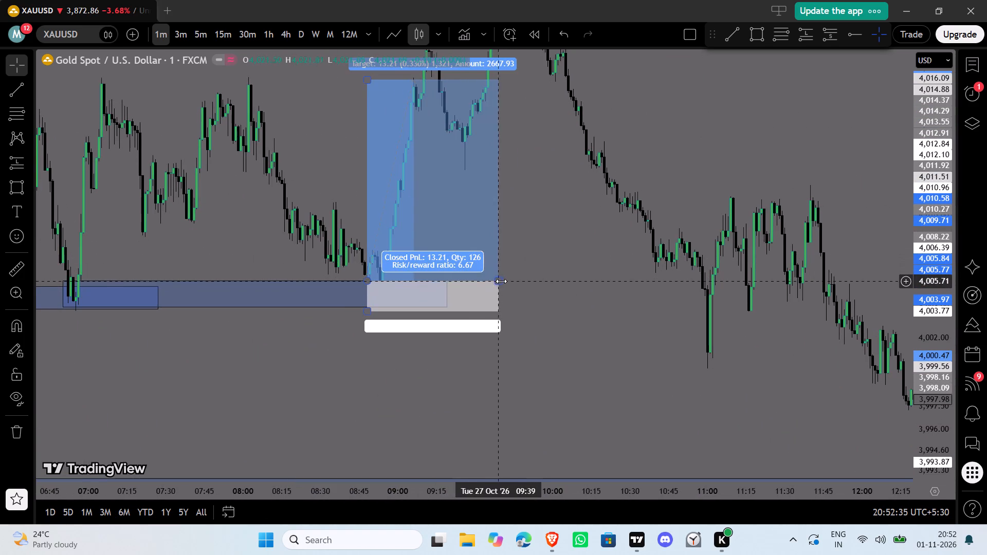
pyautogui.moveTo(501, 281); pyautogui.dragTo(425, 265)
pyautogui.click(525, 291)
# Examine the price action after the 08:48 long setup, through the decline to the 15M support zone, for another setup.
pyautogui.moveTo(540, 282); pyautogui.dragTo(759, 315)
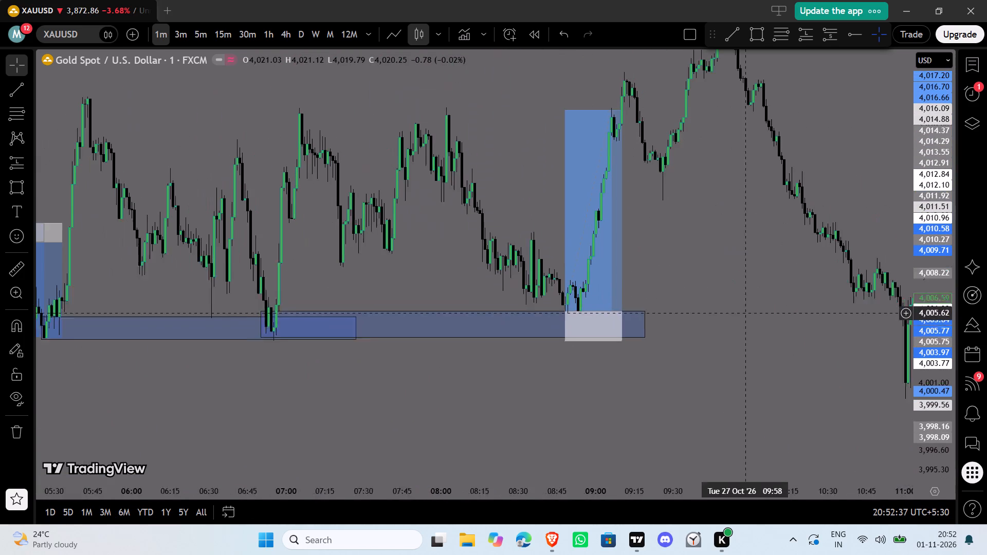
pyautogui.moveTo(759, 315); pyautogui.dragTo(760, 317)
pyautogui.moveTo(681, 233); pyautogui.dragTo(622, 307)
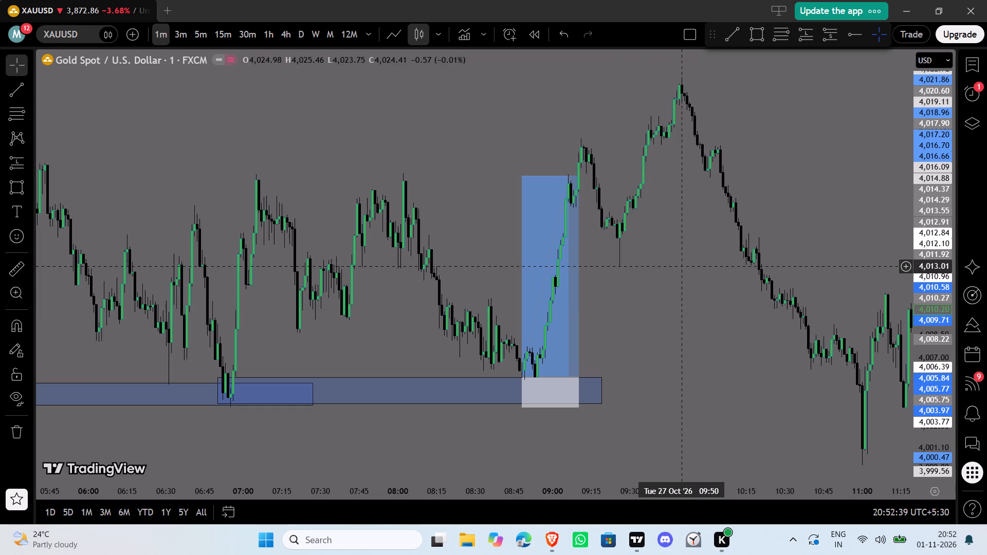
pyautogui.moveTo(680, 252); pyautogui.dragTo(608, 324)
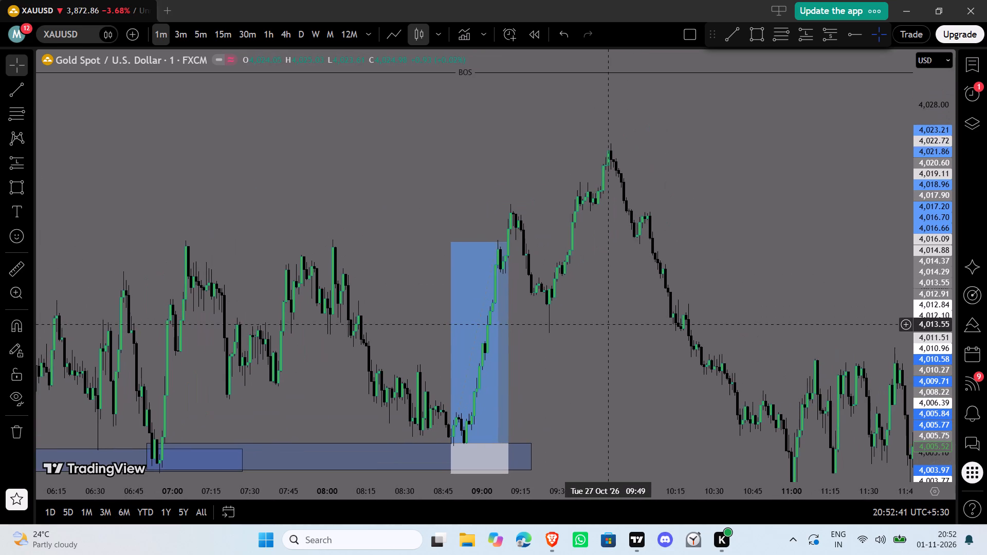
pyautogui.moveTo(608, 285); pyautogui.dragTo(539, 314)
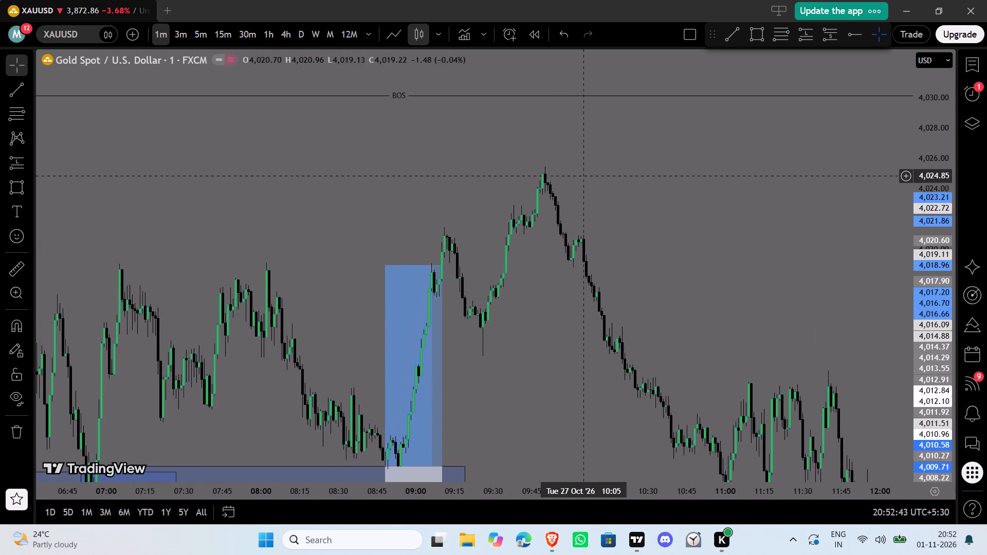
pyautogui.moveTo(610, 231); pyautogui.dragTo(610, 237)
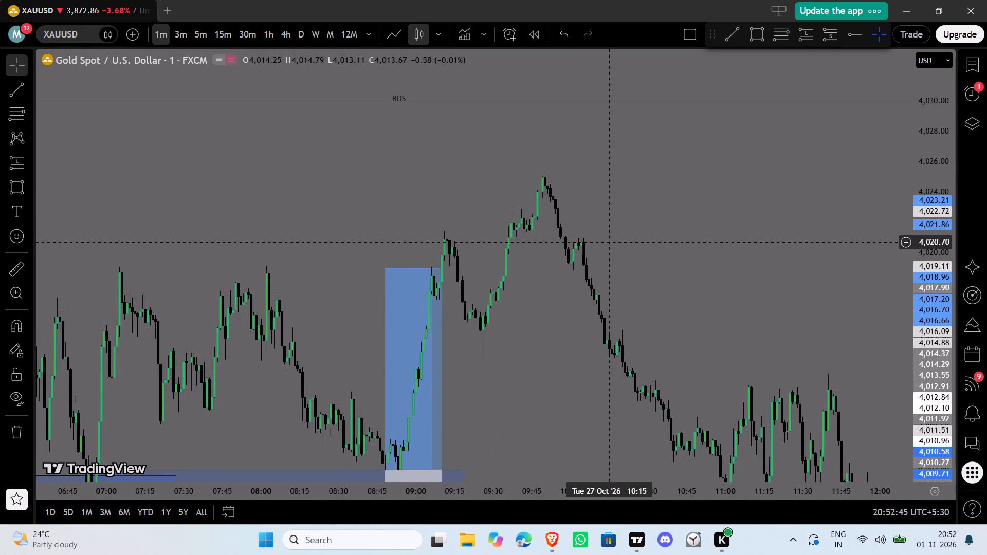
pyautogui.moveTo(630, 264); pyautogui.dragTo(612, 247)
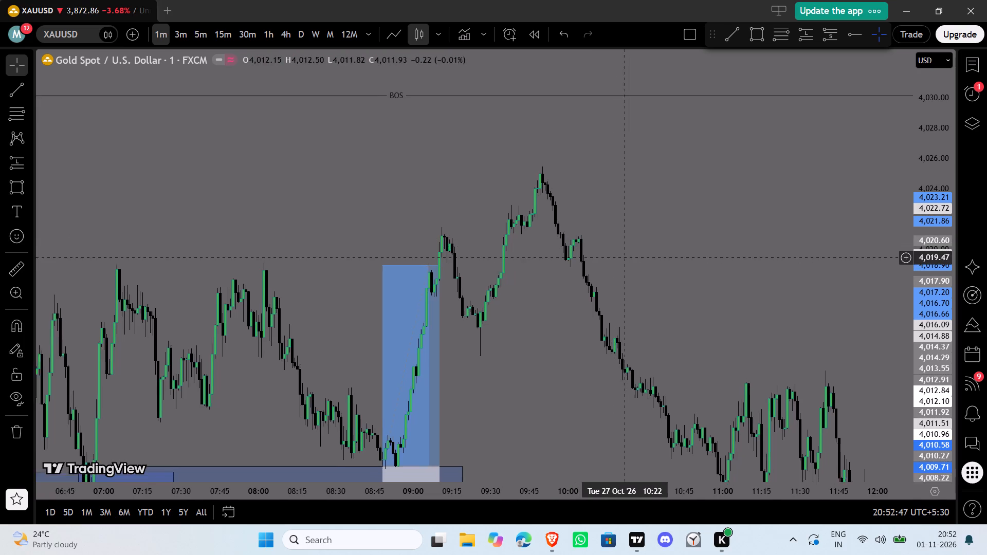
pyautogui.moveTo(612, 247); pyautogui.dragTo(569, 214)
pyautogui.moveTo(599, 268); pyautogui.dragTo(597, 259)
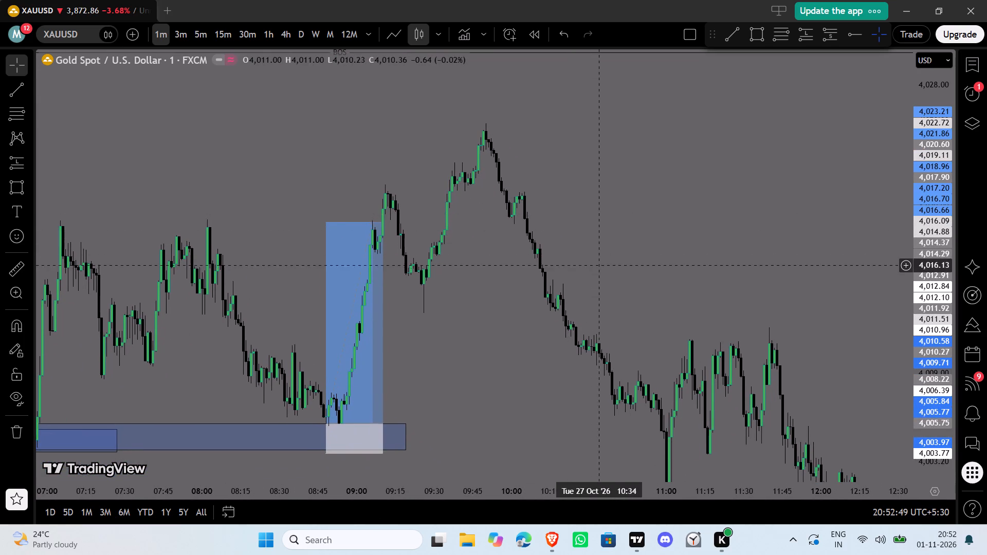
pyautogui.moveTo(597, 259); pyautogui.dragTo(586, 231)
pyautogui.moveTo(586, 247); pyautogui.dragTo(581, 238)
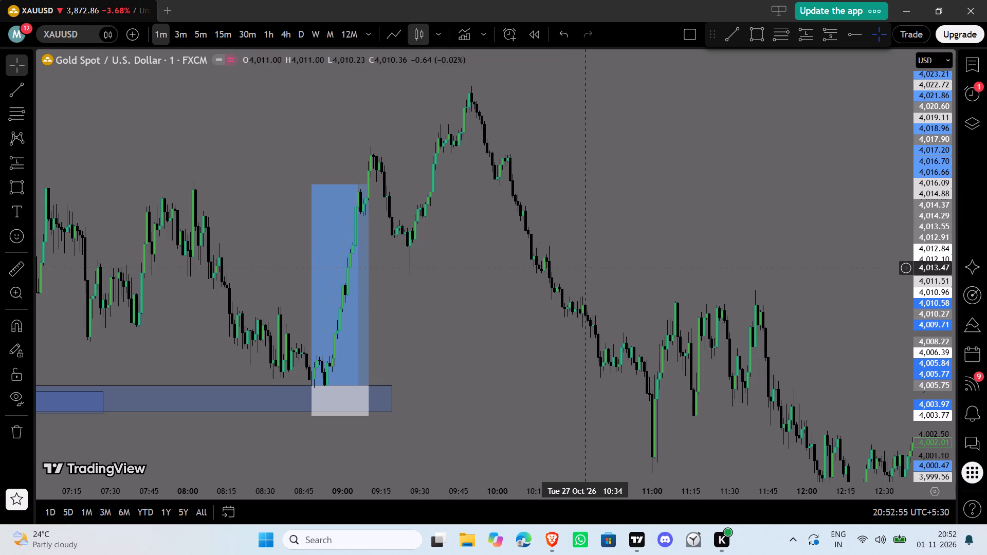
pyautogui.moveTo(584, 264); pyautogui.dragTo(544, 227)
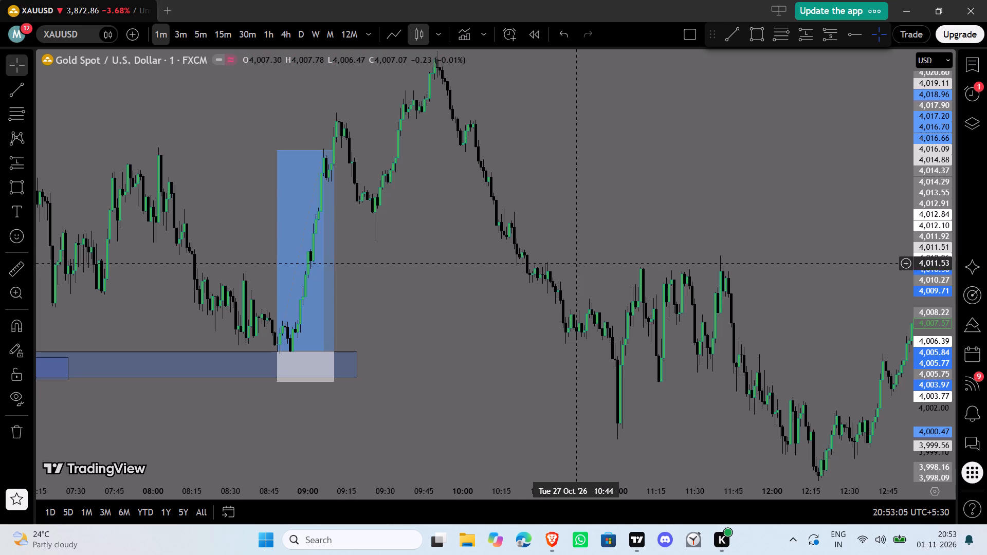
pyautogui.moveTo(594, 252); pyautogui.dragTo(525, 198)
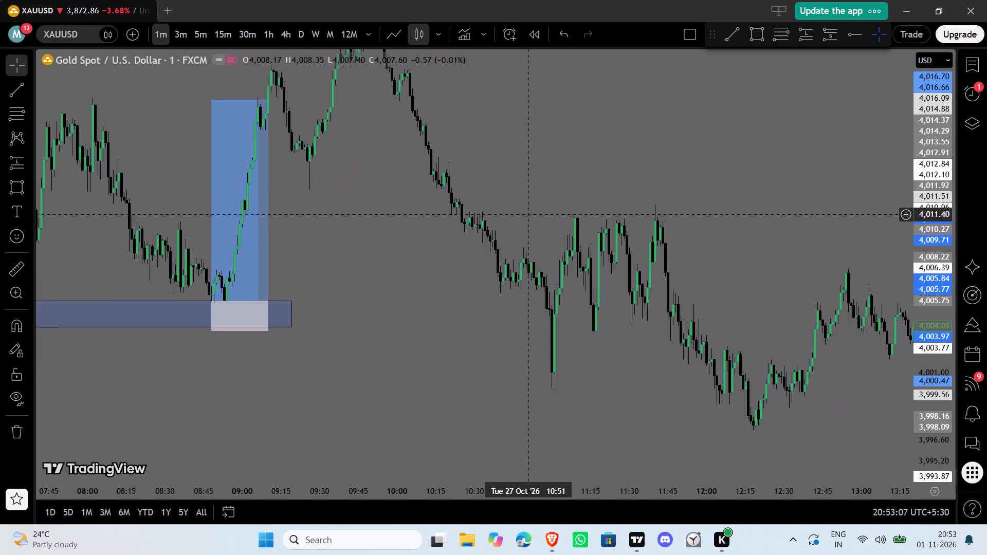
pyautogui.moveTo(665, 323); pyautogui.dragTo(511, 284)
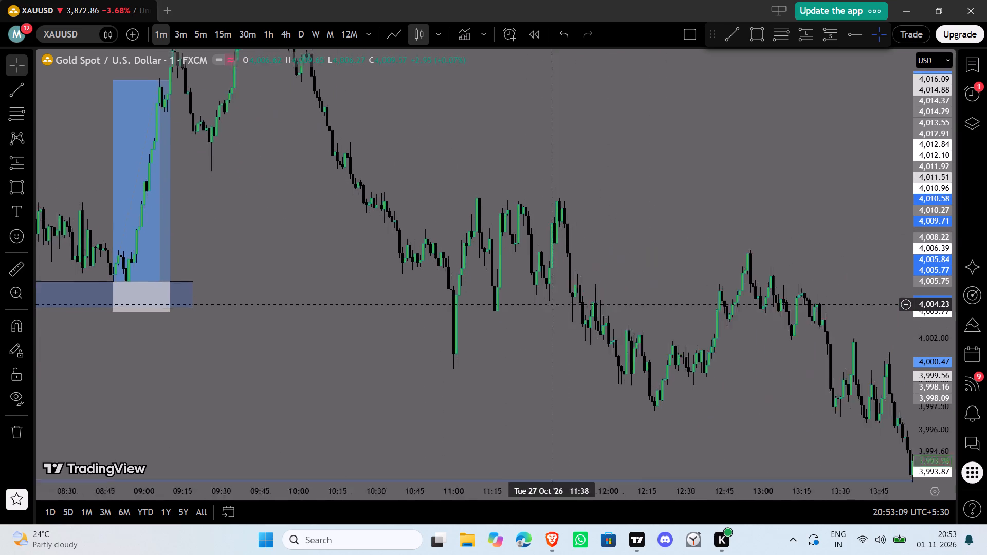
pyautogui.moveTo(511, 284); pyautogui.dragTo(495, 271)
pyautogui.moveTo(550, 280); pyautogui.dragTo(397, 155)
pyautogui.moveTo(615, 220); pyautogui.dragTo(364, 161)
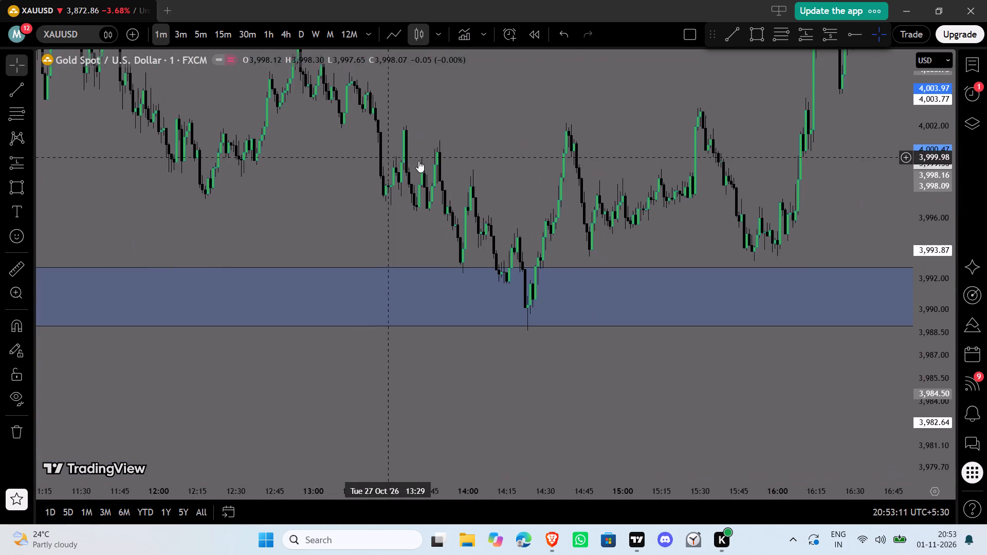
pyautogui.moveTo(421, 164); pyautogui.dragTo(431, 205)
pyautogui.click(475, 173)
pyautogui.click(470, 152)
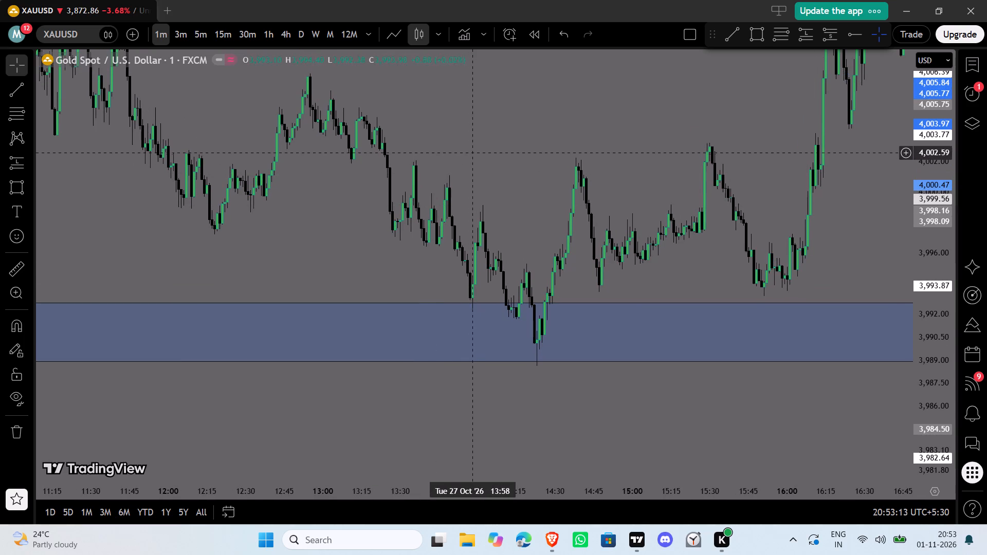
pyautogui.moveTo(427, 103); pyautogui.dragTo(579, 192)
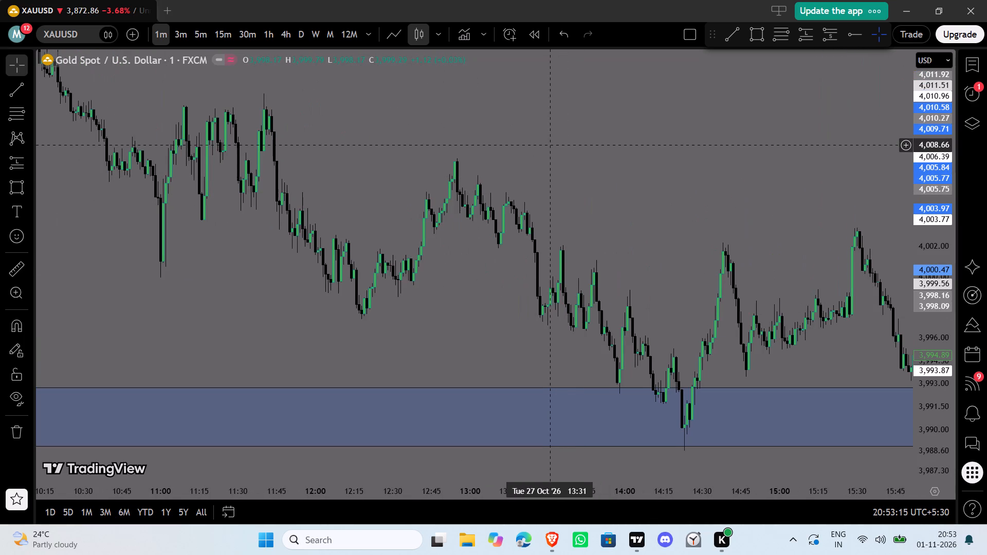
pyautogui.moveTo(551, 145); pyautogui.dragTo(700, 193)
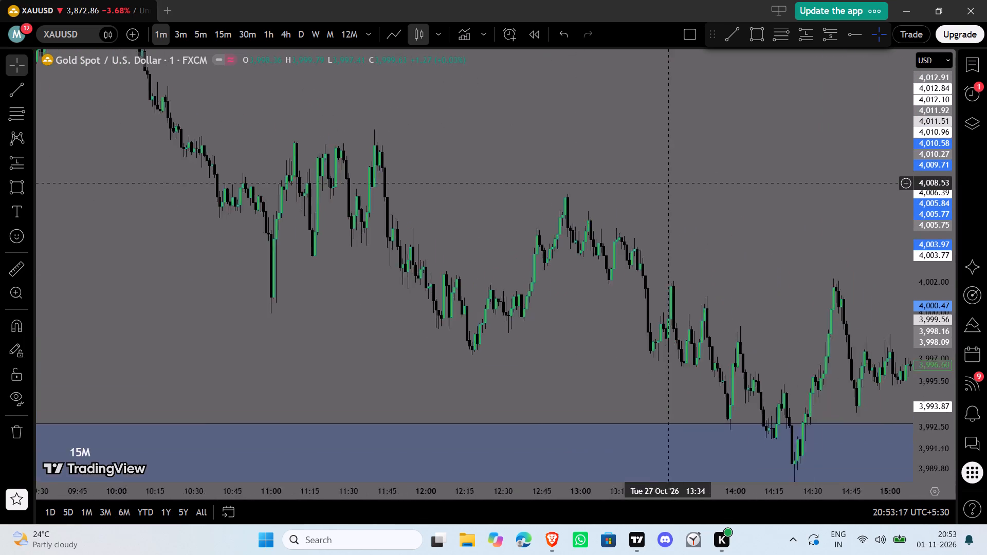
pyautogui.moveTo(700, 193); pyautogui.dragTo(710, 196)
pyautogui.moveTo(515, 136); pyautogui.dragTo(584, 166)
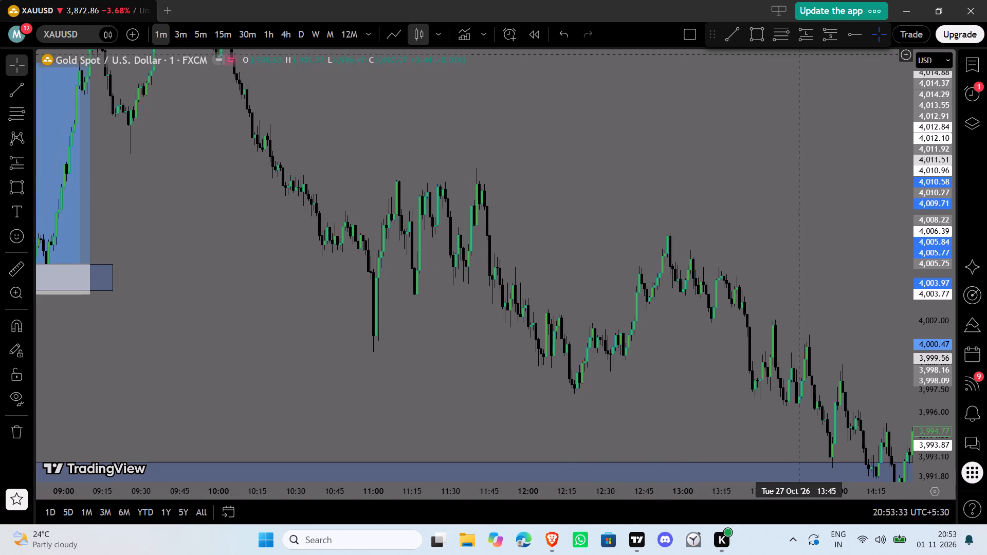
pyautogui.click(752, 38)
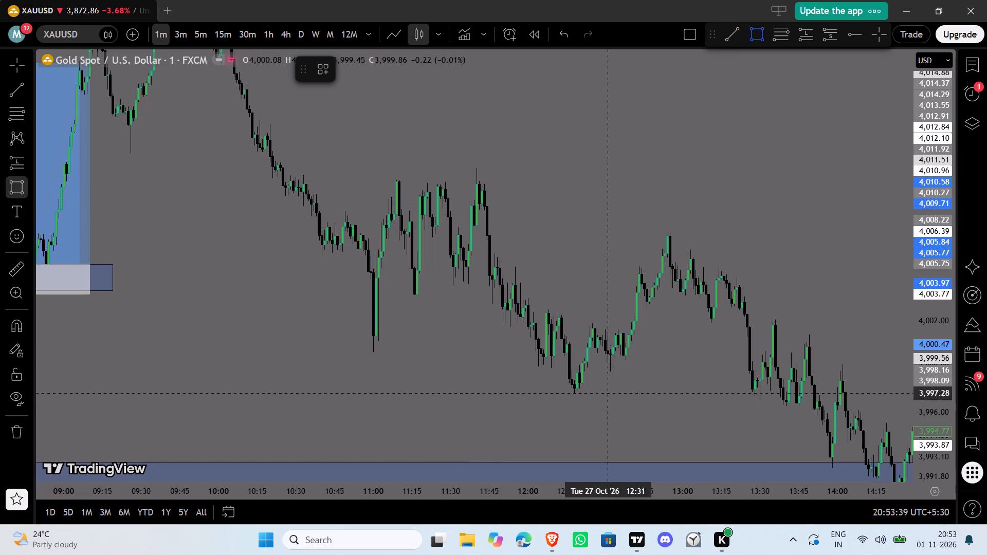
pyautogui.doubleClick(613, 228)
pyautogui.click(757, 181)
# Draw a rectangle supply zone at the swing high from about 12:53 to 13:11, spanning 4,006.13 to about 4,007.77.
pyautogui.moveTo(763, 180); pyautogui.dragTo(685, 107)
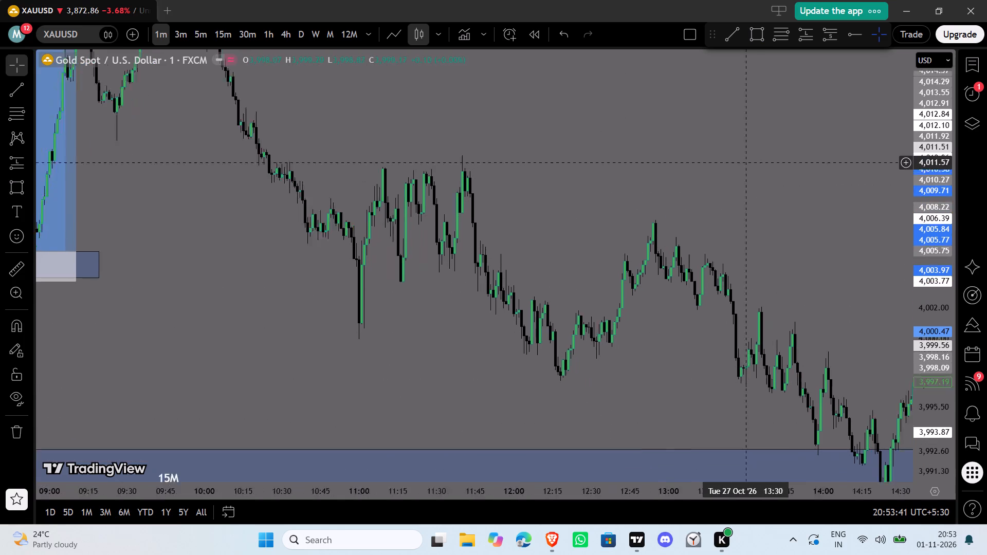
pyautogui.moveTo(685, 107); pyautogui.dragTo(630, 59)
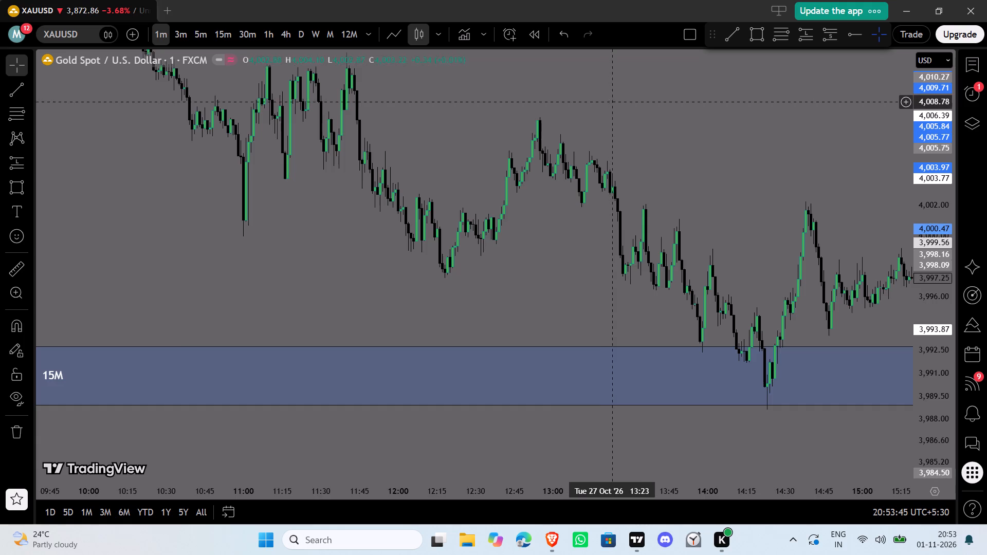
pyautogui.moveTo(614, 105); pyautogui.dragTo(630, 205)
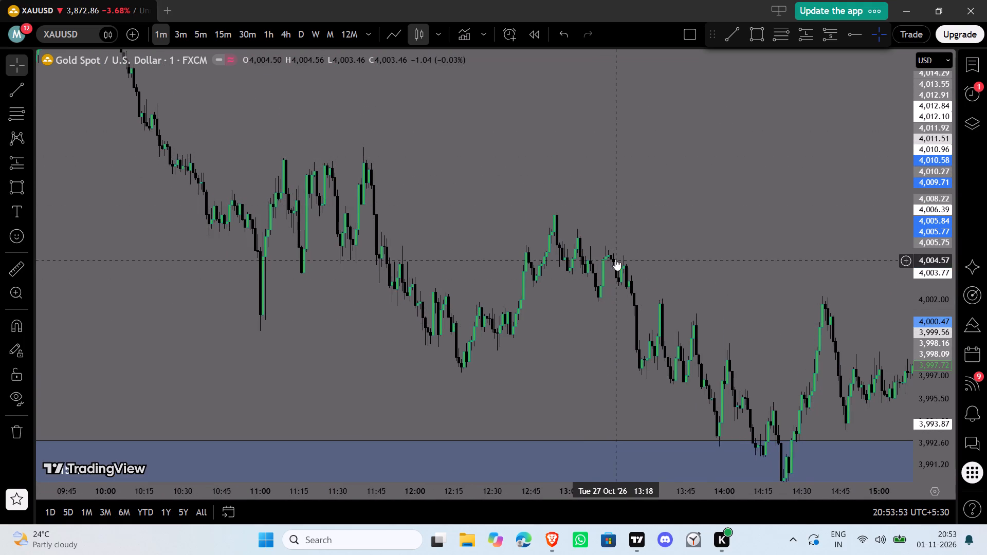
pyautogui.moveTo(632, 234); pyautogui.dragTo(537, 207)
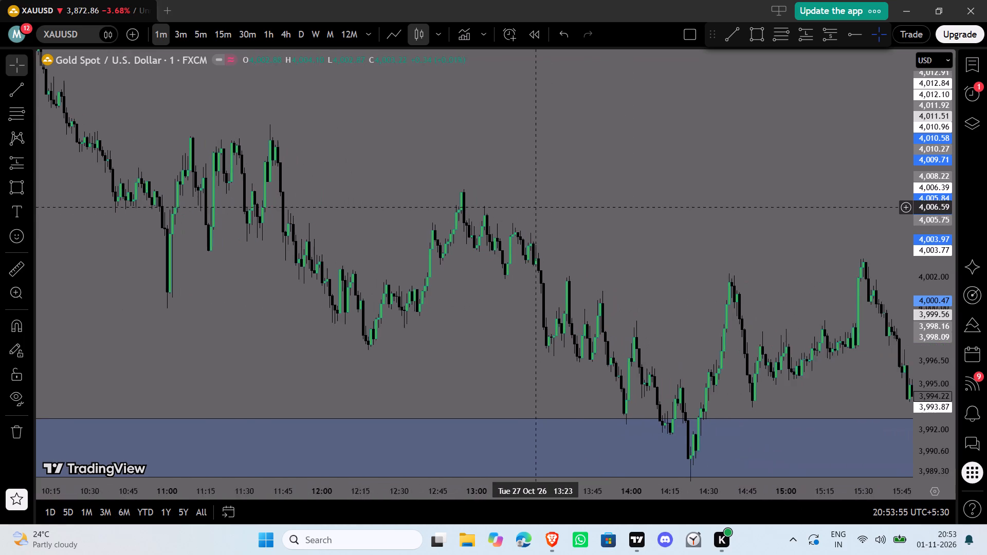
pyautogui.moveTo(537, 207); pyautogui.dragTo(520, 209)
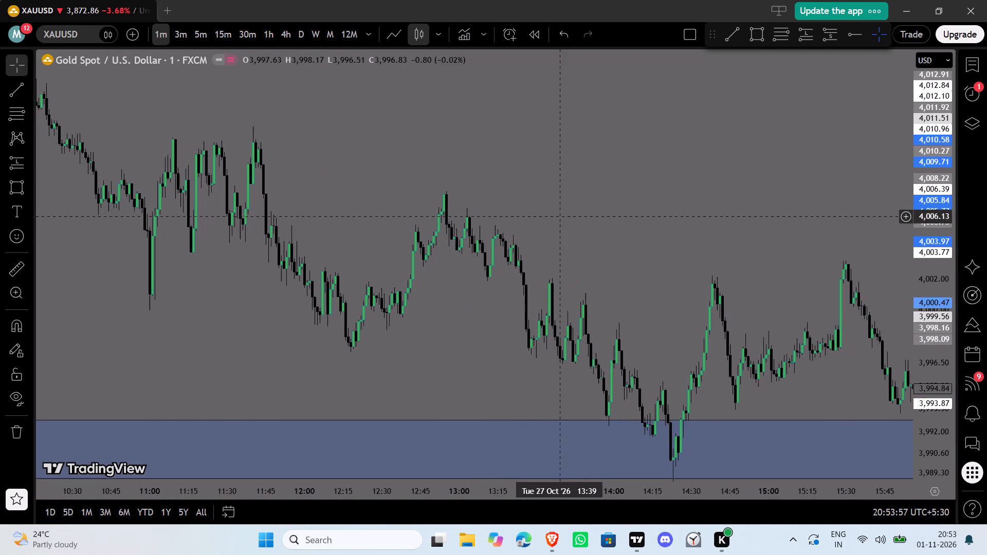
pyautogui.click(759, 28)
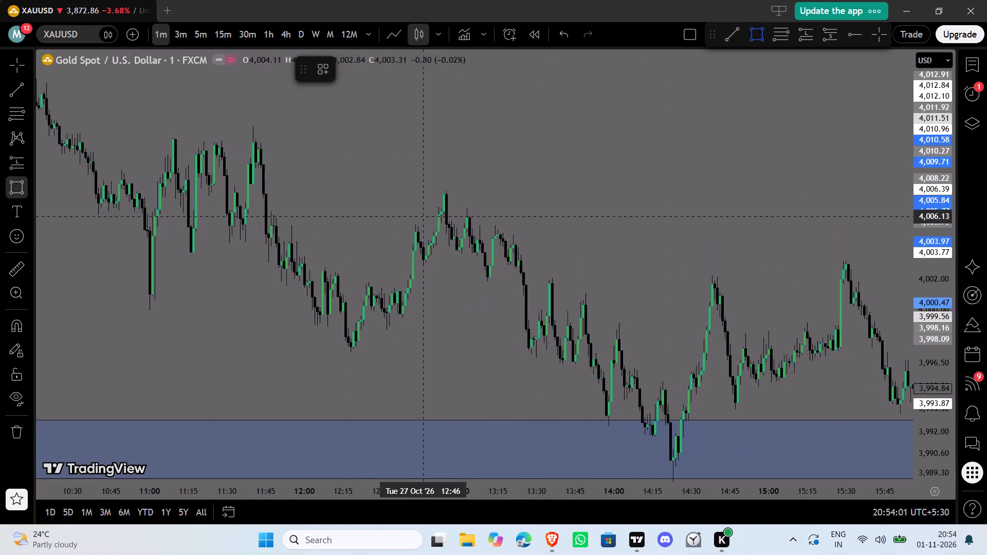
pyautogui.click(442, 215)
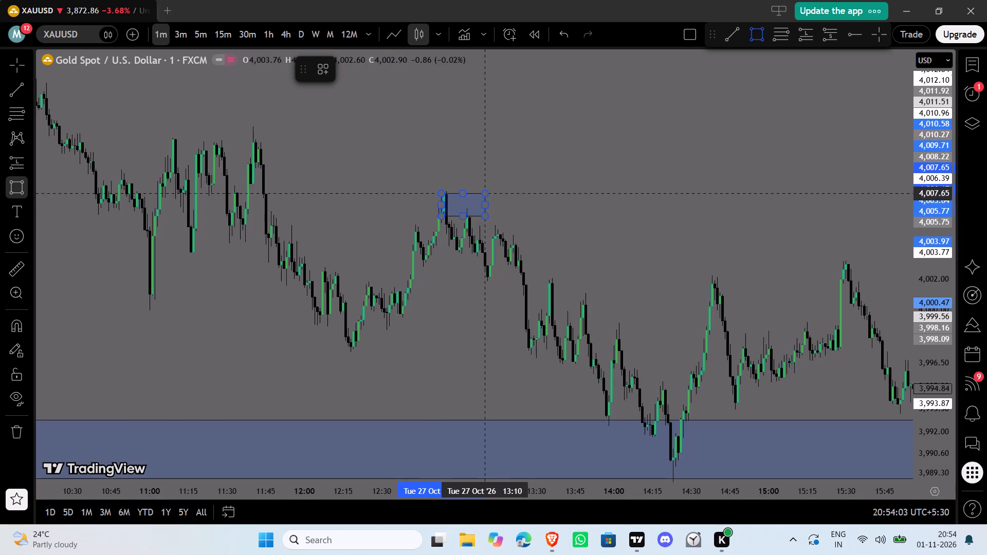
pyautogui.click(487, 191)
pyautogui.click(526, 211)
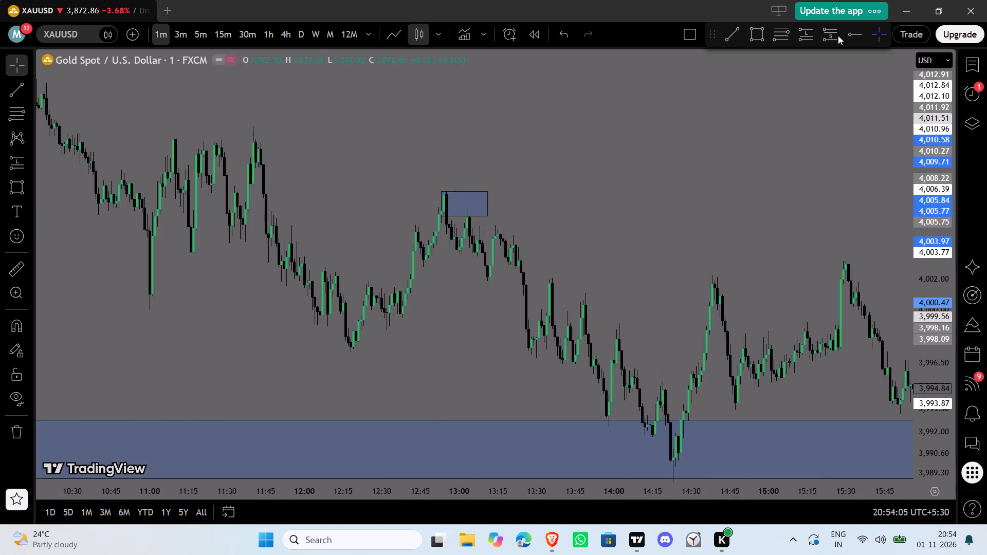
# Place a short position on the new supply zone with its entry at 13:00 and 4,006.13 and its stop at 4,007.77.
pyautogui.click(838, 35)
pyautogui.click(459, 216)
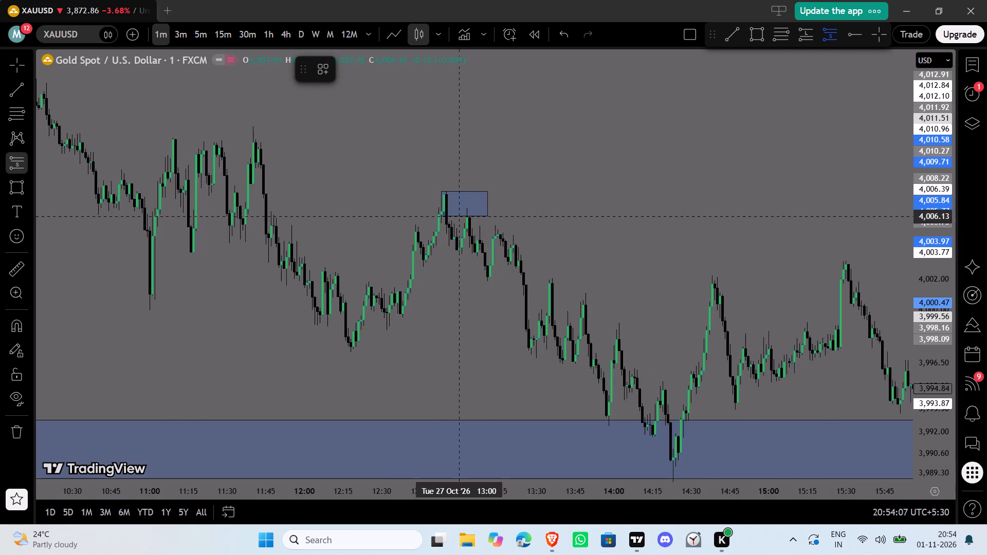
pyautogui.click(460, 129)
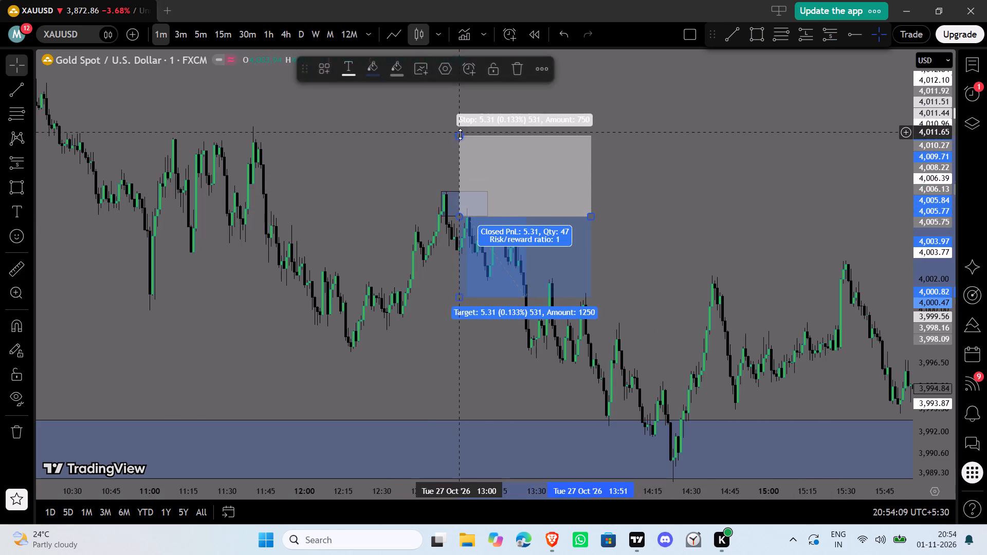
pyautogui.moveTo(460, 135); pyautogui.dragTo(481, 191)
pyautogui.click(469, 121)
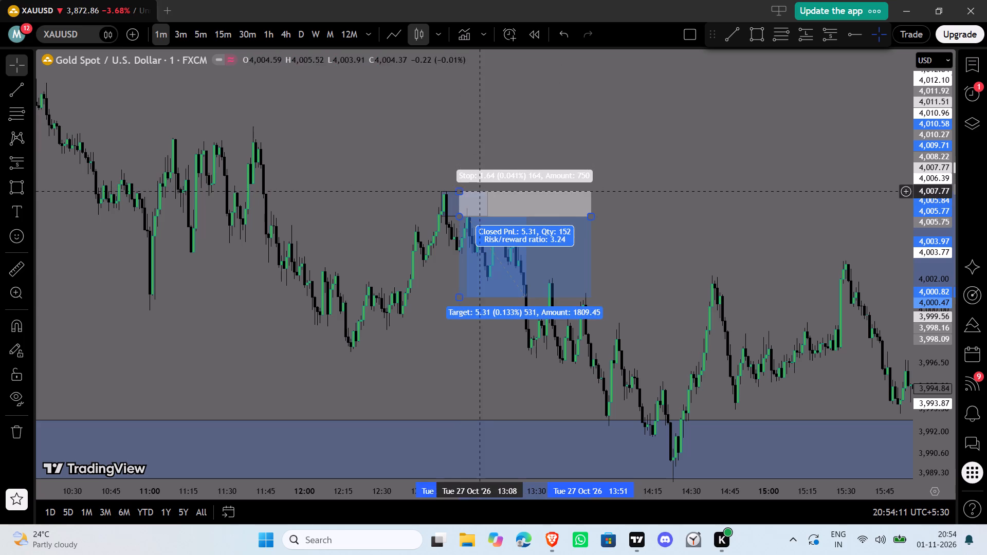
# Lower the 13:00 short position's target to 3,997.49.
pyautogui.moveTo(479, 121); pyautogui.dragTo(370, 42)
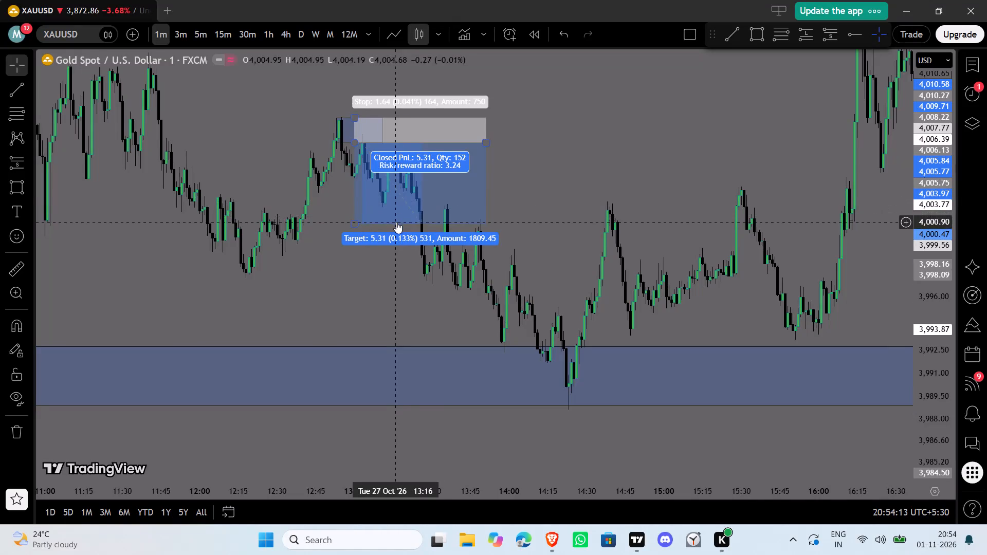
pyautogui.moveTo(355, 223); pyautogui.dragTo(353, 280)
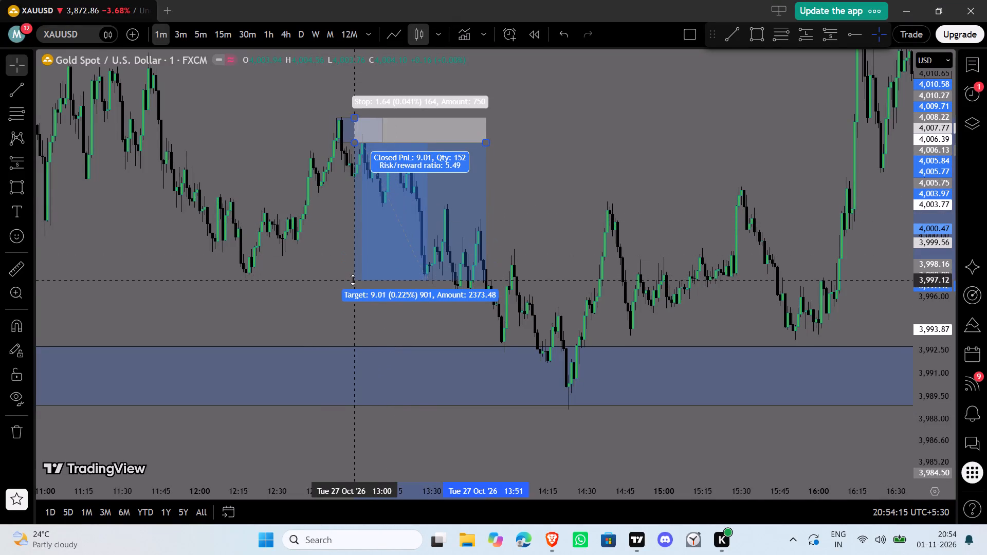
pyautogui.moveTo(353, 280); pyautogui.dragTo(357, 274)
pyautogui.click(272, 305)
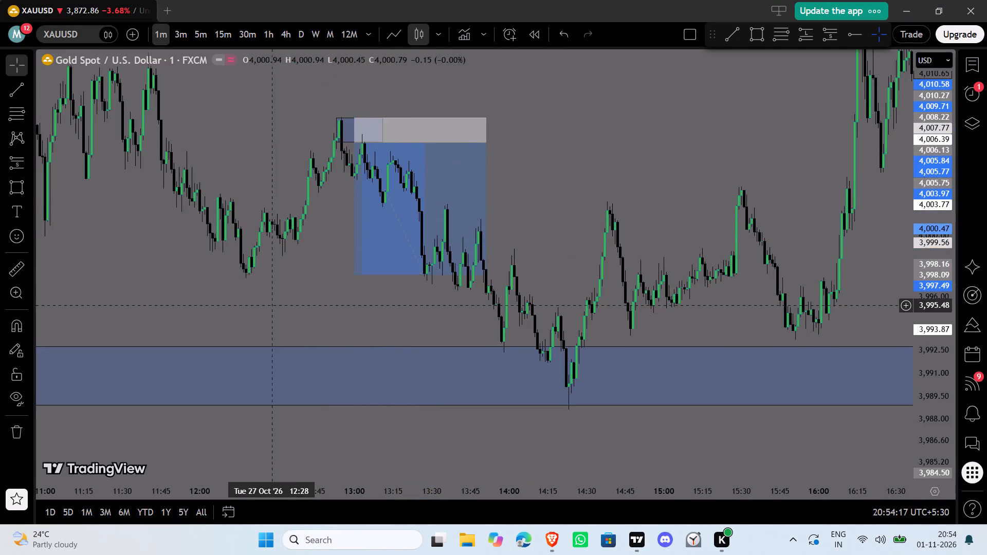
# Draw a rectangle supply zone inside the 13:00 short setup, from about 13:15 to 13:31, spanning about 4,004.2 to 4,005.7.
pyautogui.moveTo(263, 313); pyautogui.dragTo(367, 368)
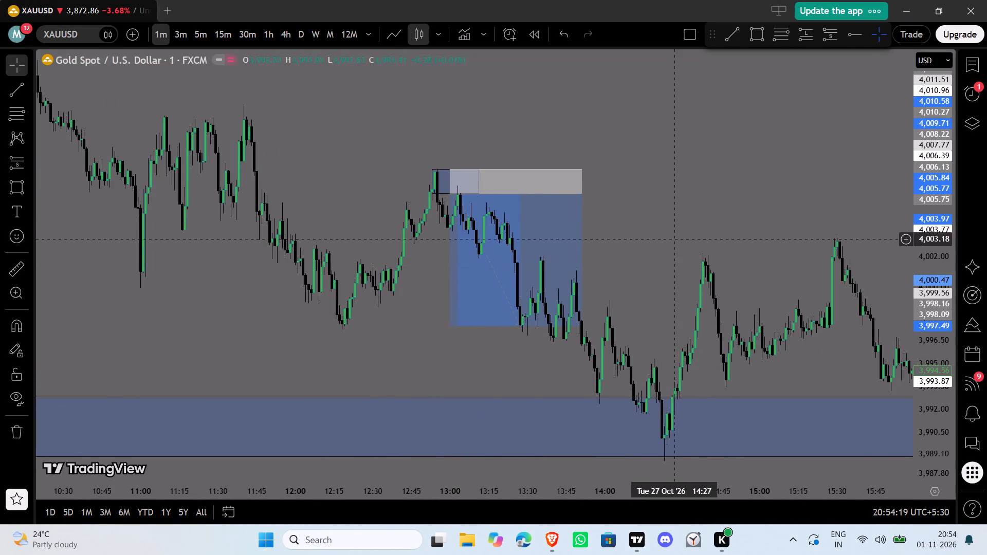
pyautogui.click(665, 229)
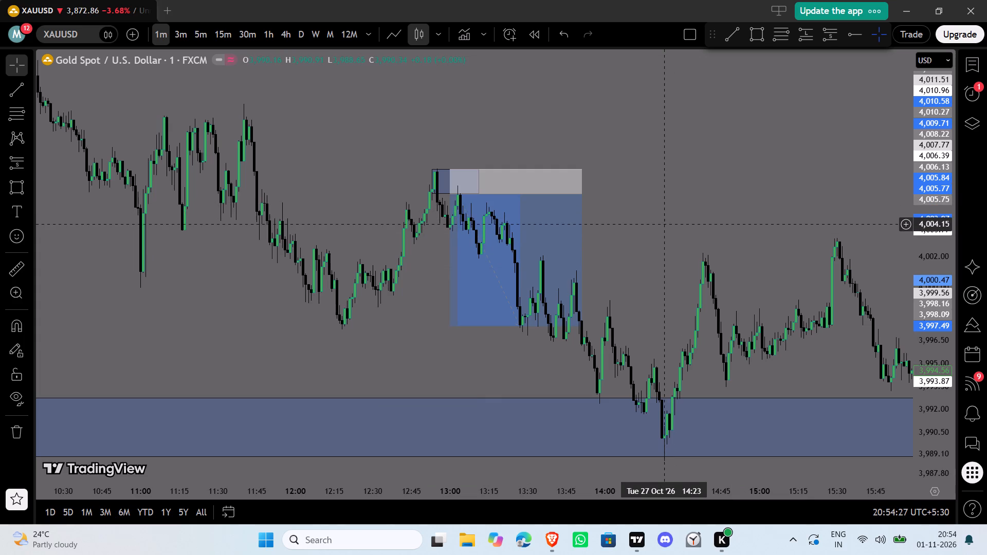
pyautogui.click(760, 41)
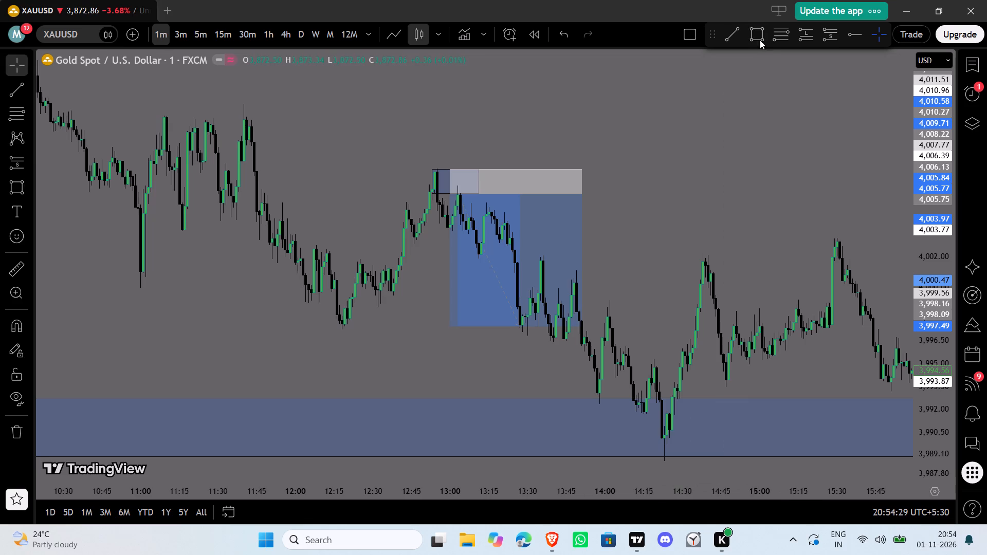
pyautogui.click(488, 223)
pyautogui.click(529, 200)
pyautogui.click(627, 217)
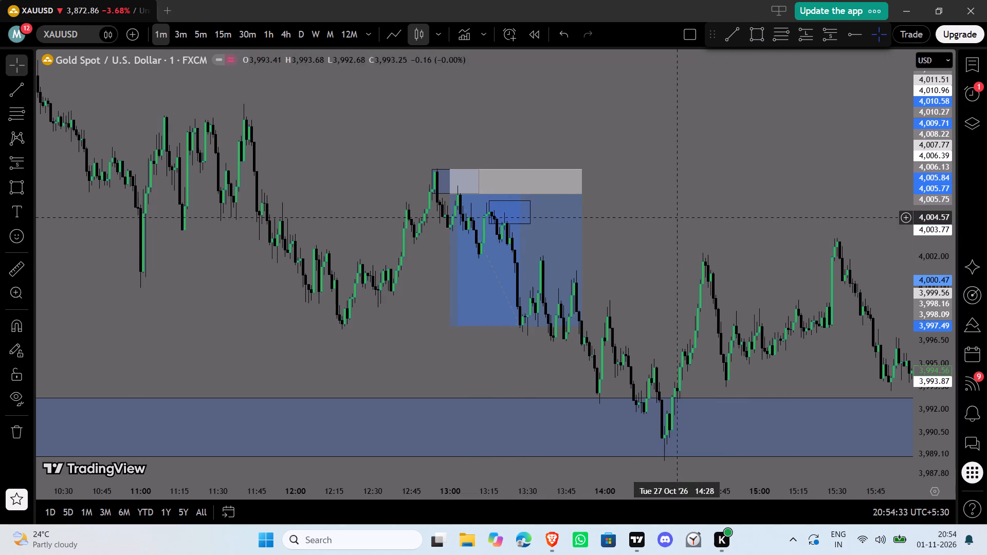
# Place a short position on the new supply zone with its entry at 13:21 and 4,004.15 and its stop at 4,005.66.
pyautogui.click(831, 38)
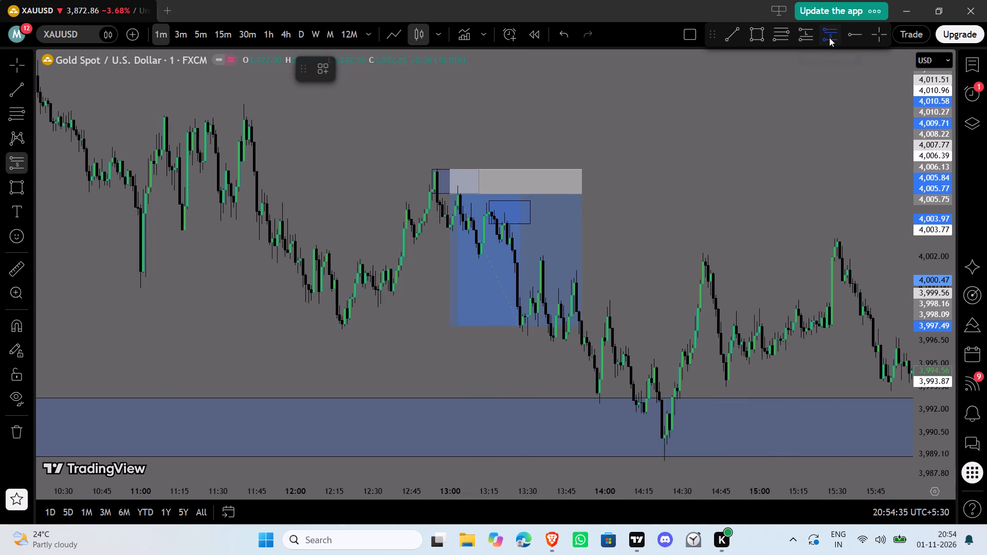
pyautogui.click(505, 224)
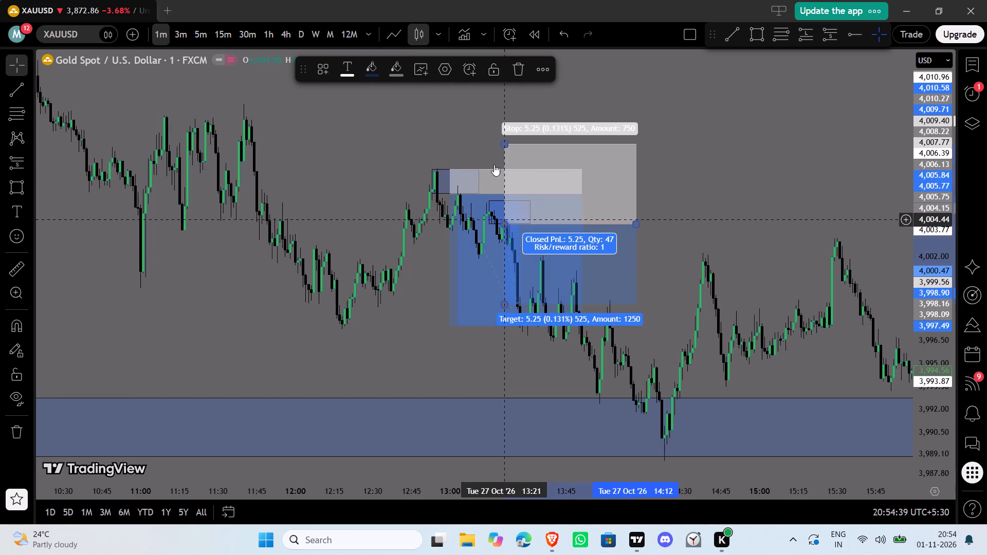
pyautogui.moveTo(506, 143); pyautogui.dragTo(509, 207)
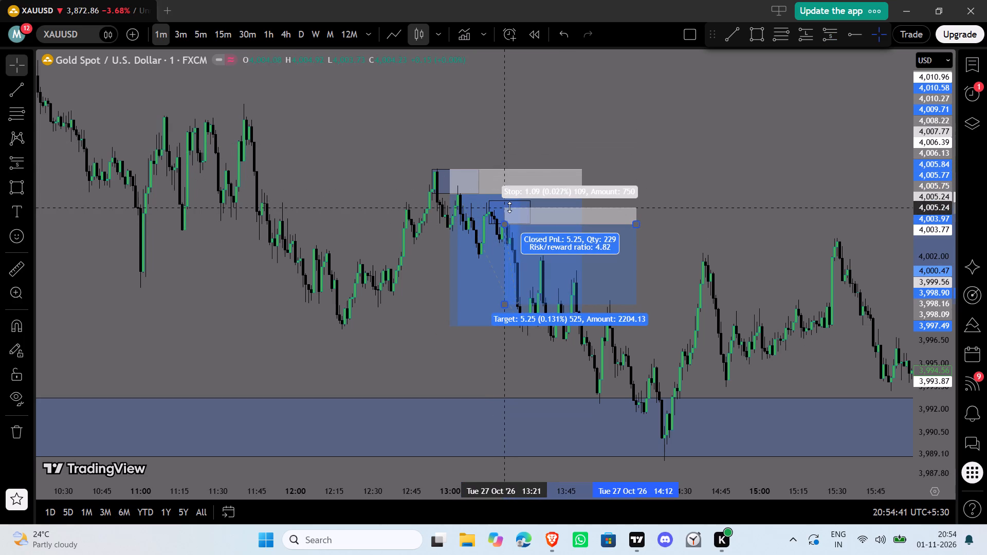
pyautogui.moveTo(509, 207); pyautogui.dragTo(511, 200)
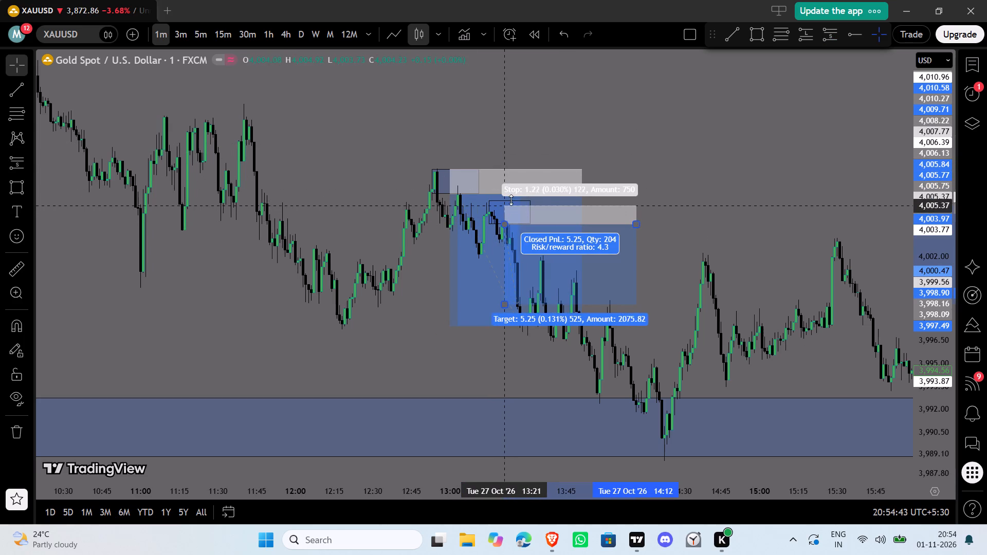
pyautogui.moveTo(511, 200); pyautogui.dragTo(513, 202)
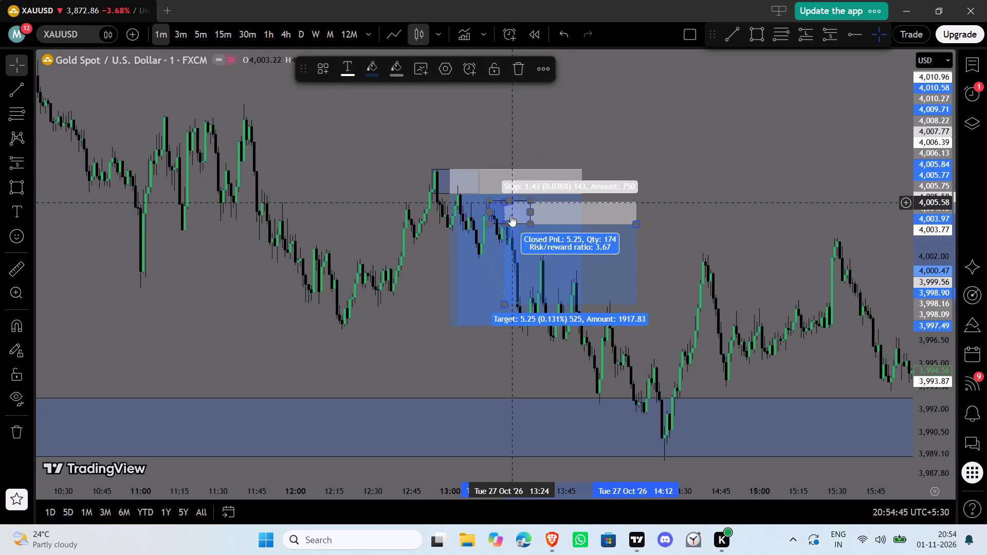
pyautogui.click(503, 201)
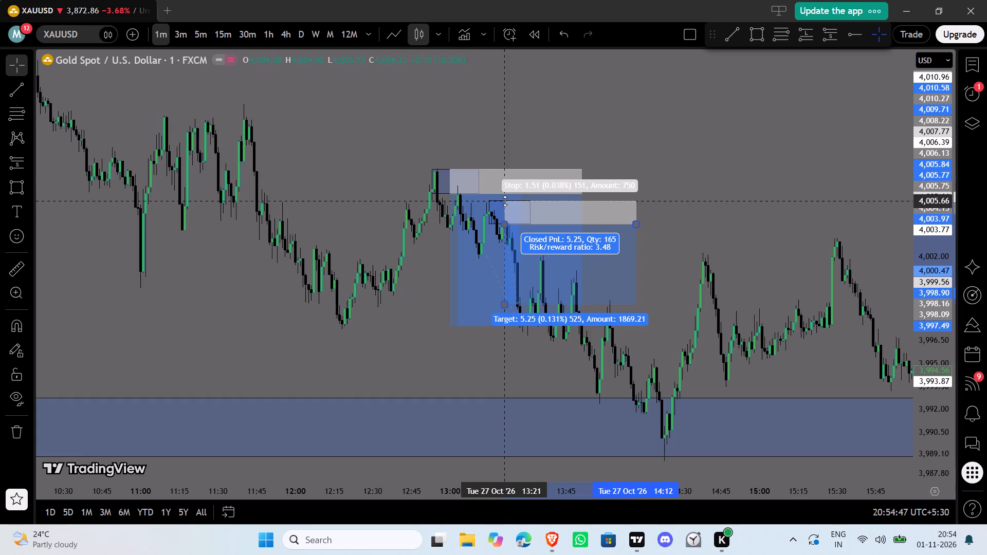
# Lower the 13:21 short position's target to 3,996.57 and shorten the position so it ends at about 13:42.
pyautogui.moveTo(507, 305); pyautogui.dragTo(506, 329)
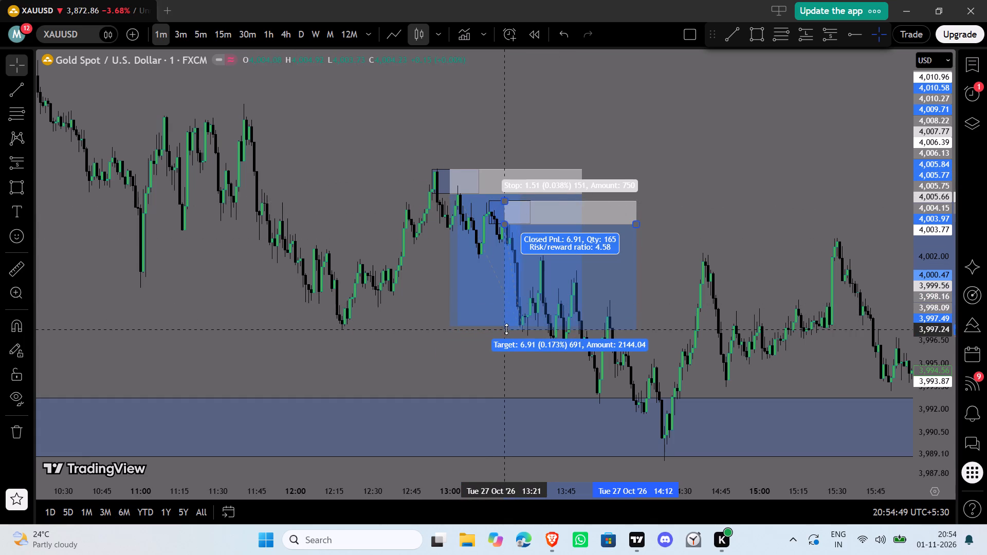
pyautogui.moveTo(506, 329); pyautogui.dragTo(509, 360)
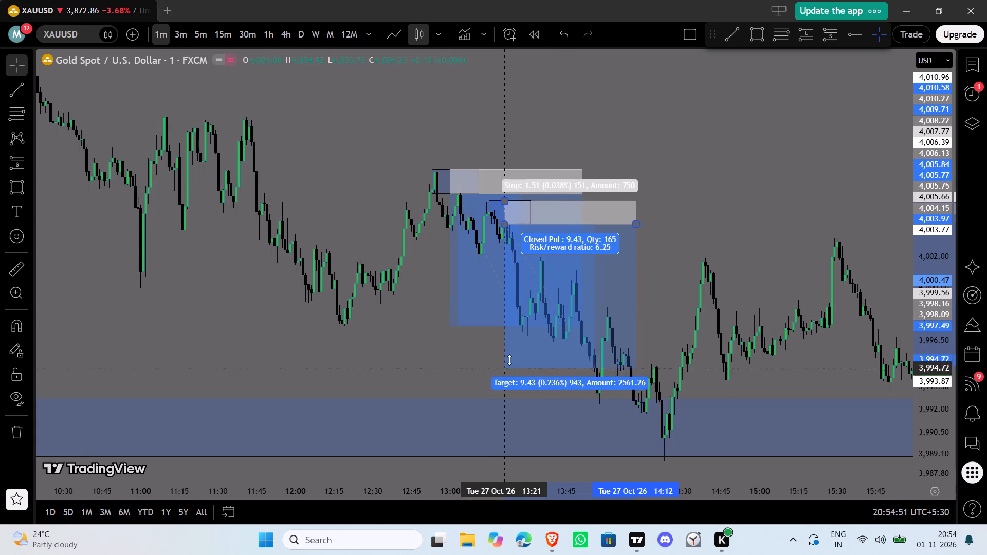
pyautogui.moveTo(509, 360); pyautogui.dragTo(513, 339)
pyautogui.click(684, 190)
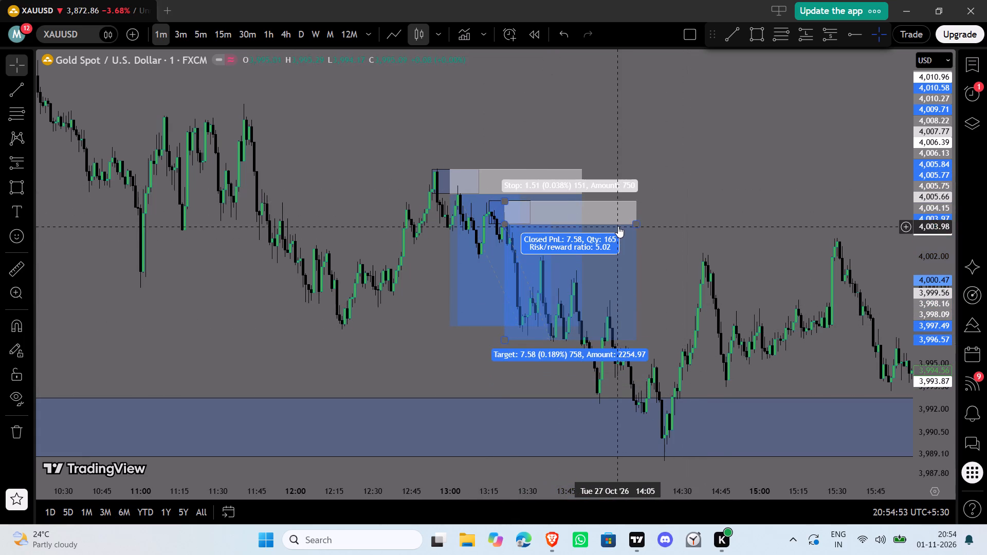
pyautogui.moveTo(638, 224); pyautogui.dragTo(558, 226)
pyautogui.click(705, 199)
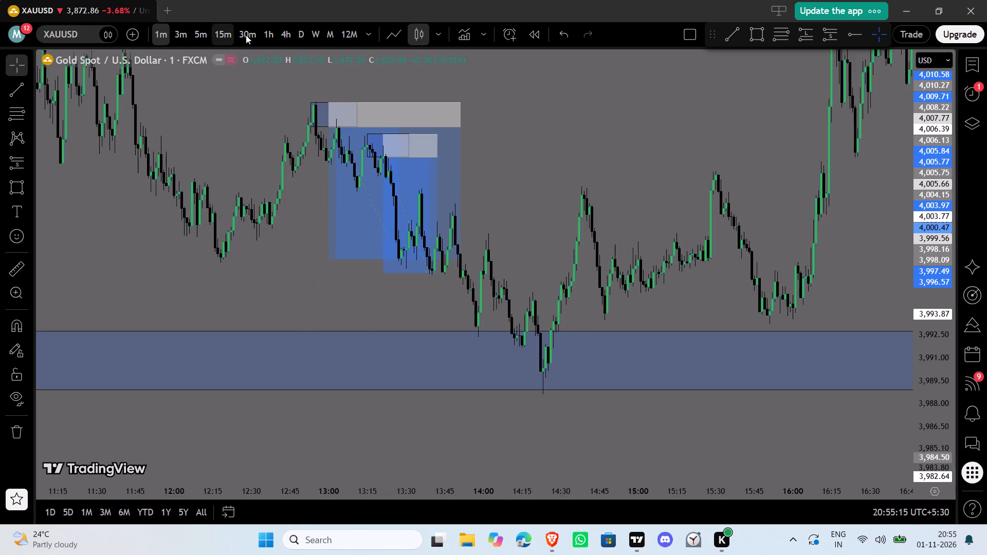
# Review the 15M zones on the 15-minute chart between 27 October and the latest candles, and return to the 1-minute chart.
pyautogui.click(215, 36)
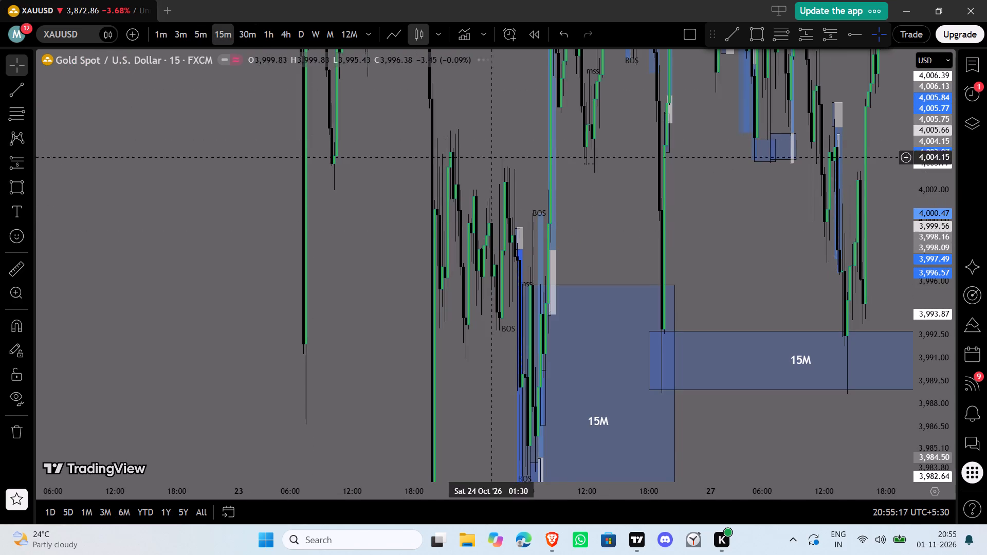
pyautogui.rightClick(521, 124)
pyautogui.click(543, 131)
pyautogui.moveTo(474, 349); pyautogui.dragTo(458, 343)
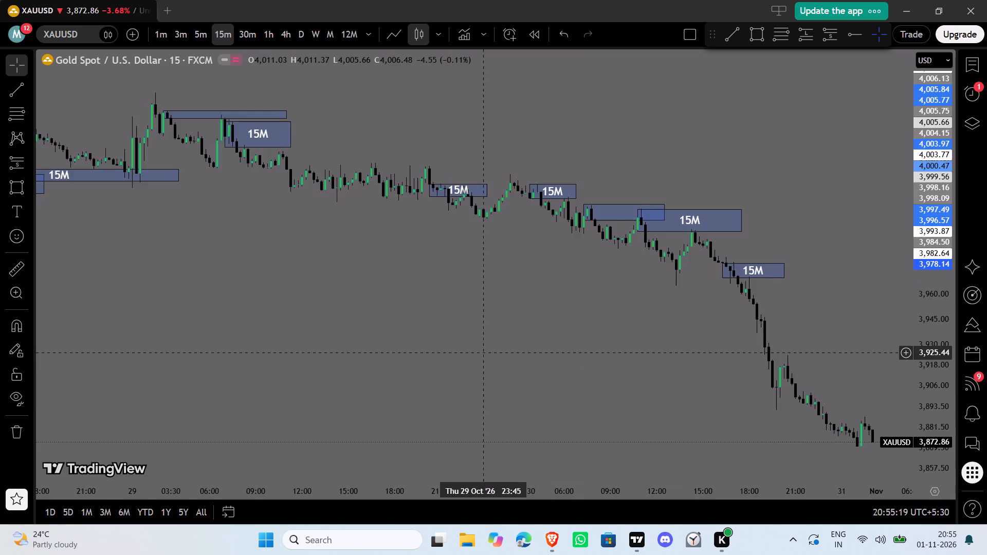
pyautogui.moveTo(458, 343); pyautogui.dragTo(46, 214)
pyautogui.moveTo(313, 308); pyautogui.dragTo(986, 429)
pyautogui.moveTo(445, 404); pyautogui.dragTo(834, 404)
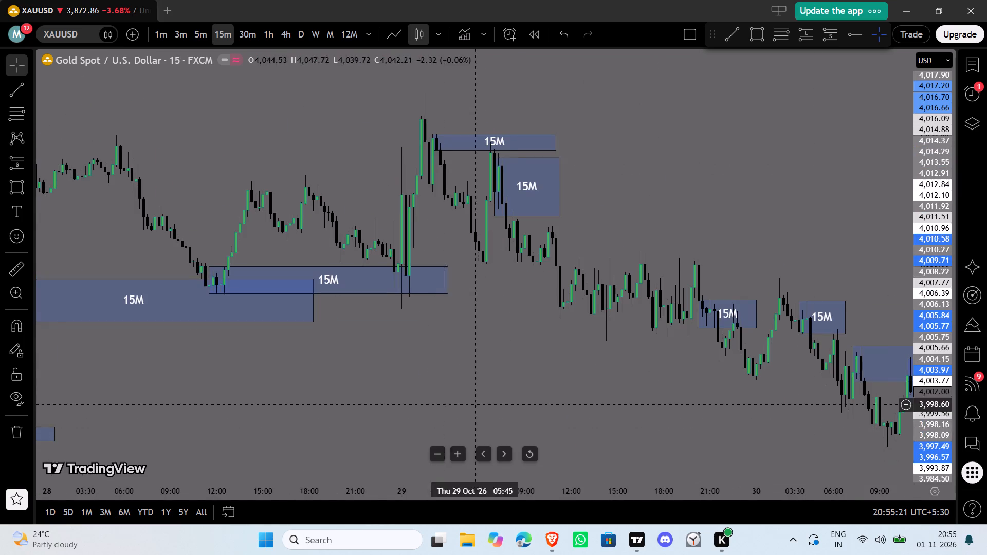
pyautogui.moveTo(834, 404); pyautogui.dragTo(942, 399)
pyautogui.moveTo(727, 411); pyautogui.dragTo(718, 408)
pyautogui.moveTo(784, 401); pyautogui.dragTo(476, 335)
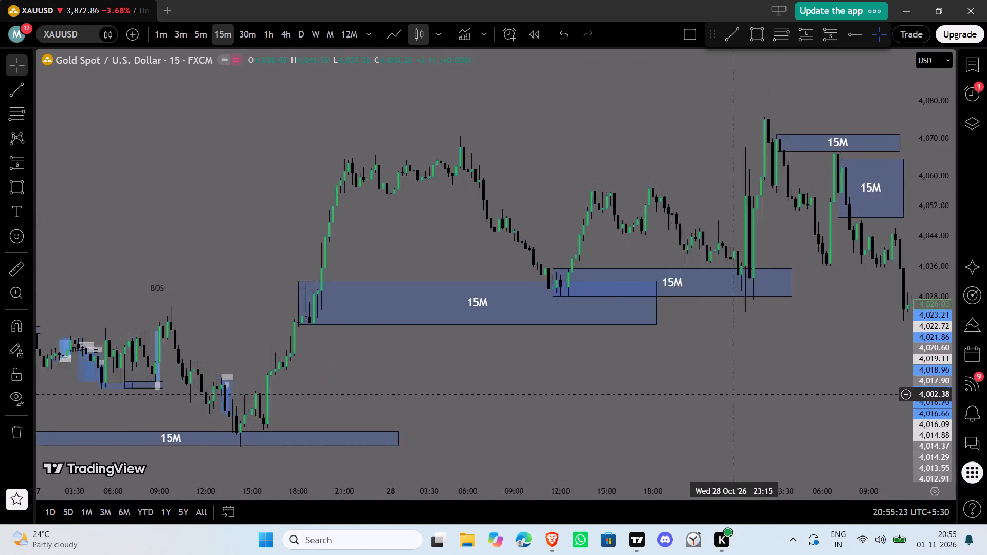
pyautogui.moveTo(476, 335); pyautogui.dragTo(358, 303)
pyautogui.moveTo(644, 326); pyautogui.dragTo(174, 239)
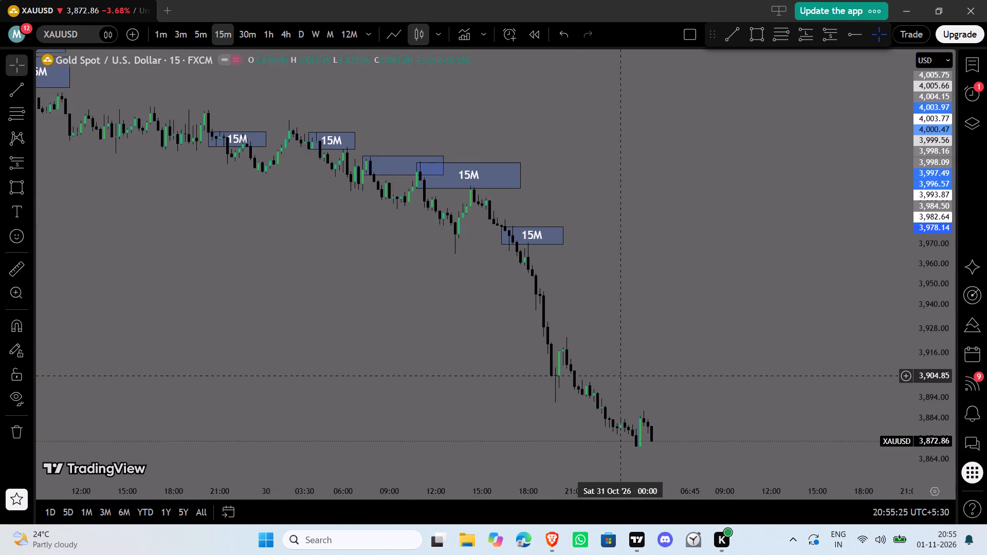
pyautogui.click(158, 42)
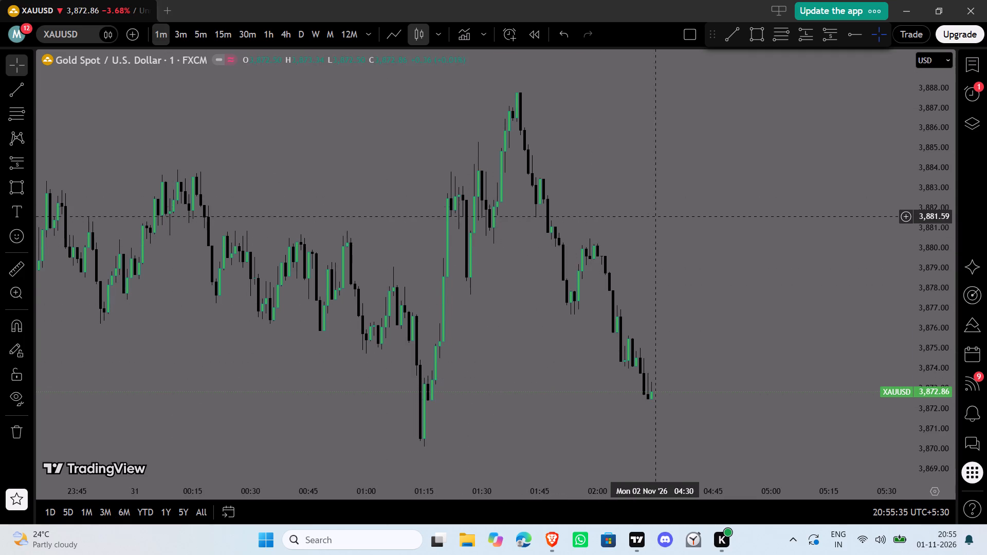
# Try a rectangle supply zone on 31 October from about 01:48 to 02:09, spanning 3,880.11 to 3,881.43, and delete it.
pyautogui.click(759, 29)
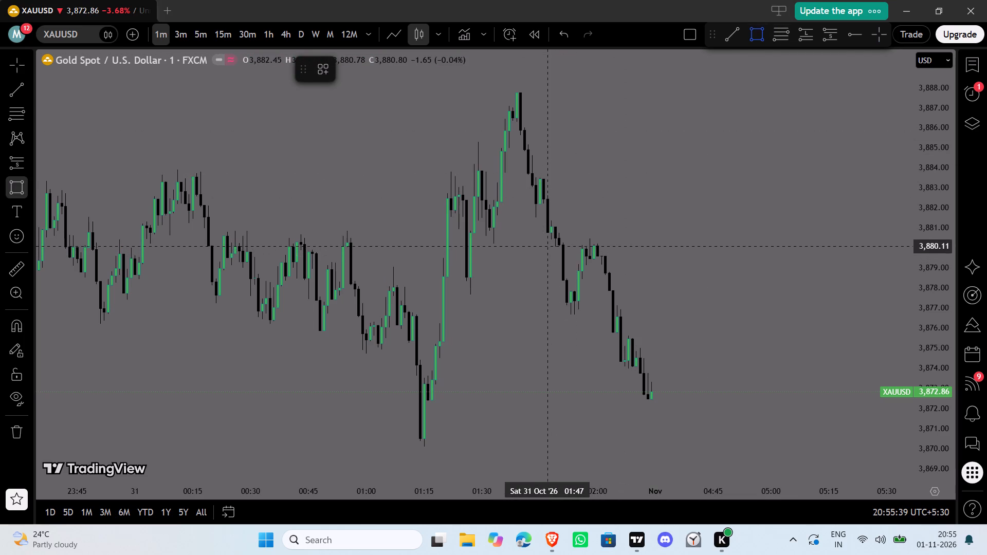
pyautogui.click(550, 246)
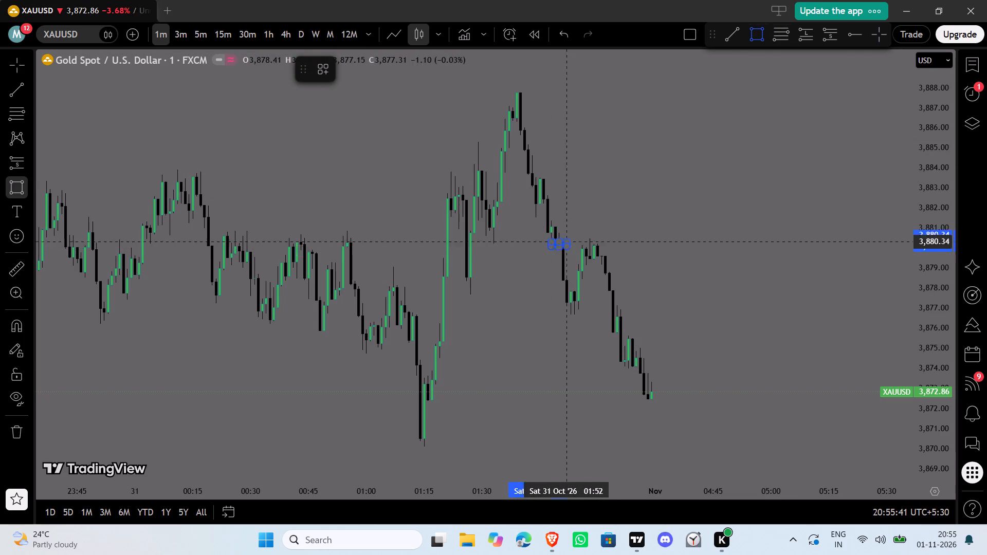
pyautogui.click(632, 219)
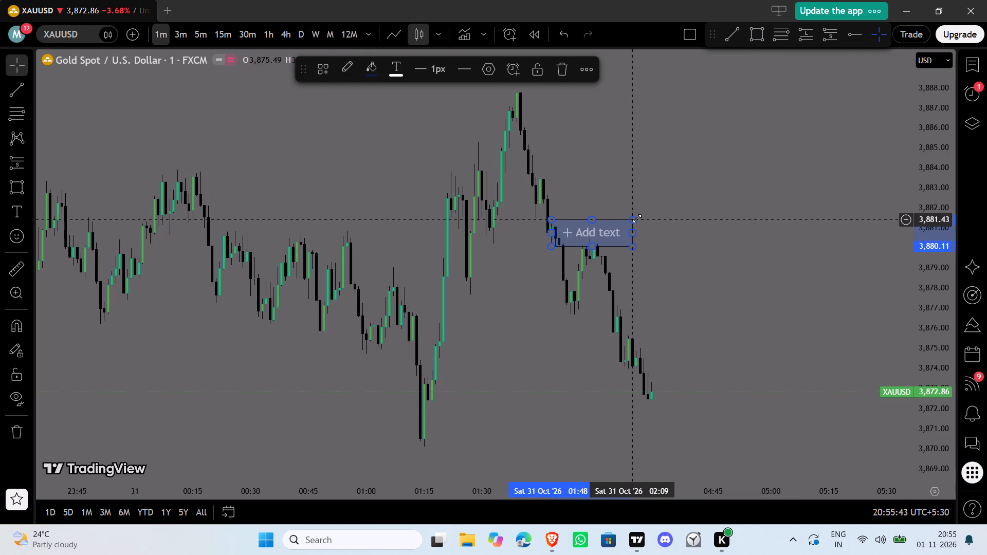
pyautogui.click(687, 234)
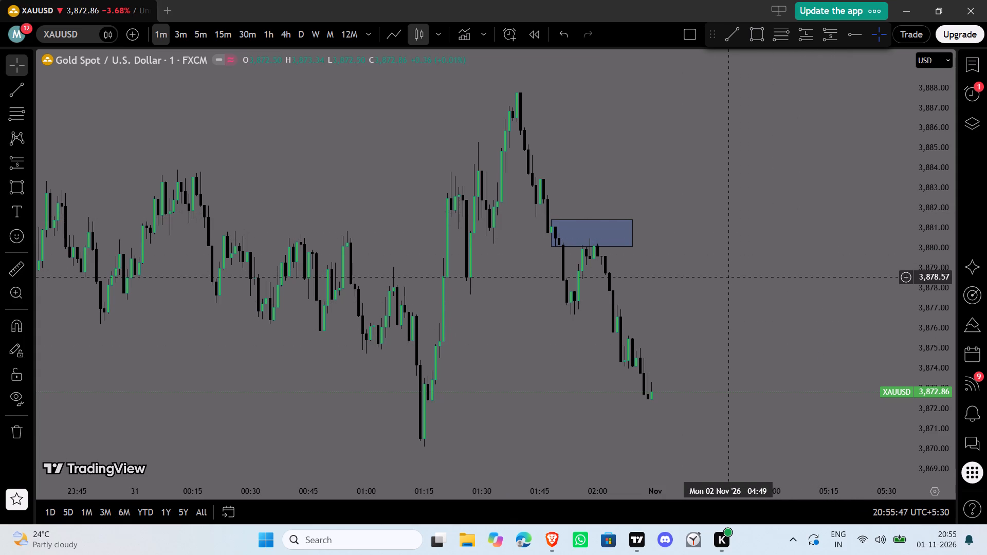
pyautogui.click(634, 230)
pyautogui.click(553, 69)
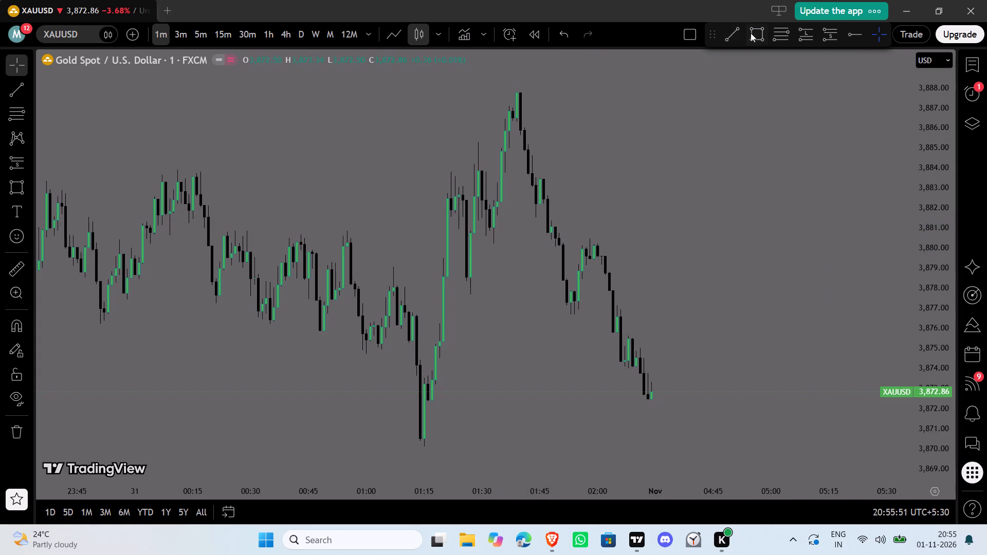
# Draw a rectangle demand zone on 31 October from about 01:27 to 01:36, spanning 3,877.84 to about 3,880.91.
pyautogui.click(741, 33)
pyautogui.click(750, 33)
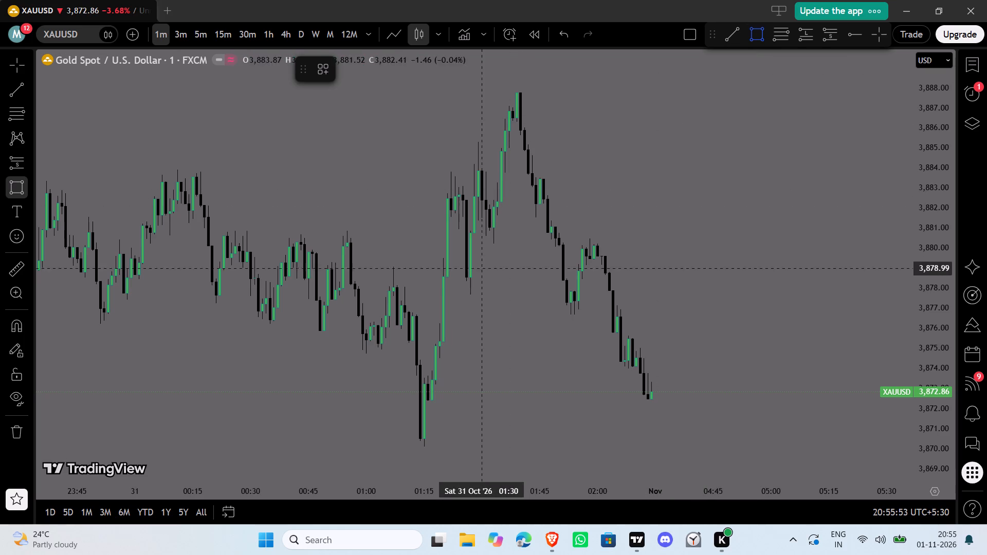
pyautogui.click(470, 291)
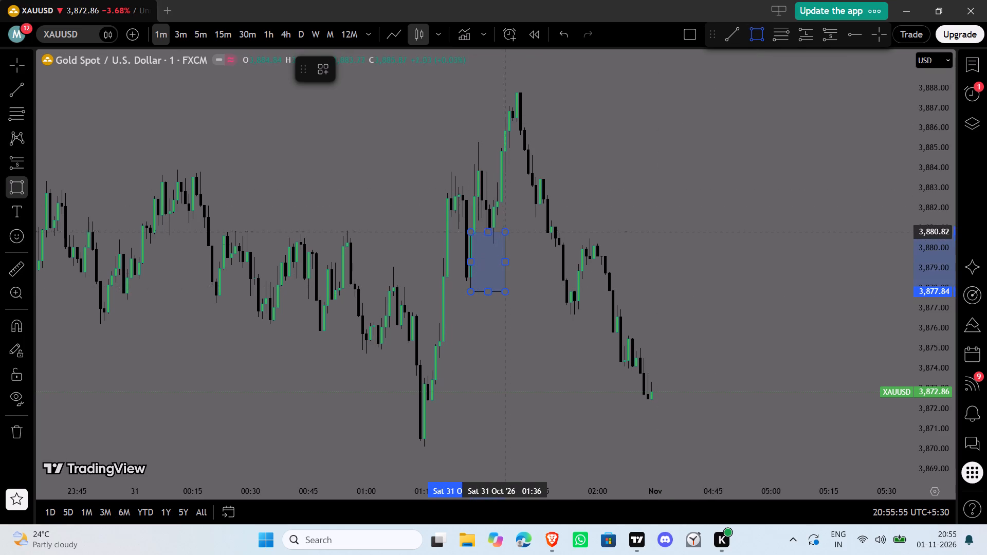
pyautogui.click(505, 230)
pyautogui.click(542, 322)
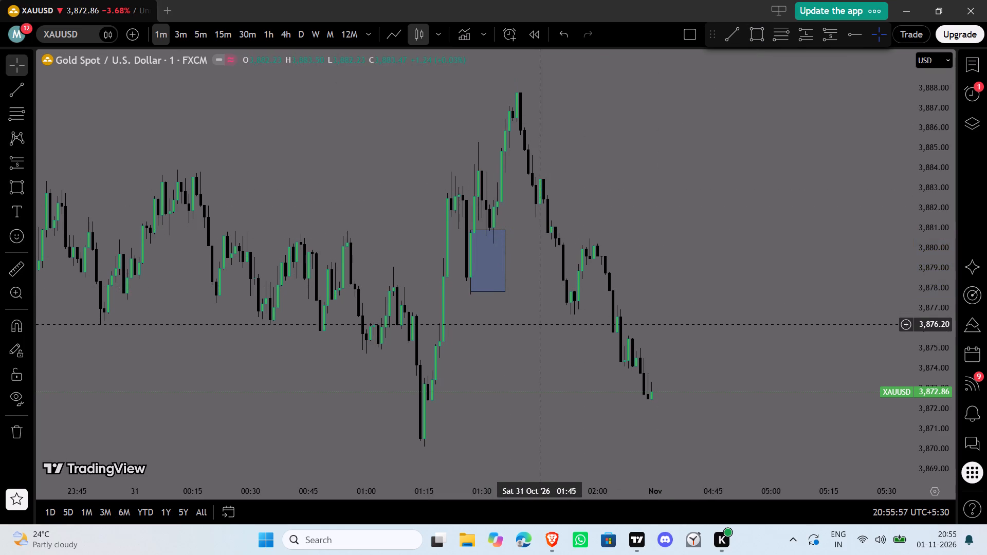
# Draw a rectangle demand zone at the 31 October swing low, from 01:10 to 04:48 on 2 November, spanning 3,870.13 to 3,873.83.
pyautogui.moveTo(720, 214); pyautogui.dragTo(869, 221)
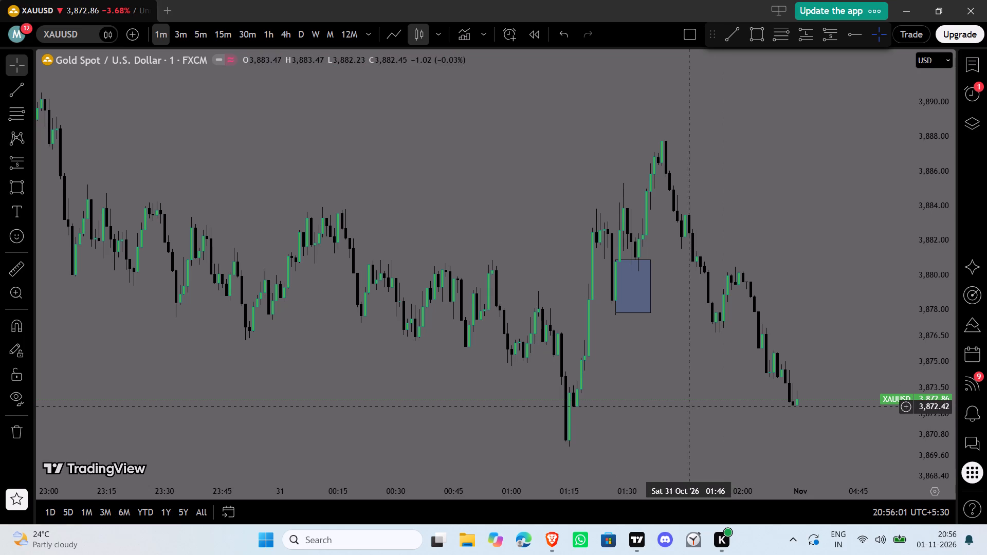
pyautogui.click(759, 37)
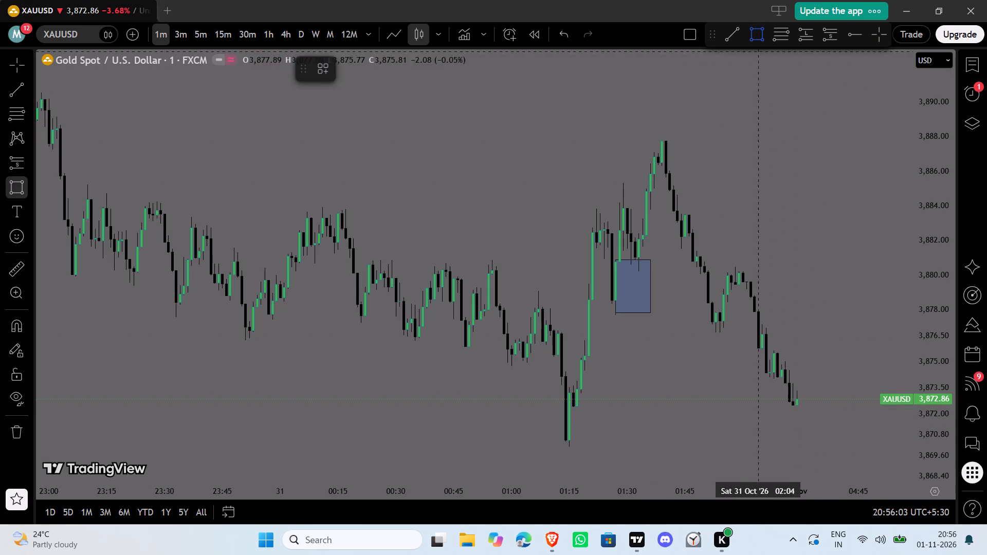
pyautogui.click(549, 446)
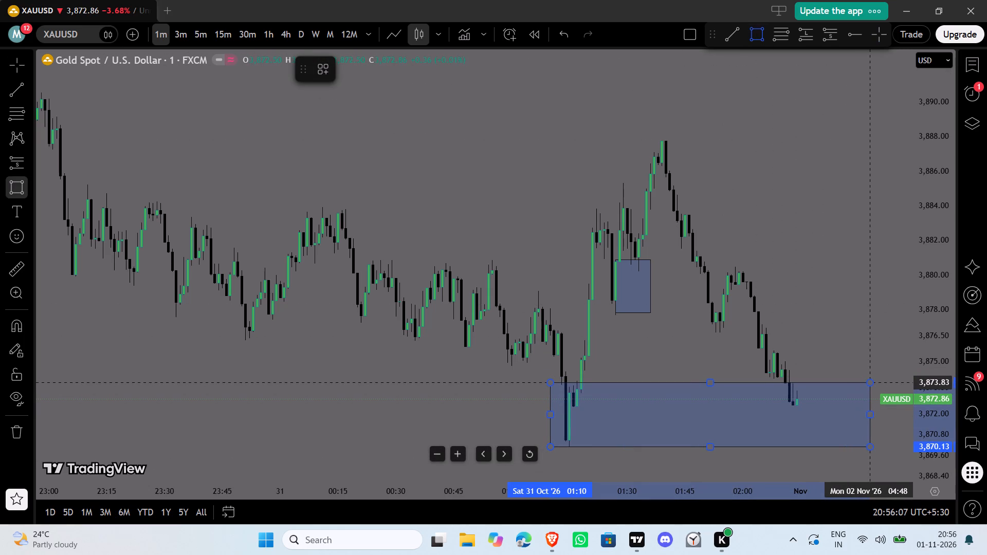
pyautogui.click(869, 382)
pyautogui.click(854, 338)
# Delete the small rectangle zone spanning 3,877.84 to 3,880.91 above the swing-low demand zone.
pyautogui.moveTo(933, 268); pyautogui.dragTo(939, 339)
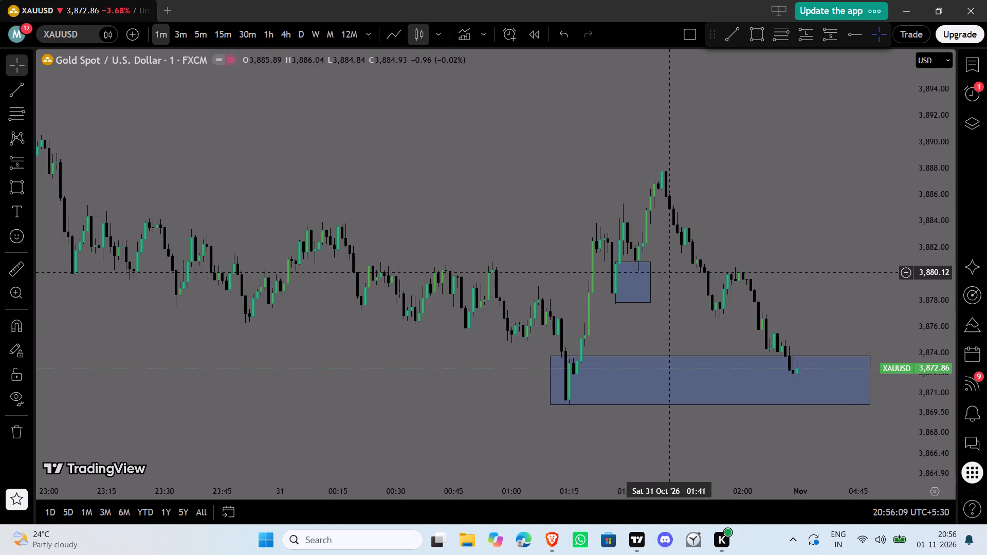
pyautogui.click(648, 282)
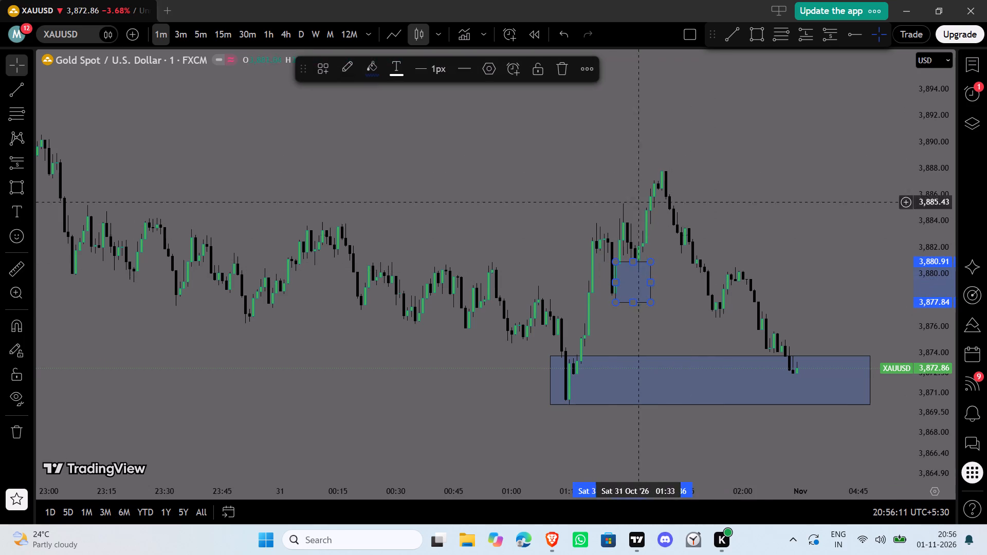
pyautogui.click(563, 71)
# Draw a rectangle supply zone on 30 October from 21:37 to about 22:10, spanning 3,899.63 to about 3,903.
pyautogui.moveTo(504, 209); pyautogui.dragTo(887, 200)
pyautogui.moveTo(597, 184); pyautogui.dragTo(880, 423)
pyautogui.moveTo(575, 226); pyautogui.dragTo(985, 451)
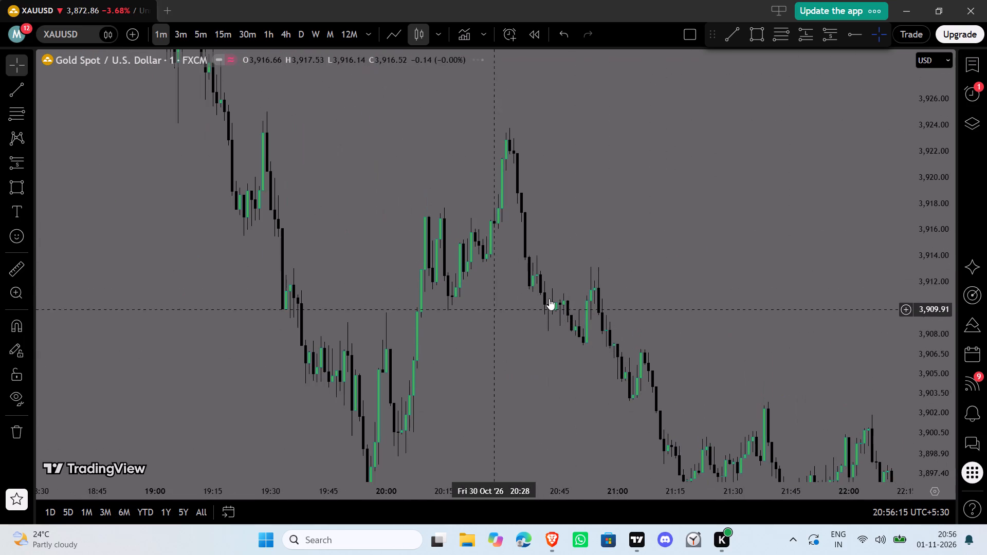
pyautogui.moveTo(668, 290); pyautogui.dragTo(626, 265)
pyautogui.moveTo(659, 336); pyautogui.dragTo(585, 280)
pyautogui.moveTo(628, 323); pyautogui.dragTo(565, 301)
pyautogui.moveTo(572, 334); pyautogui.dragTo(447, 292)
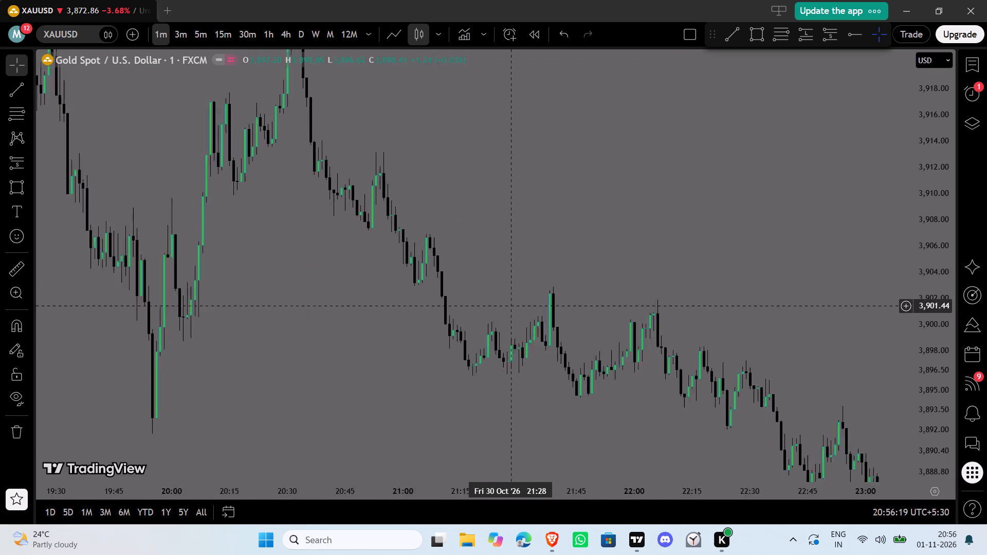
pyautogui.moveTo(447, 292); pyautogui.dragTo(443, 290)
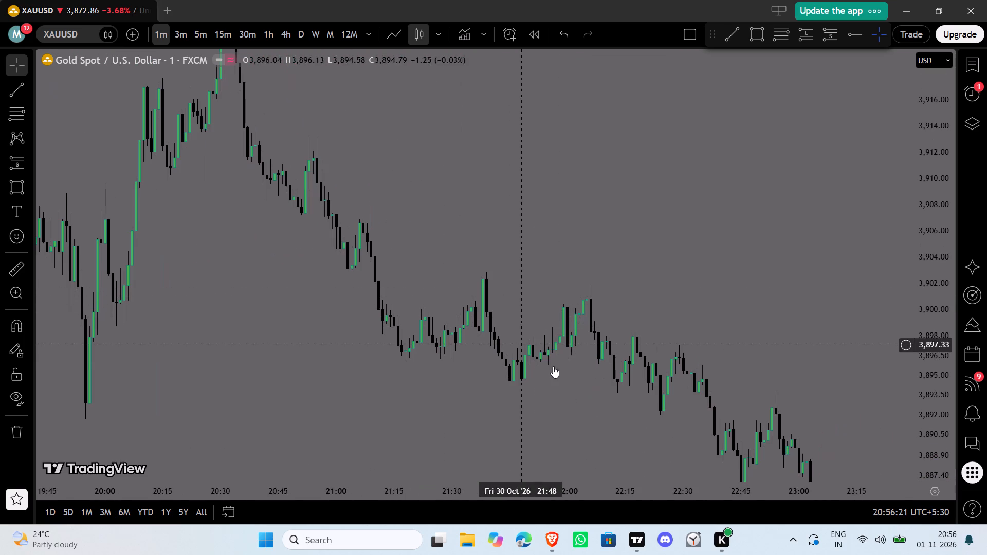
pyautogui.click(751, 31)
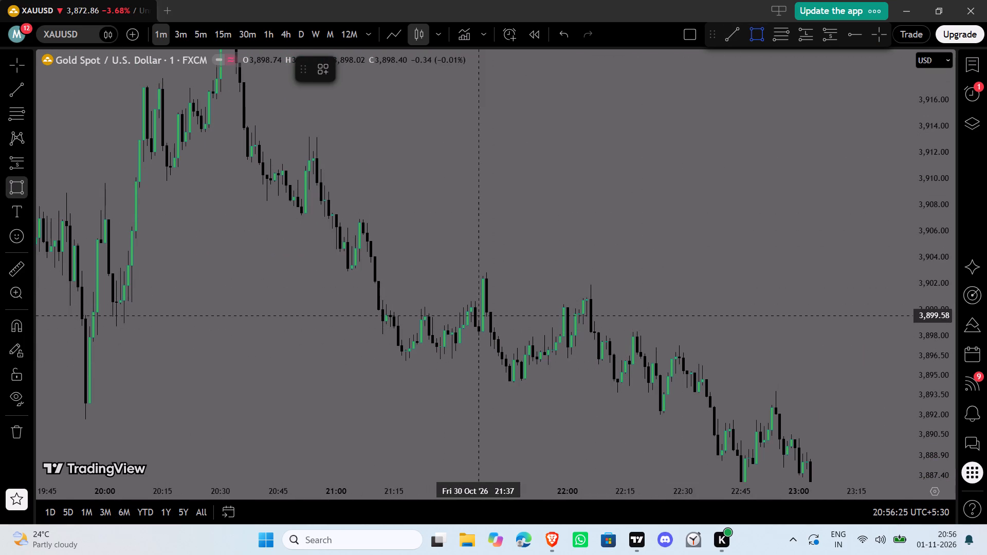
pyautogui.click(479, 314)
pyautogui.click(605, 270)
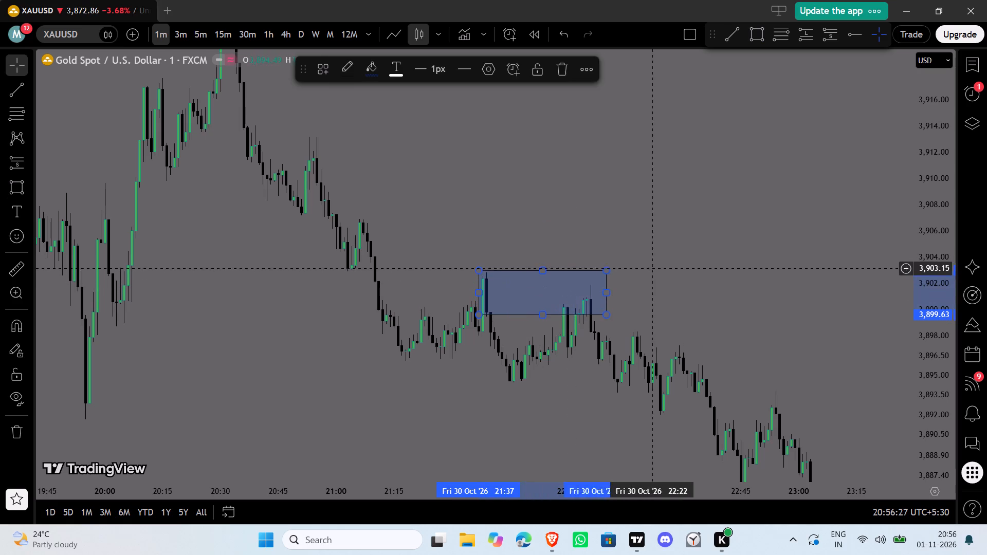
pyautogui.click(652, 268)
# Place a short position at 22:07 on 30 October with entry 3,898.41, stop 3,901.97 and target 3,881.34.
pyautogui.moveTo(662, 270); pyautogui.dragTo(448, 195)
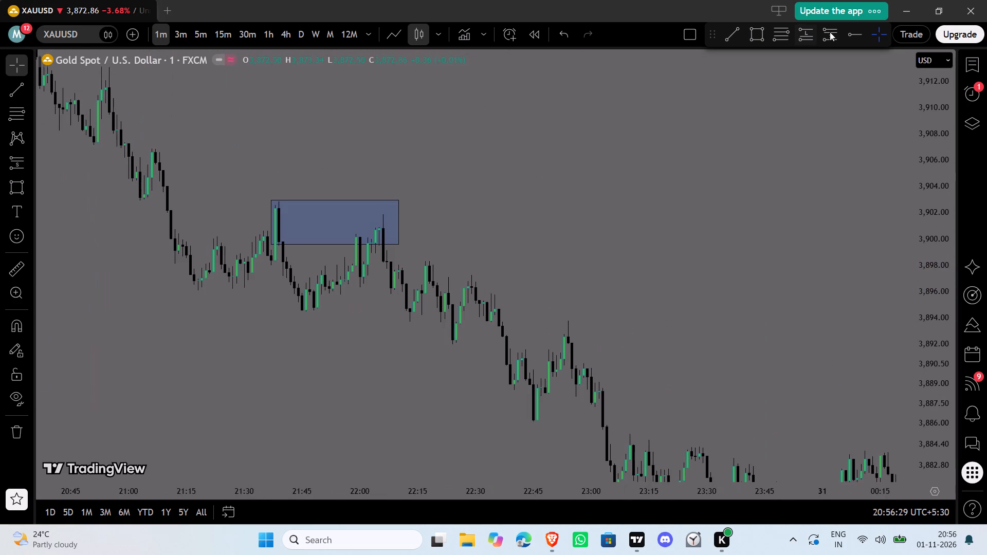
pyautogui.click(830, 32)
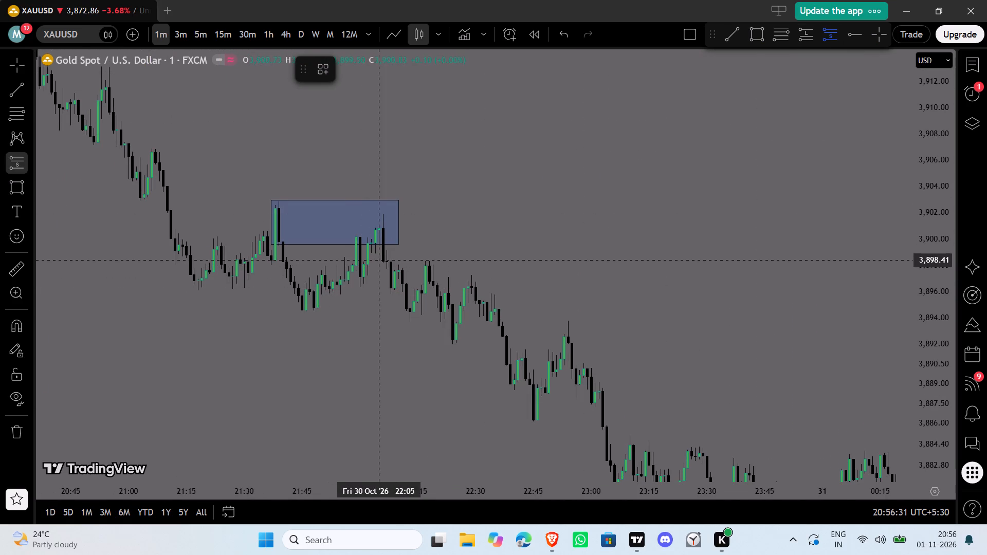
pyautogui.click(386, 261)
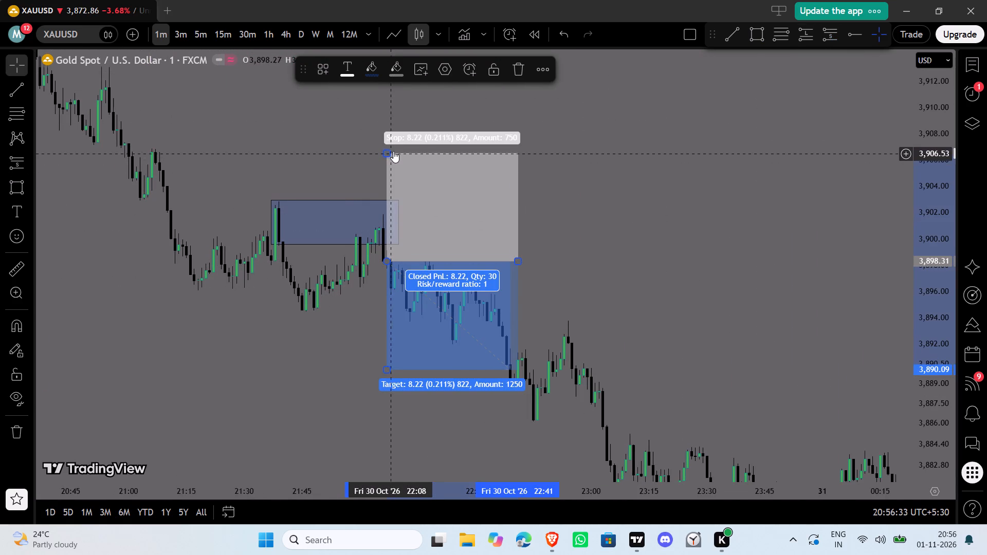
pyautogui.click(393, 151)
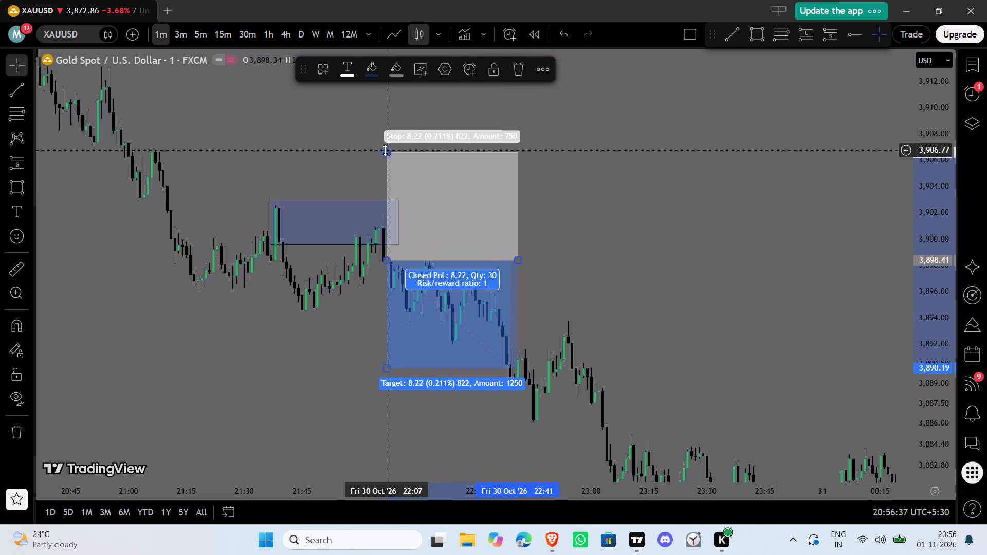
pyautogui.moveTo(385, 150); pyautogui.dragTo(395, 213)
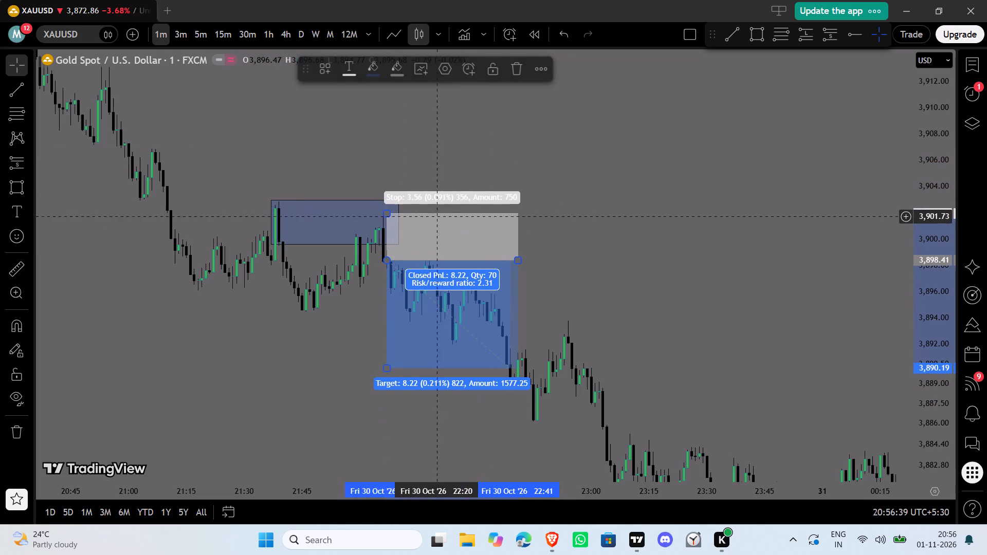
pyautogui.moveTo(524, 237); pyautogui.dragTo(402, 169)
pyautogui.moveTo(464, 213); pyautogui.dragTo(460, 124)
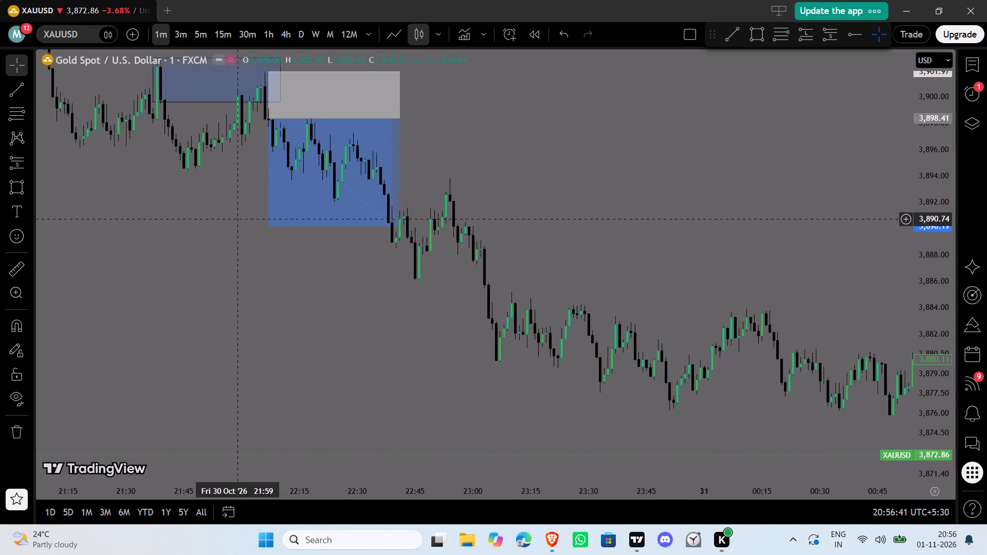
pyautogui.moveTo(270, 225); pyautogui.dragTo(278, 432)
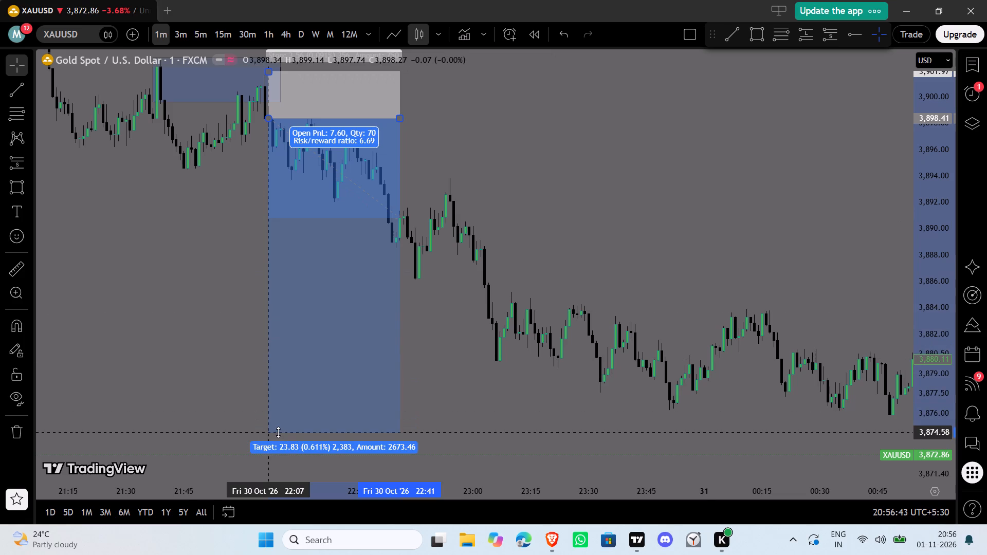
pyautogui.moveTo(278, 432); pyautogui.dragTo(290, 343)
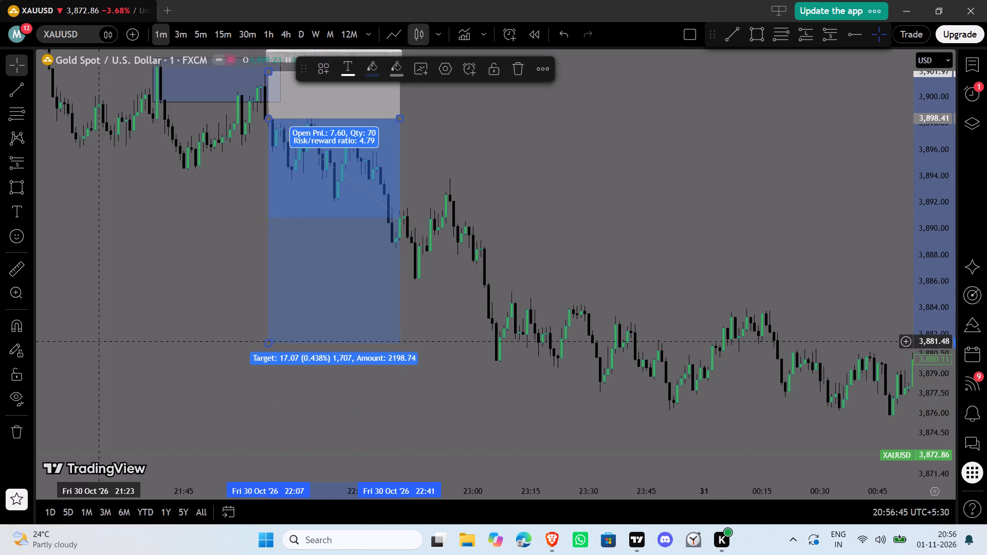
pyautogui.click(173, 342)
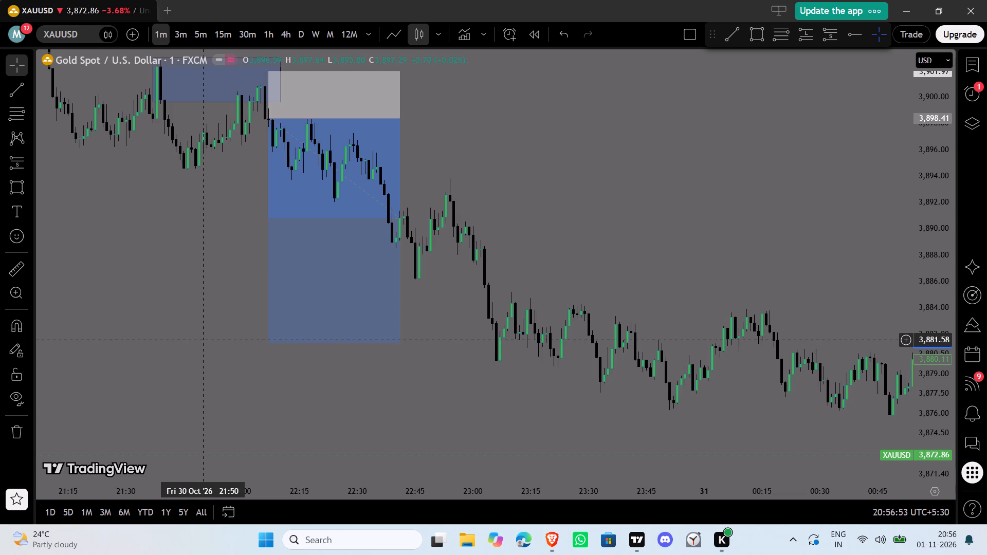
# Shorten the 15M supply zone starting at 16:15 on 30 October so that it ends at 17:56.
pyautogui.moveTo(419, 498); pyautogui.dragTo(675, 512)
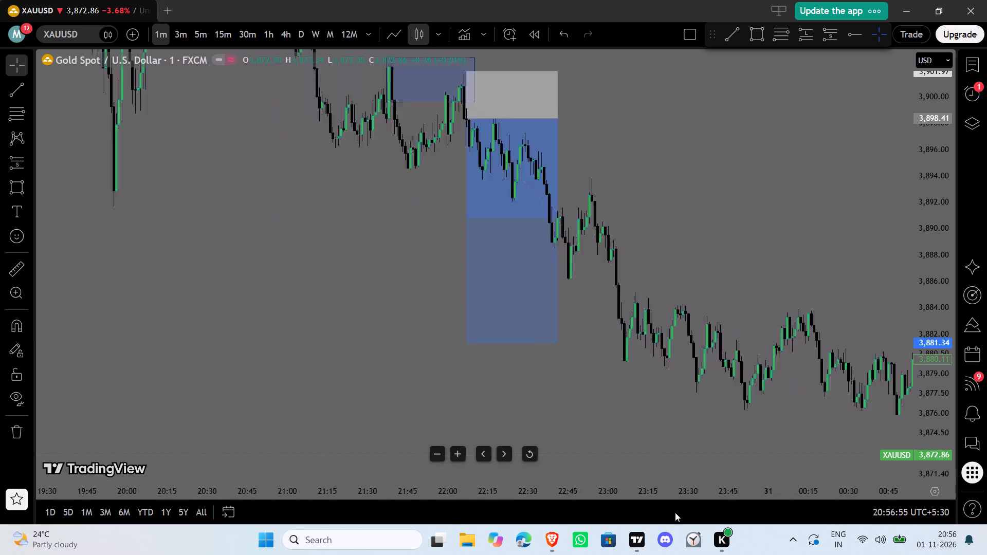
pyautogui.moveTo(675, 512); pyautogui.dragTo(687, 510)
pyautogui.moveTo(954, 164); pyautogui.dragTo(951, 497)
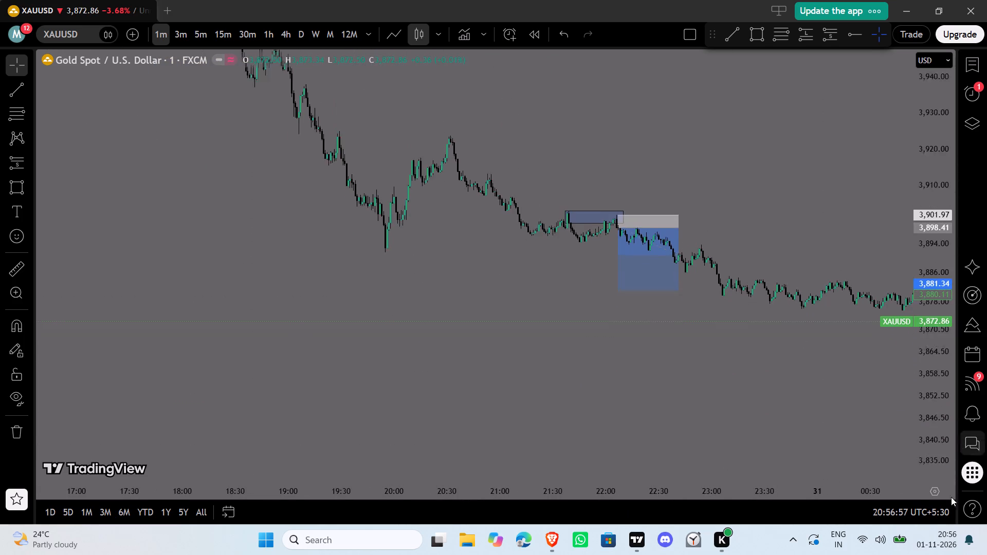
pyautogui.moveTo(951, 497); pyautogui.dragTo(940, 511)
pyautogui.moveTo(312, 248); pyautogui.dragTo(887, 545)
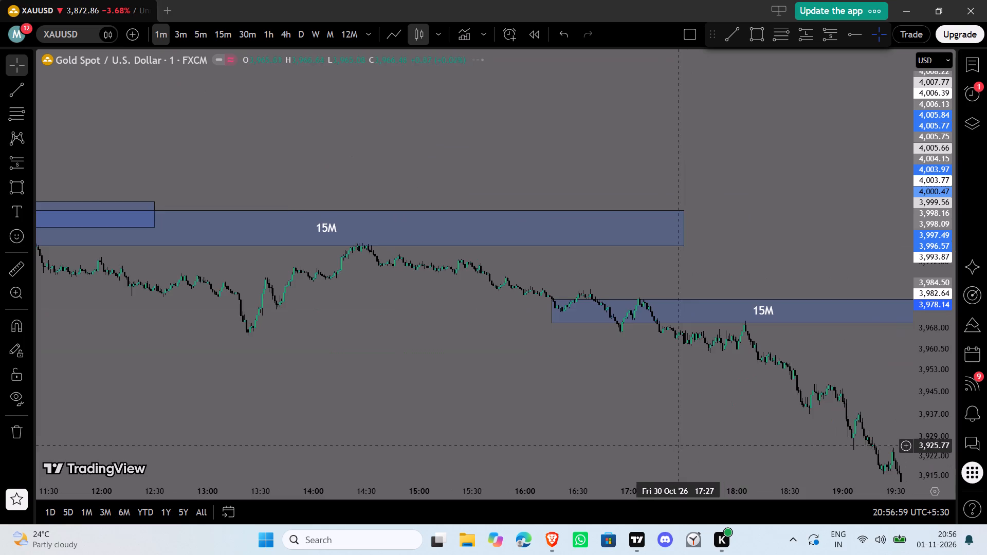
pyautogui.moveTo(678, 443); pyautogui.dragTo(380, 353)
pyautogui.moveTo(544, 424); pyautogui.dragTo(436, 327)
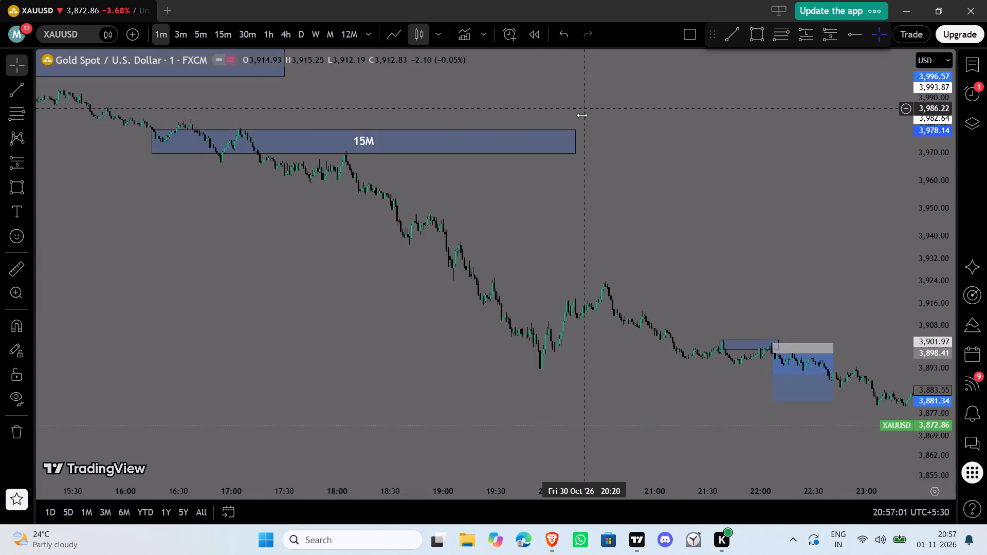
pyautogui.moveTo(573, 139); pyautogui.dragTo(330, 150)
pyautogui.click(491, 169)
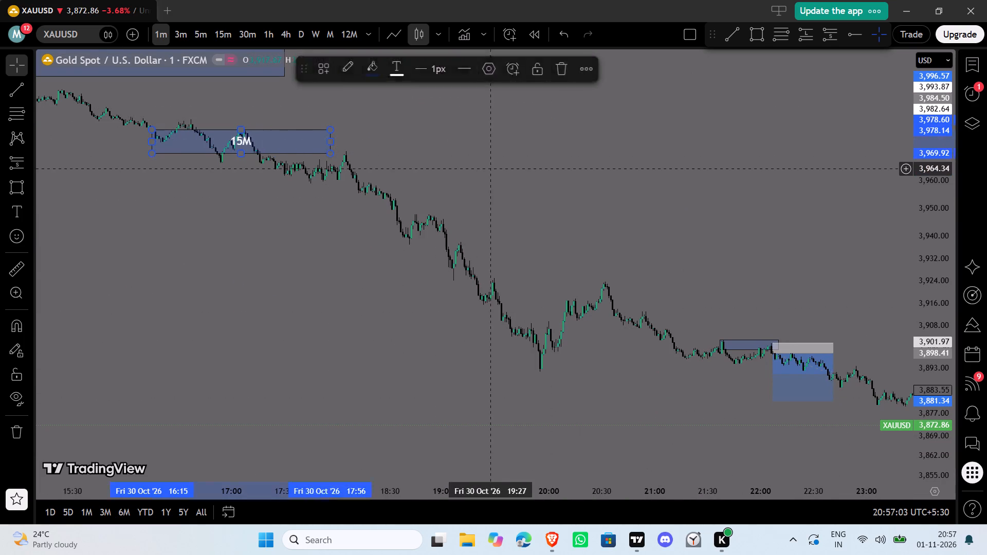
# Examine the price action around the 30 October supply zone and short setup, through to the 31 October swing-low demand zone.
pyautogui.moveTo(516, 181); pyautogui.dragTo(423, 100)
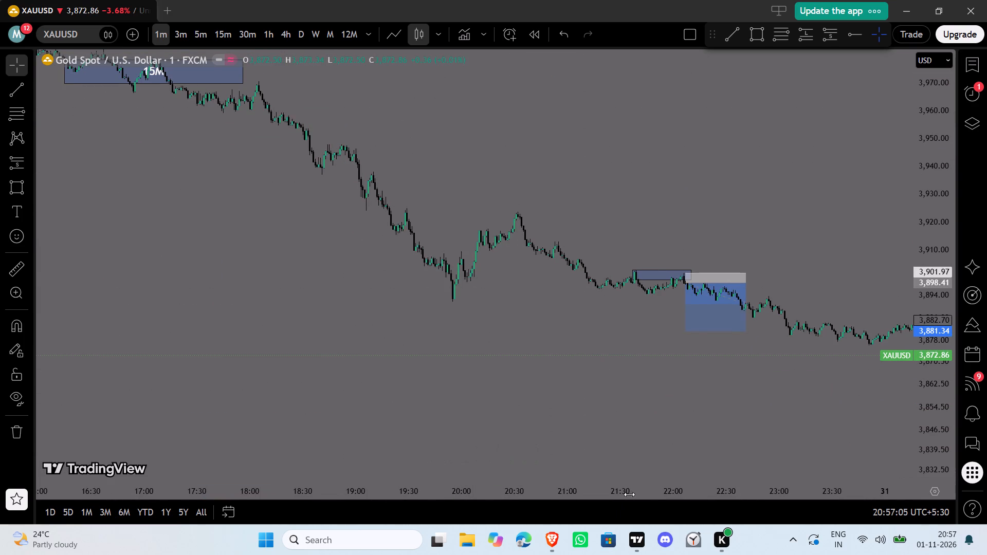
pyautogui.moveTo(632, 492); pyautogui.dragTo(365, 468)
pyautogui.moveTo(951, 423); pyautogui.dragTo(879, 243)
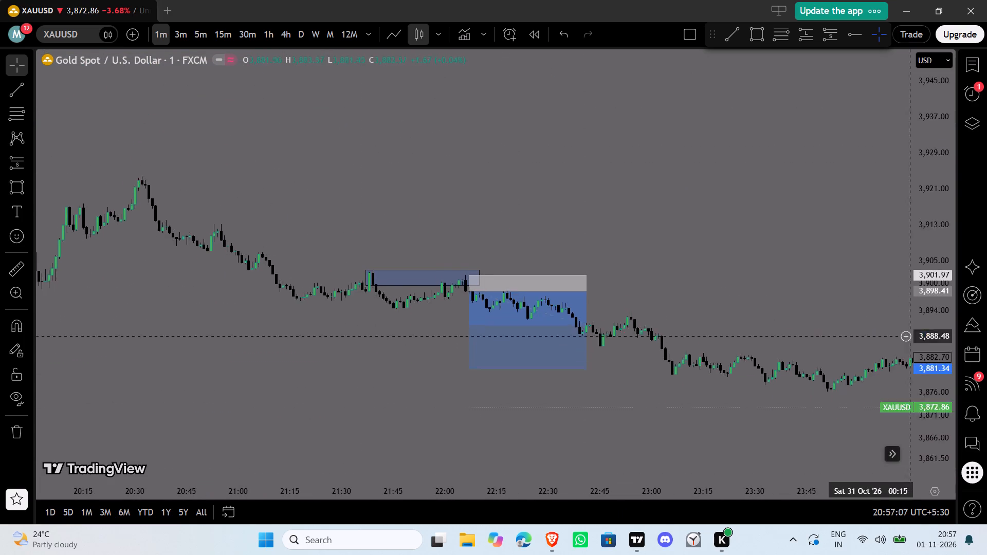
pyautogui.moveTo(879, 243); pyautogui.dragTo(855, 150)
pyautogui.moveTo(941, 385); pyautogui.dragTo(910, 292)
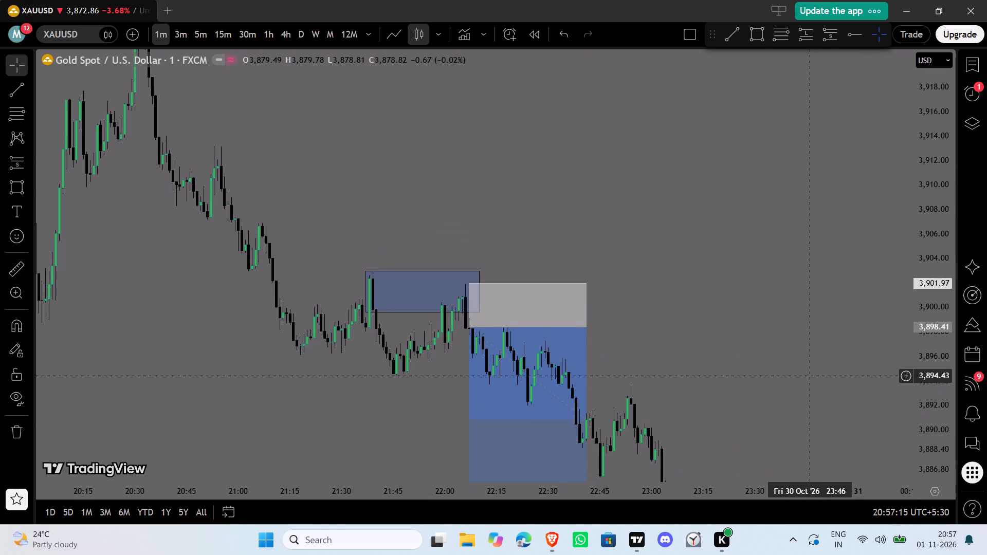
pyautogui.moveTo(829, 430); pyautogui.dragTo(723, 305)
pyautogui.moveTo(714, 363); pyautogui.dragTo(661, 318)
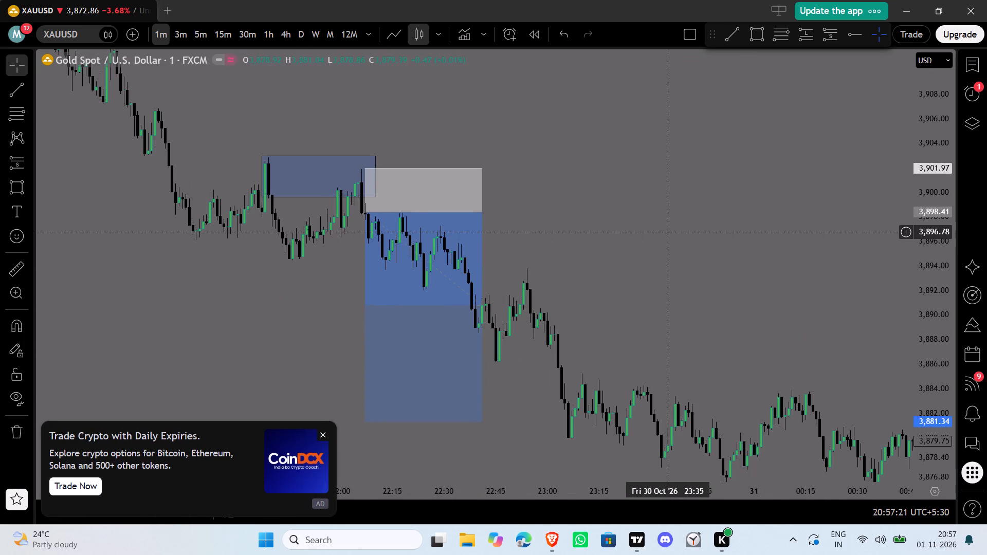
pyautogui.moveTo(689, 248); pyautogui.dragTo(538, 172)
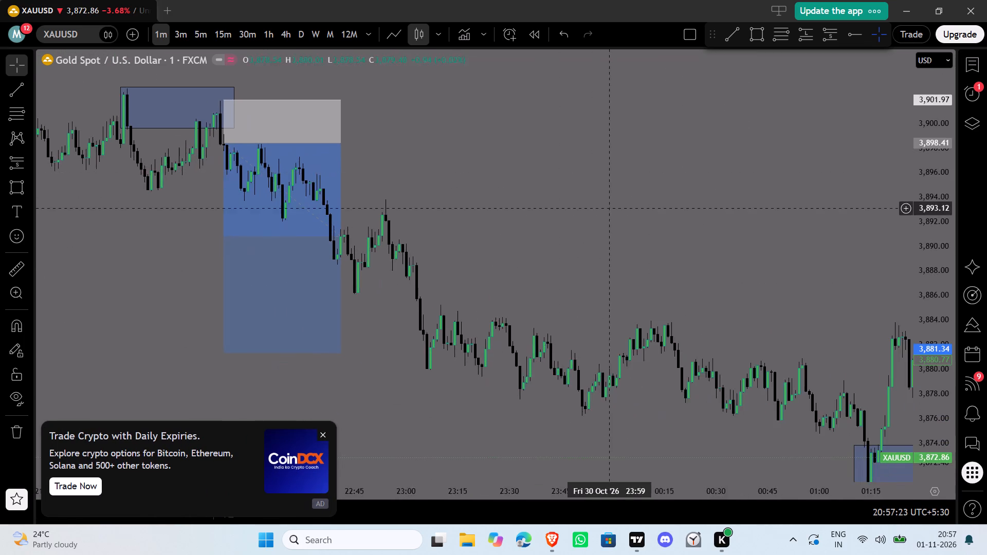
pyautogui.moveTo(613, 212); pyautogui.dragTo(493, 159)
pyautogui.moveTo(688, 239); pyautogui.dragTo(543, 216)
pyautogui.moveTo(831, 245); pyautogui.dragTo(739, 243)
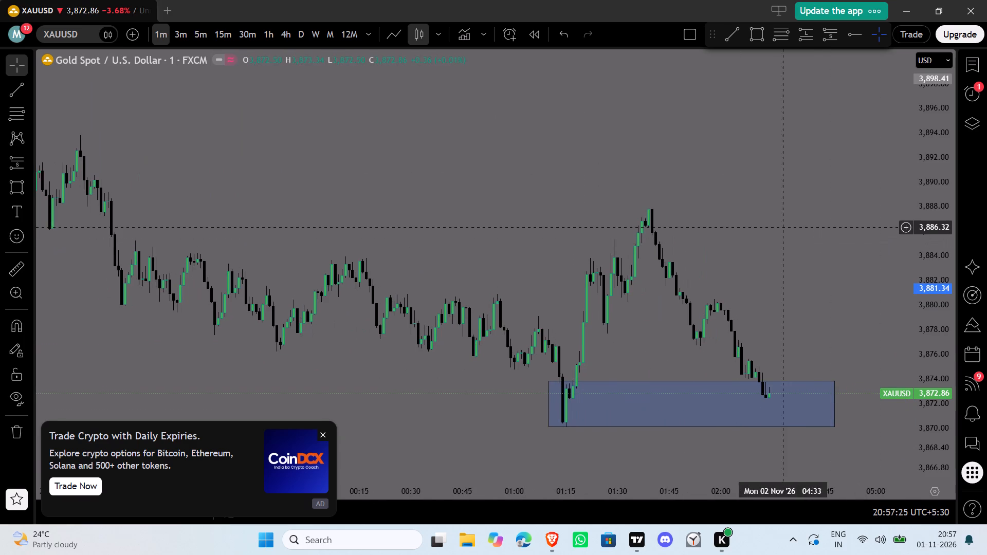
pyautogui.click(613, 215)
pyautogui.click(630, 224)
pyautogui.moveTo(565, 215); pyautogui.dragTo(824, 246)
pyautogui.moveTo(395, 212); pyautogui.dragTo(613, 267)
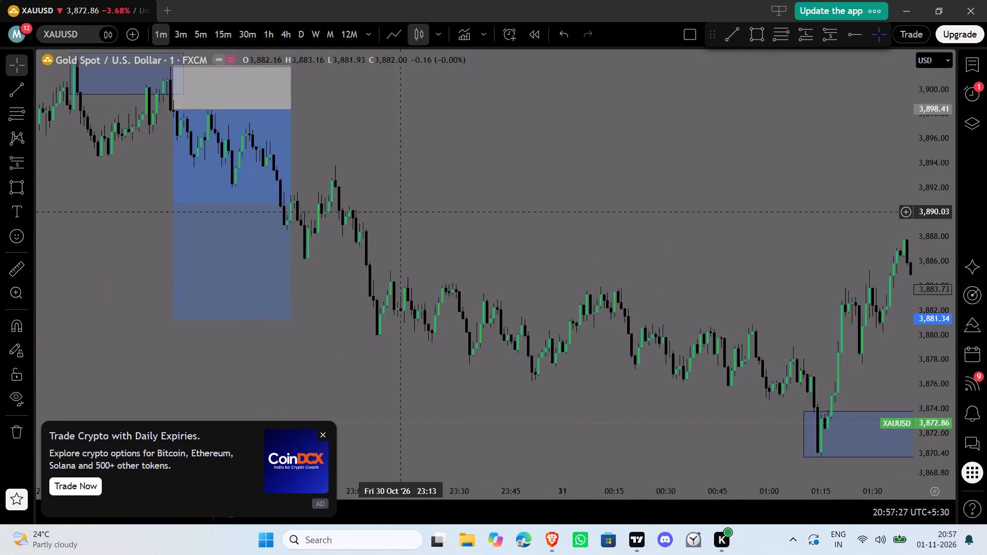
pyautogui.moveTo(613, 267); pyautogui.dragTo(715, 292)
pyautogui.moveTo(714, 175); pyautogui.dragTo(870, 345)
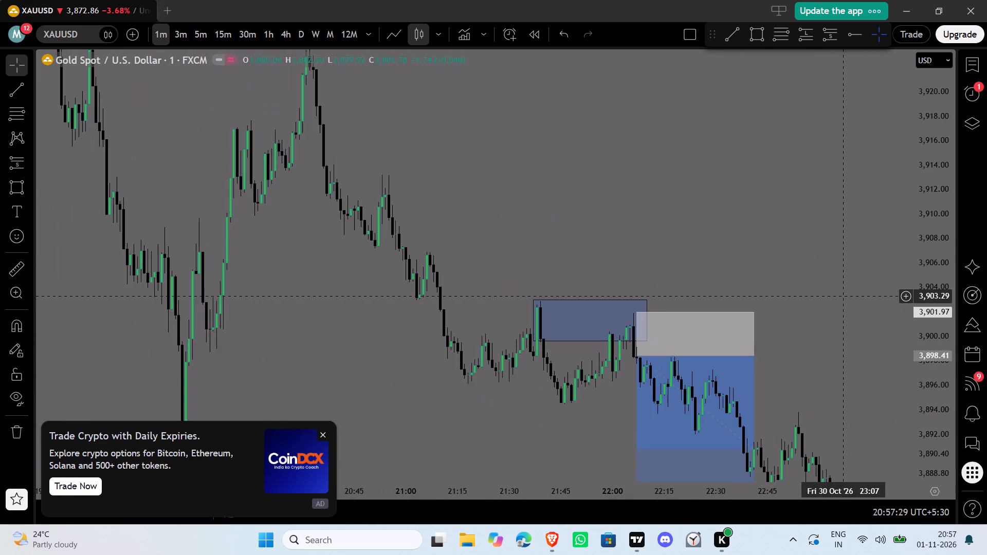
pyautogui.moveTo(437, 168); pyautogui.dragTo(406, 90)
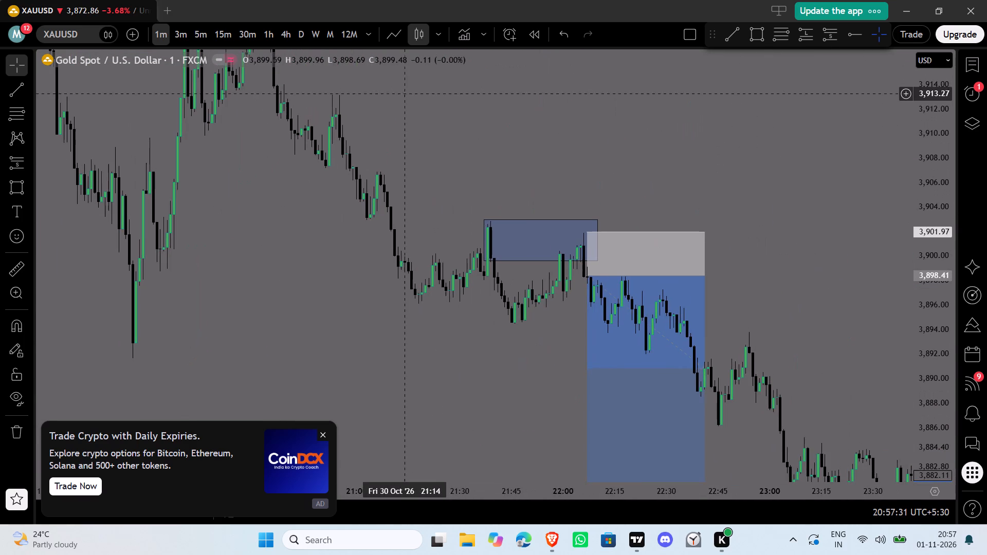
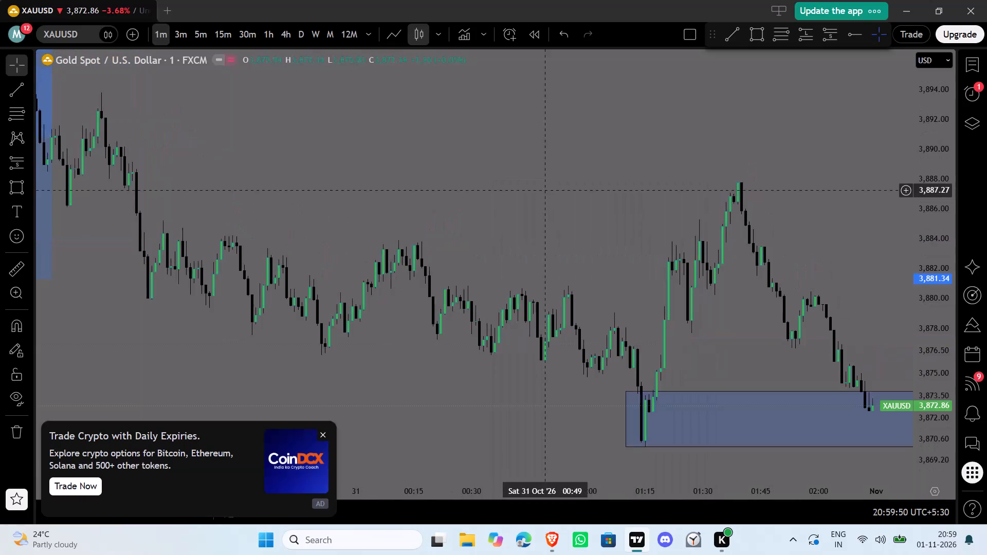
# Examine the XAUUSD price action and marked zones on the 1-minute and 5-minute timeframes, finishing with several days of 15-minute history.
pyautogui.moveTo(536, 180); pyautogui.dragTo(10, 77)
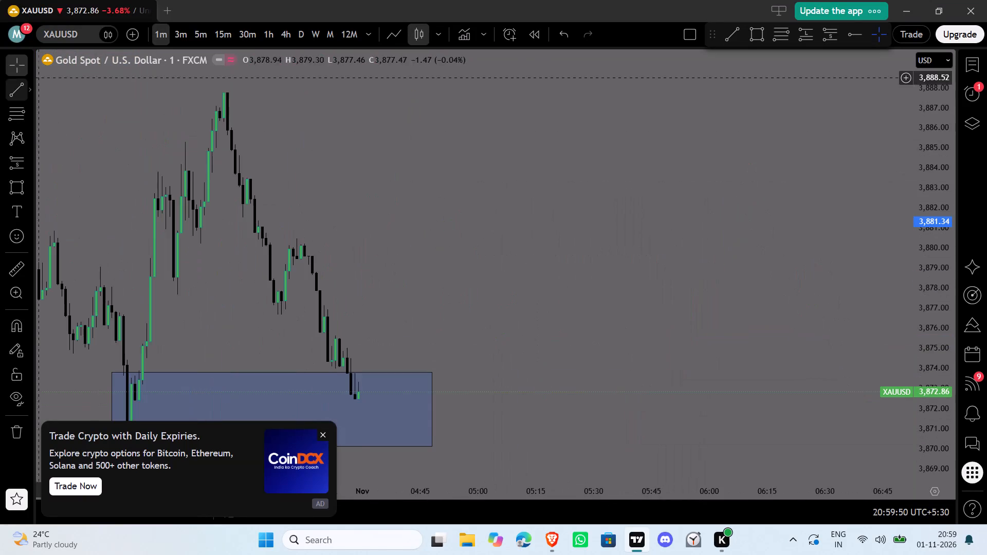
pyautogui.moveTo(354, 207); pyautogui.dragTo(758, 239)
pyautogui.click(242, 36)
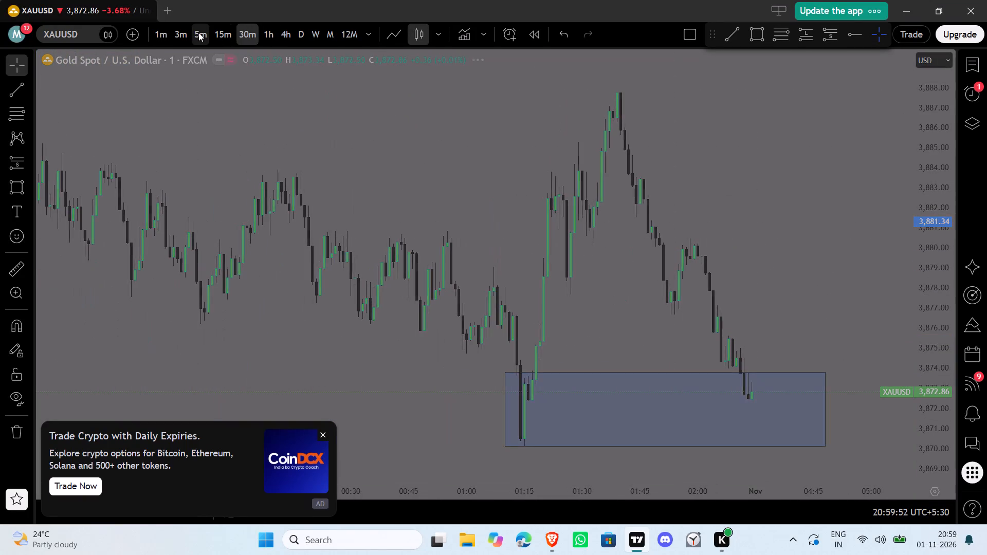
pyautogui.click(198, 32)
pyautogui.click(208, 33)
pyautogui.click(208, 31)
pyautogui.click(225, 31)
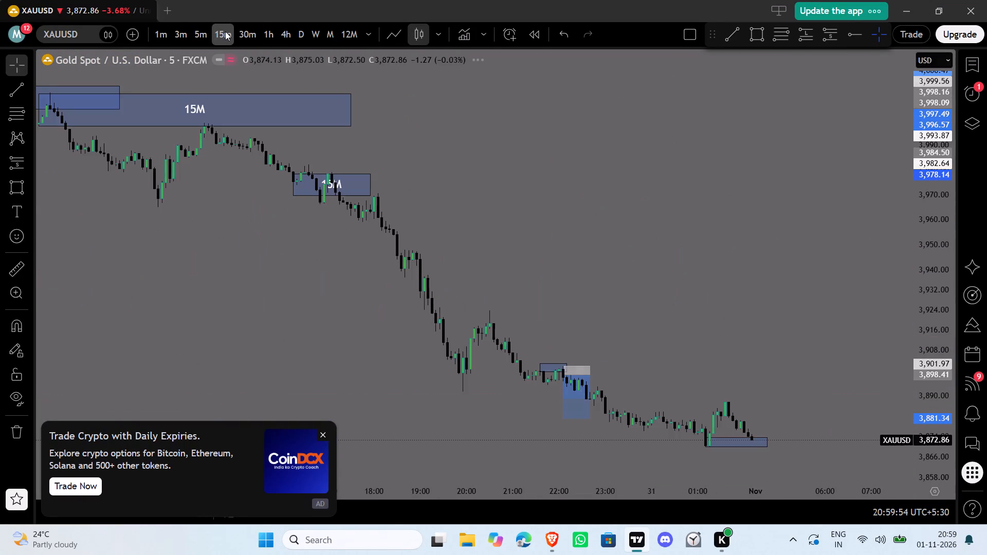
pyautogui.moveTo(712, 496); pyautogui.dragTo(500, 460)
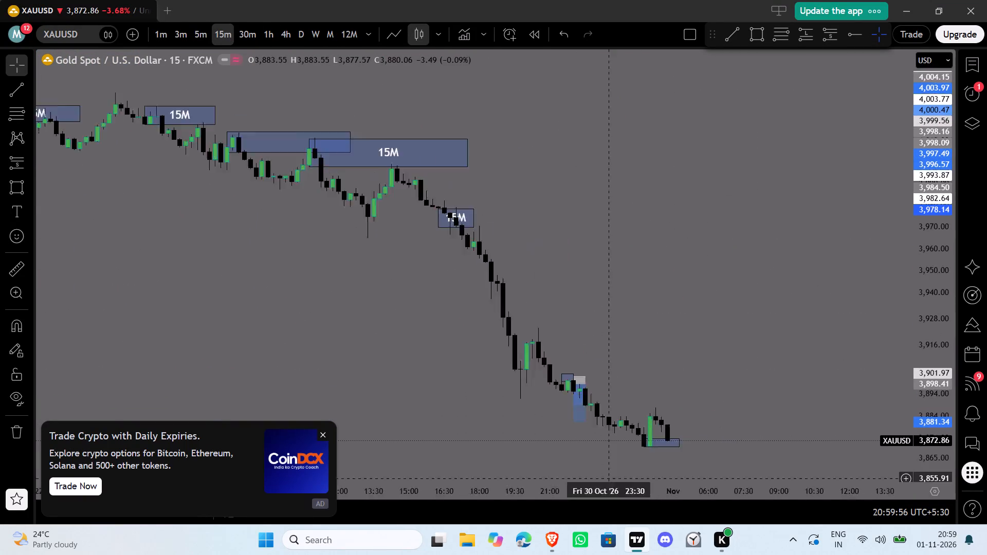
pyautogui.moveTo(500, 460); pyautogui.dragTo(737, 468)
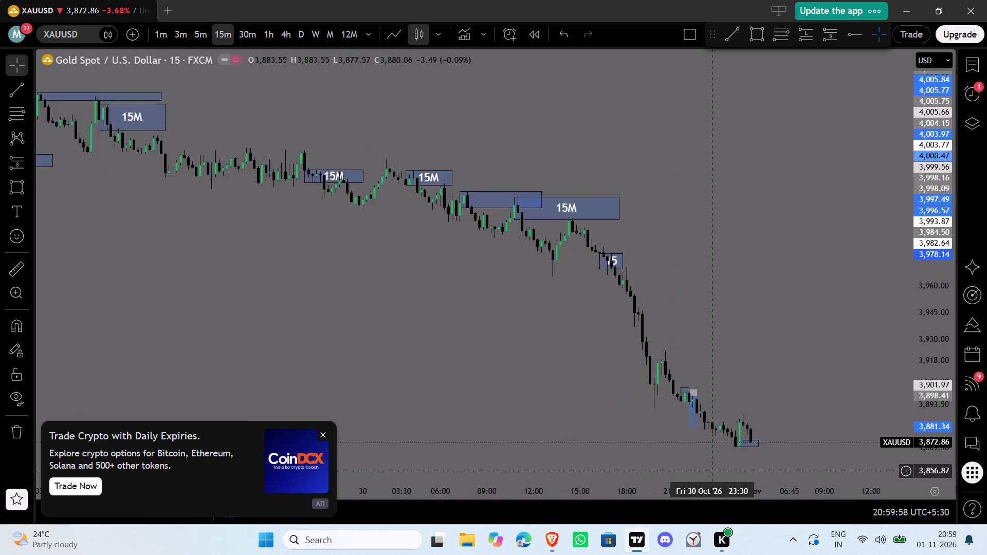
pyautogui.moveTo(737, 468); pyautogui.dragTo(820, 465)
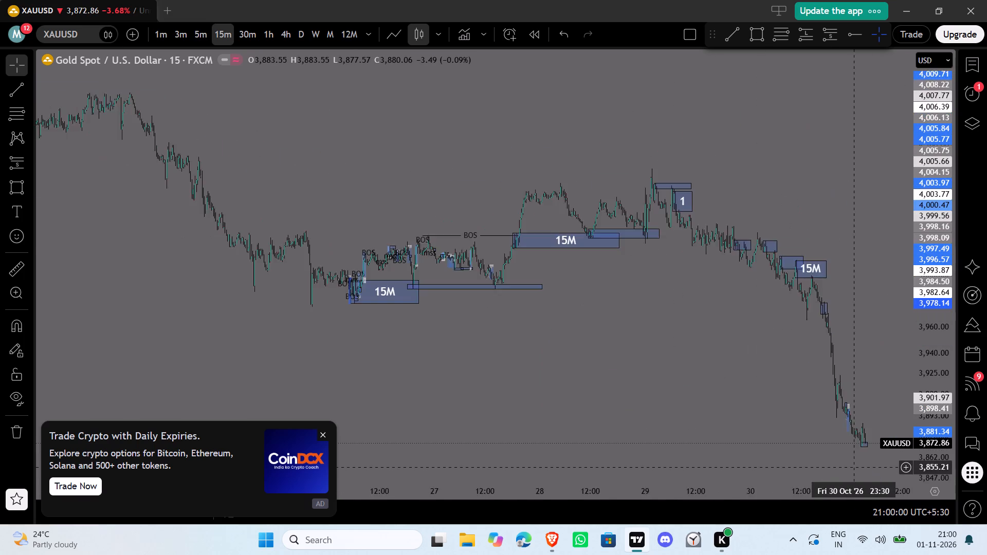
pyautogui.moveTo(820, 465); pyautogui.dragTo(883, 465)
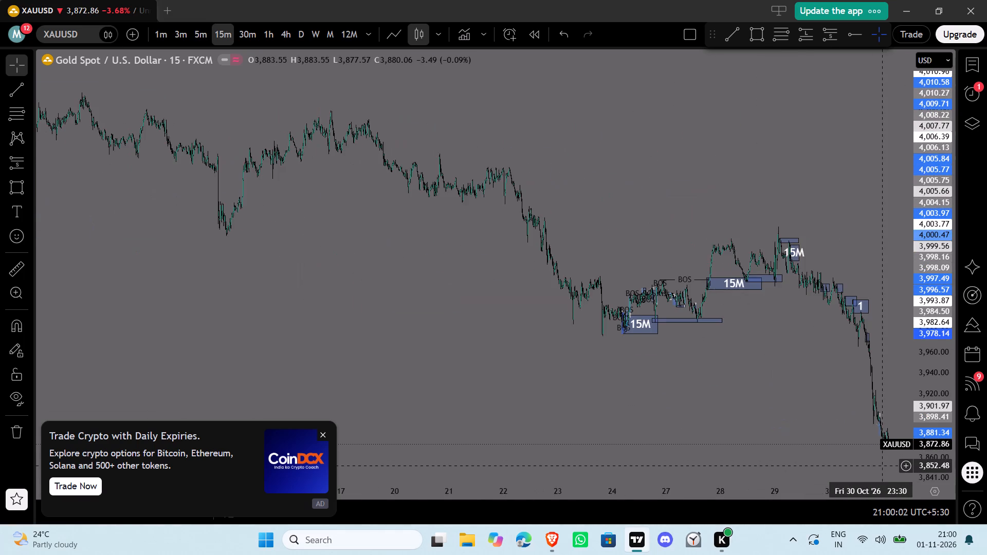
pyautogui.moveTo(883, 465); pyautogui.dragTo(826, 461)
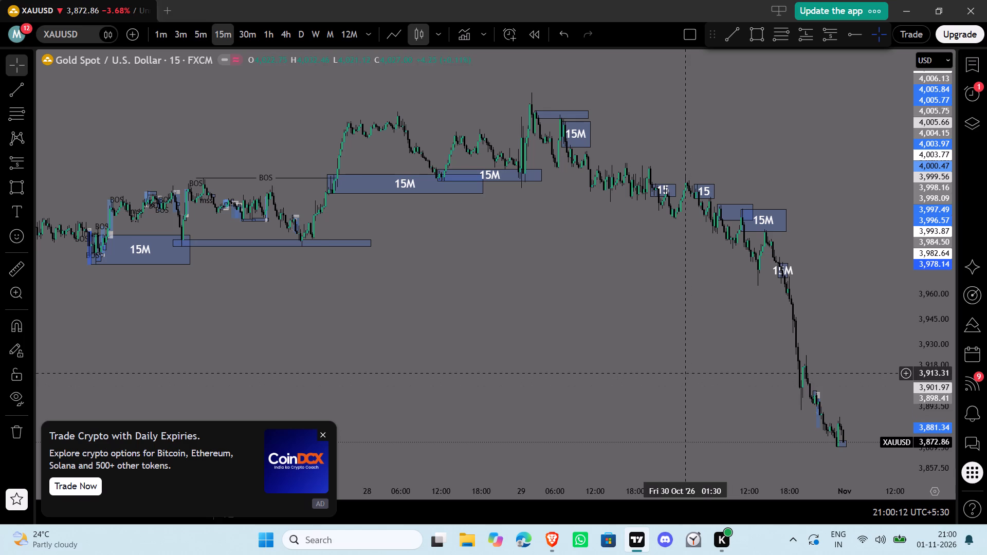
# Close the TradingView window.
pyautogui.click(986, 1)
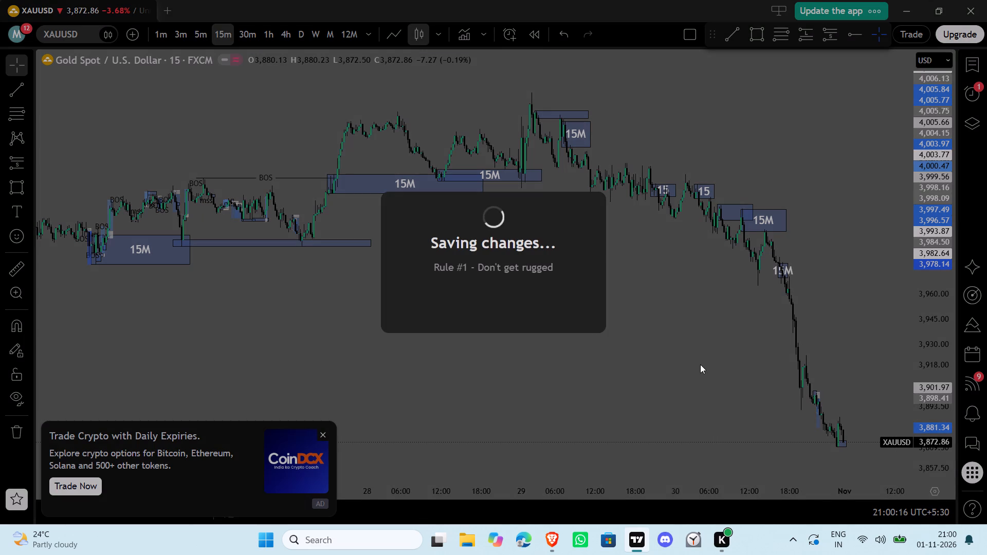